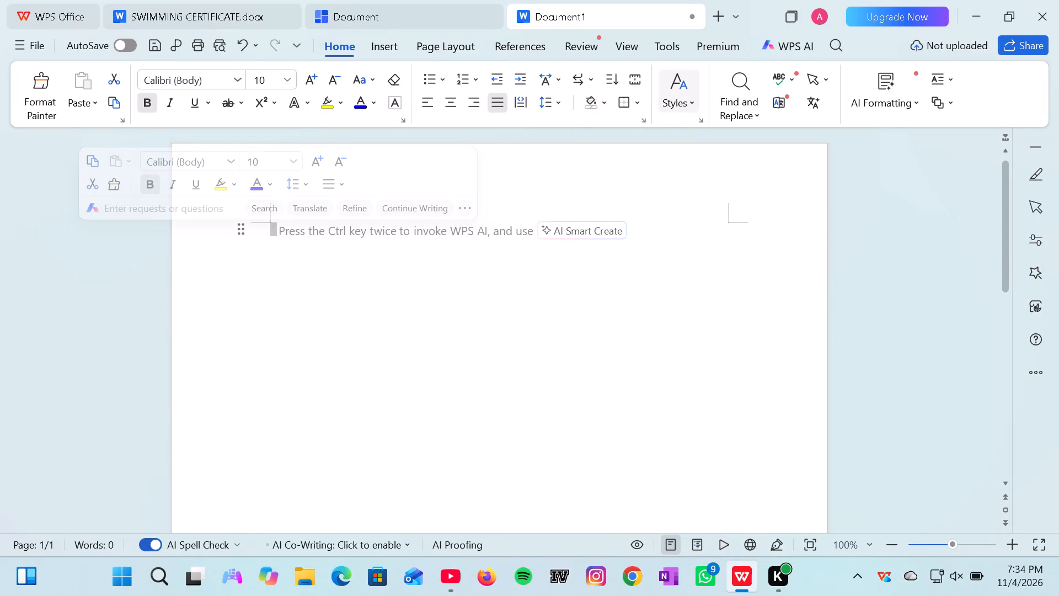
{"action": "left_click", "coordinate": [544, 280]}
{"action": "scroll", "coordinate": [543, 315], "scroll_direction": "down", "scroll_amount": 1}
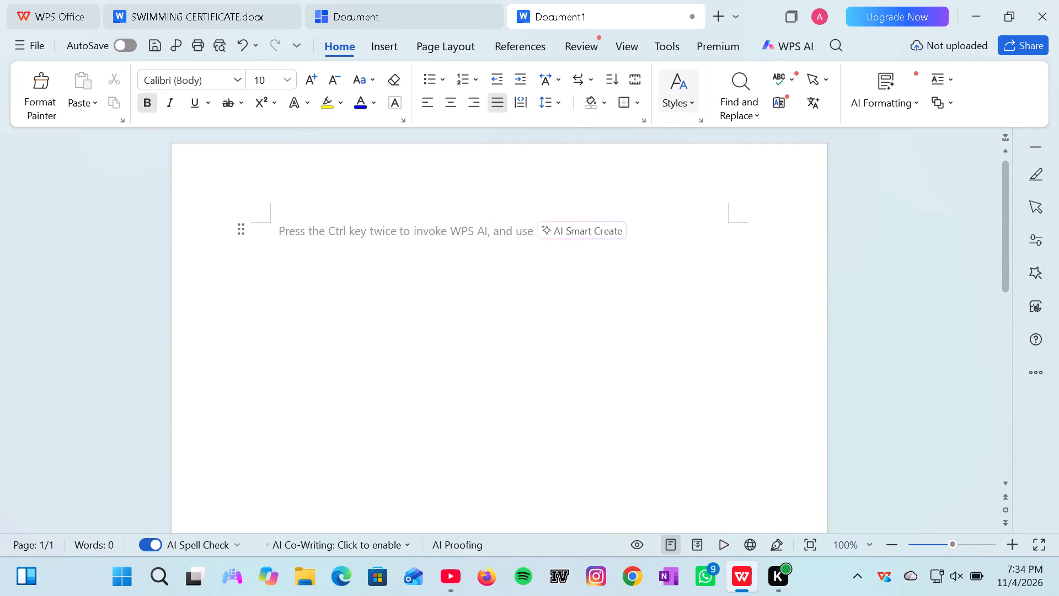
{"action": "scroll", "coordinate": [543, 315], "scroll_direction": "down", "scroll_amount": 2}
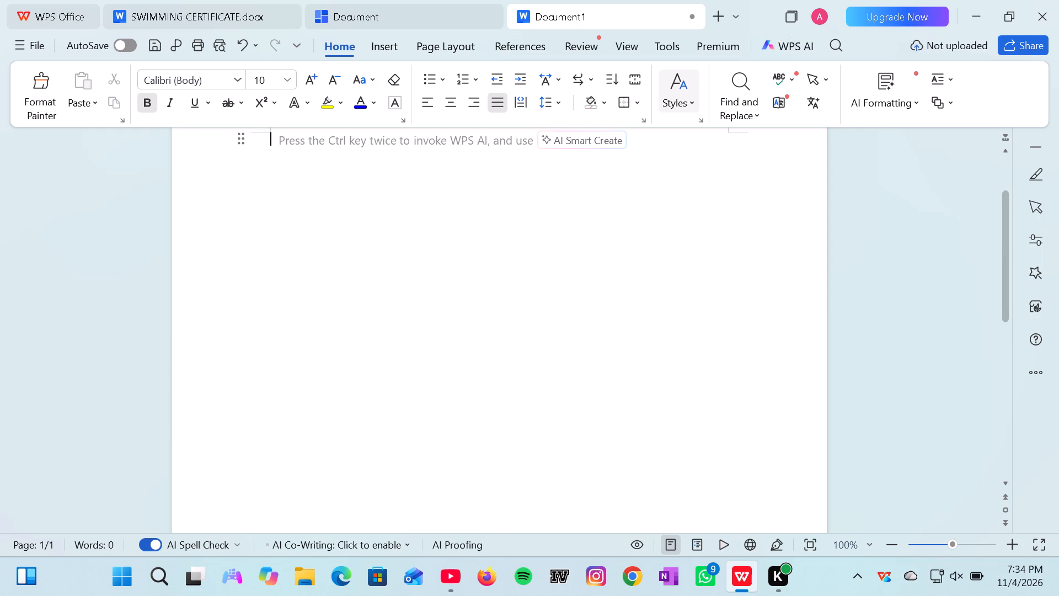
Switch to Chrome, open the first profile and search the web for "flower background images".
{"action": "double_click", "coordinate": [639, 573]}
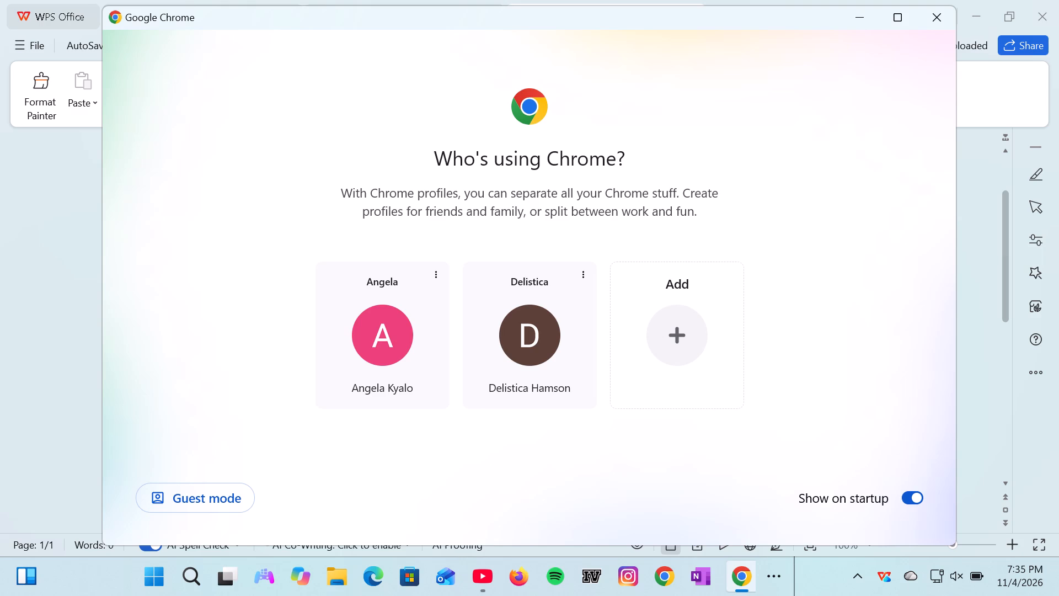
{"action": "left_click", "coordinate": [383, 332]}
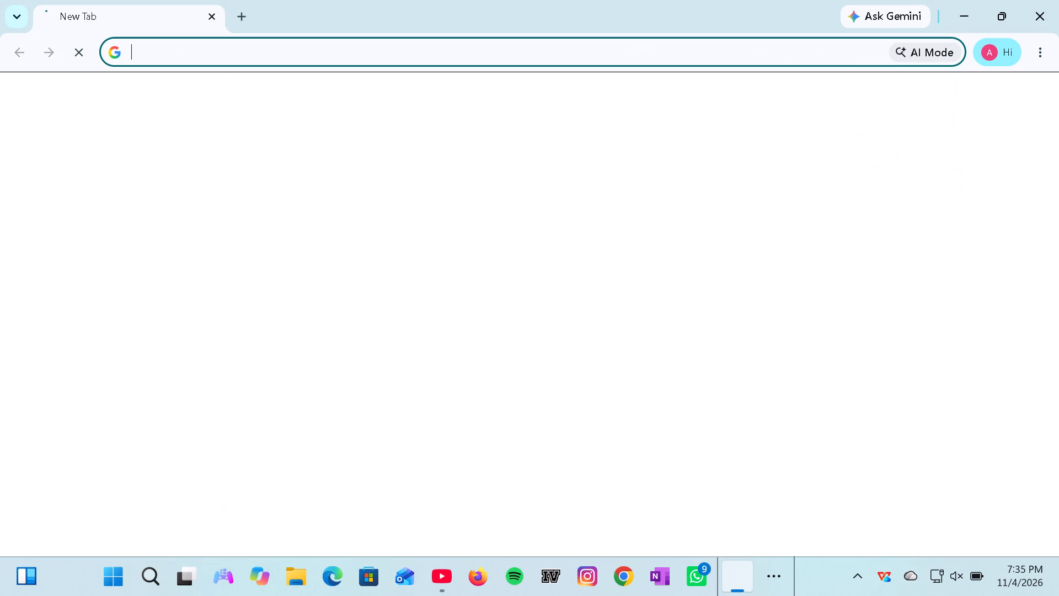
{"action": "left_click", "coordinate": [298, 53]}
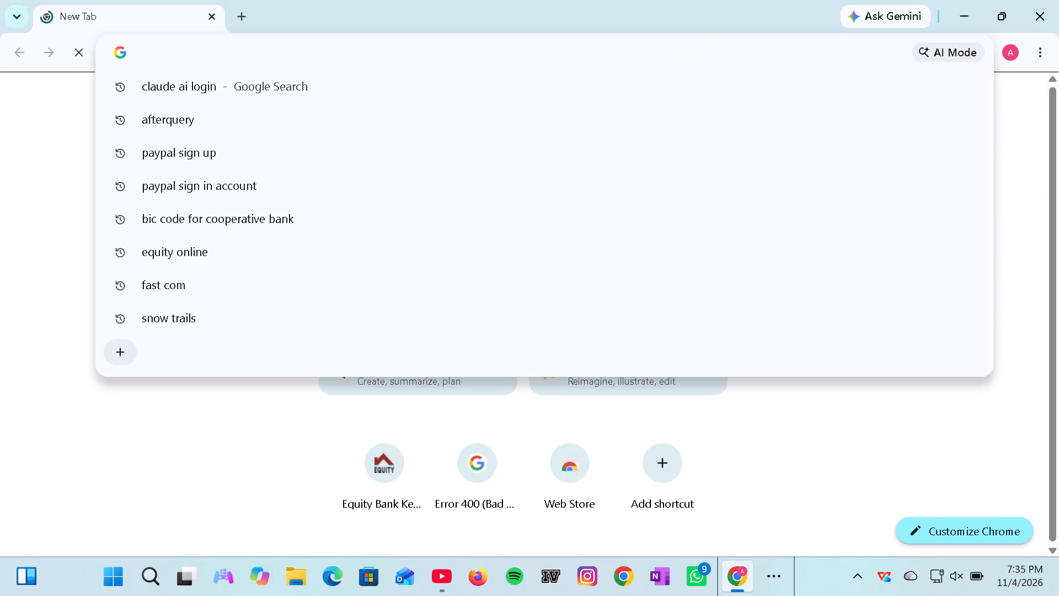
{"action": "type", "text": "flower ba"}
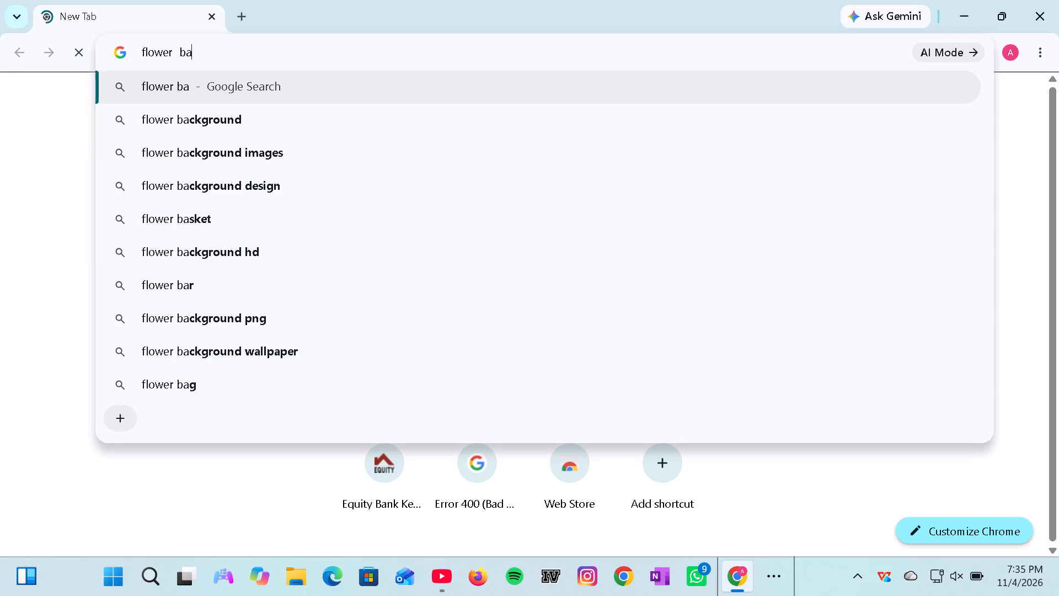
{"action": "left_click", "coordinate": [232, 152]}
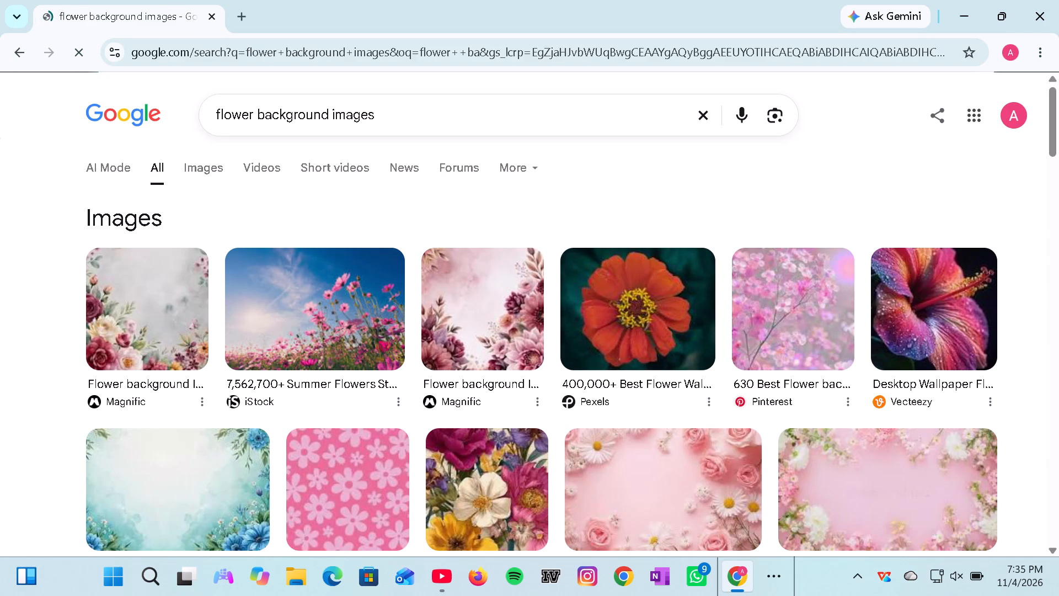
Browse the general search results for a suitable floral background and preview Pngtree's blue Romantic Flower Illustration.
{"action": "scroll", "coordinate": [396, 342], "scroll_direction": "down", "scroll_amount": 2}
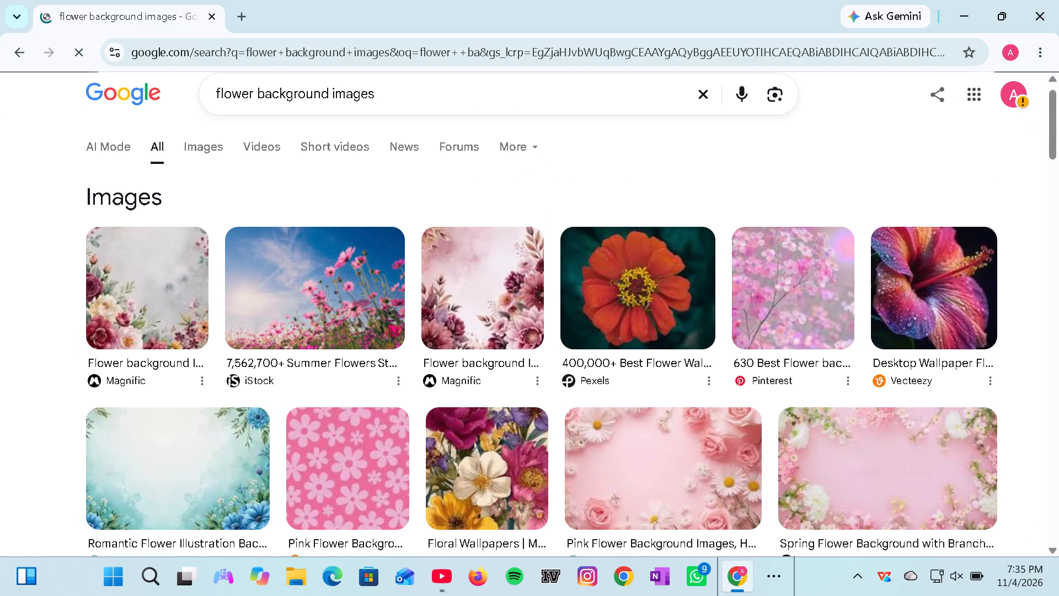
{"action": "scroll", "coordinate": [396, 342], "scroll_direction": "down", "scroll_amount": 2}
{"action": "left_click", "coordinate": [161, 309]}
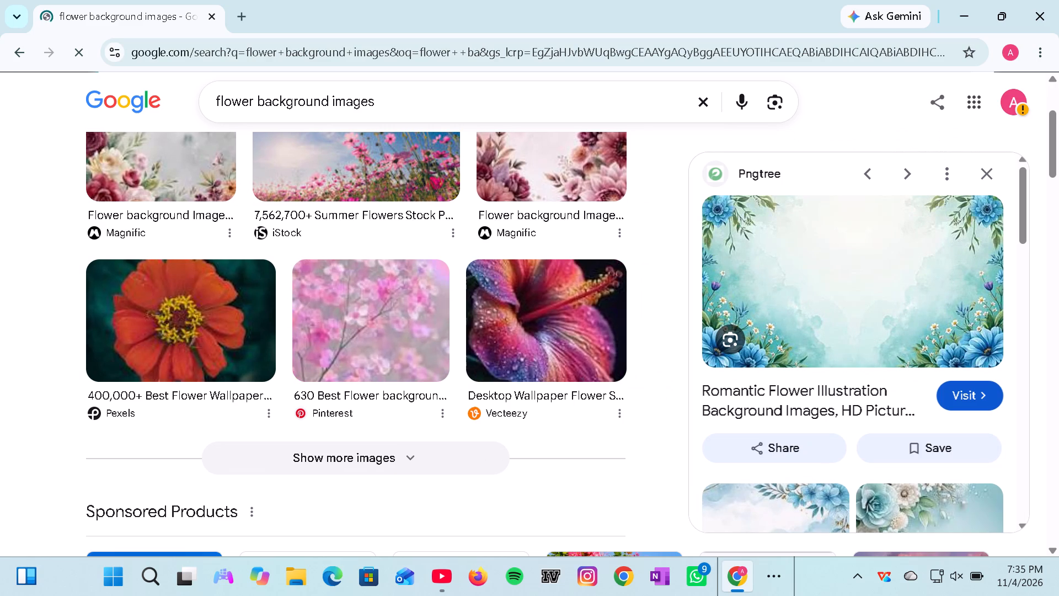
{"action": "scroll", "coordinate": [359, 331], "scroll_direction": "up", "scroll_amount": 4}
{"action": "scroll", "coordinate": [359, 331], "scroll_direction": "down", "scroll_amount": 9}
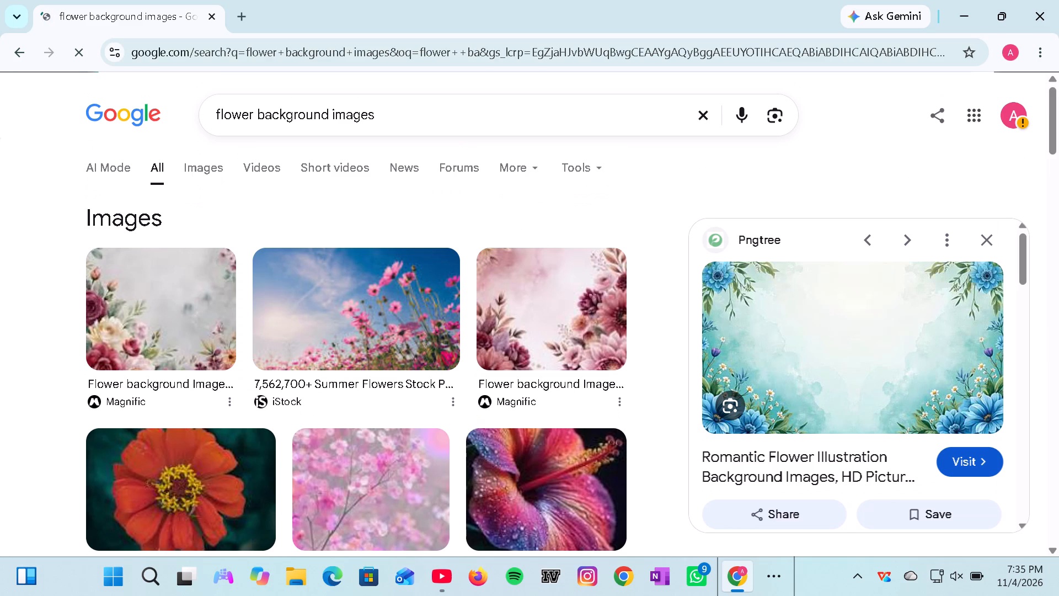
{"action": "scroll", "coordinate": [359, 331], "scroll_direction": "down", "scroll_amount": 3}
{"action": "scroll", "coordinate": [359, 331], "scroll_direction": "up", "scroll_amount": 1}
{"action": "scroll", "coordinate": [239, 212], "scroll_direction": "up", "scroll_amount": 5}
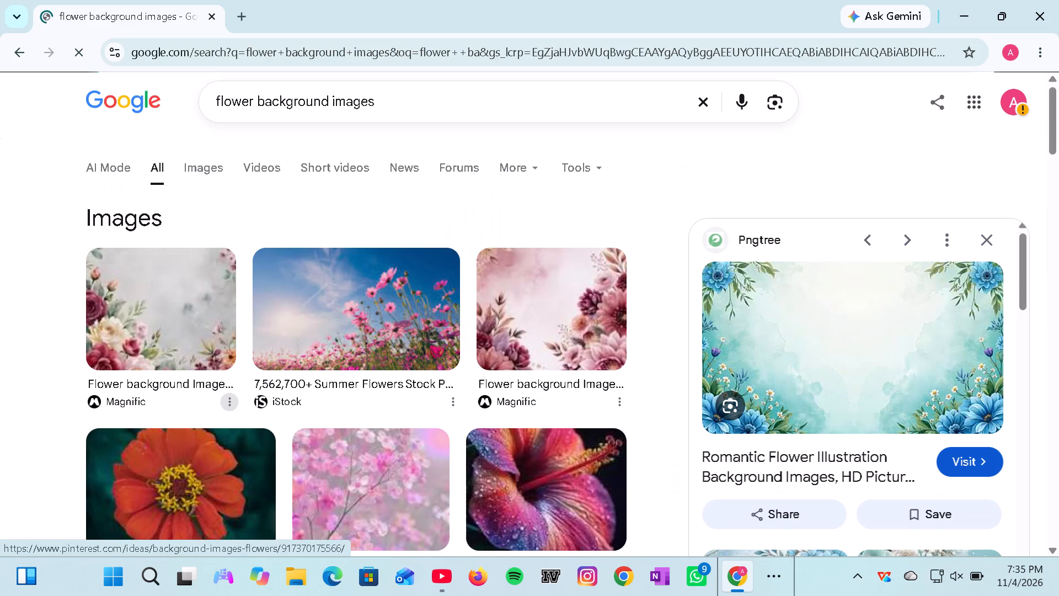
Find Pngtree's purple lily "Flower Card Background" in the image results and copy its preview image.
{"action": "left_click", "coordinate": [205, 166]}
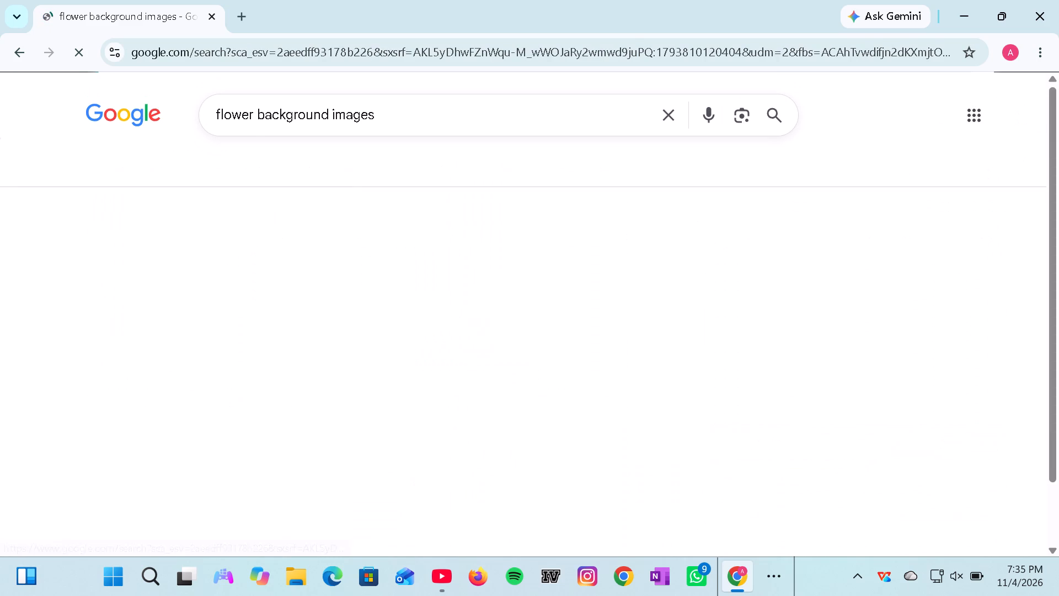
{"action": "scroll", "coordinate": [371, 295], "scroll_direction": "down", "scroll_amount": 5}
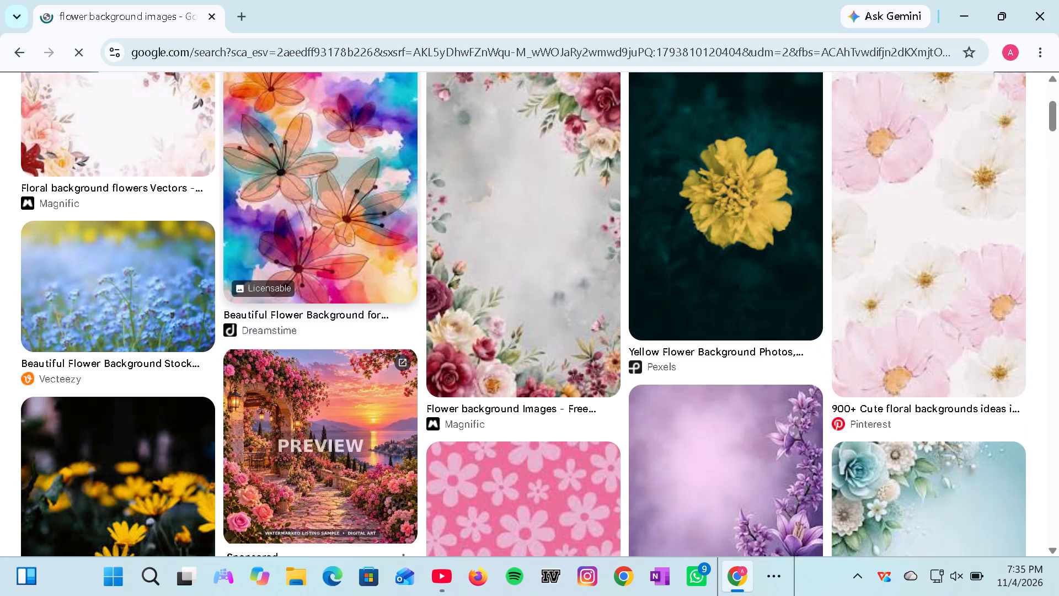
{"action": "scroll", "coordinate": [371, 295], "scroll_direction": "down", "scroll_amount": 7}
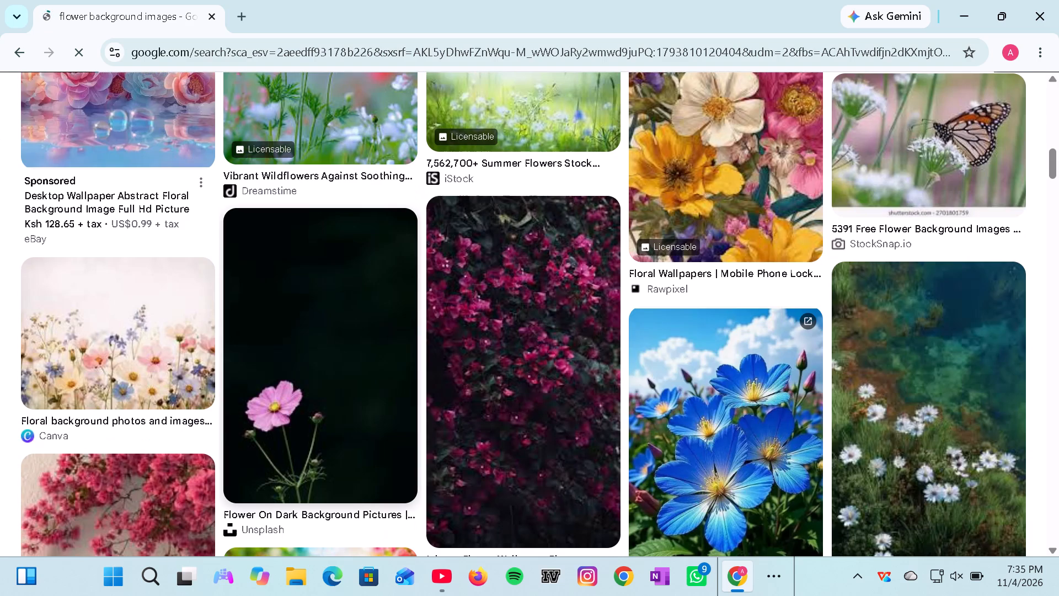
{"action": "scroll", "coordinate": [371, 295], "scroll_direction": "up", "scroll_amount": 6}
{"action": "double_click", "coordinate": [729, 366]}
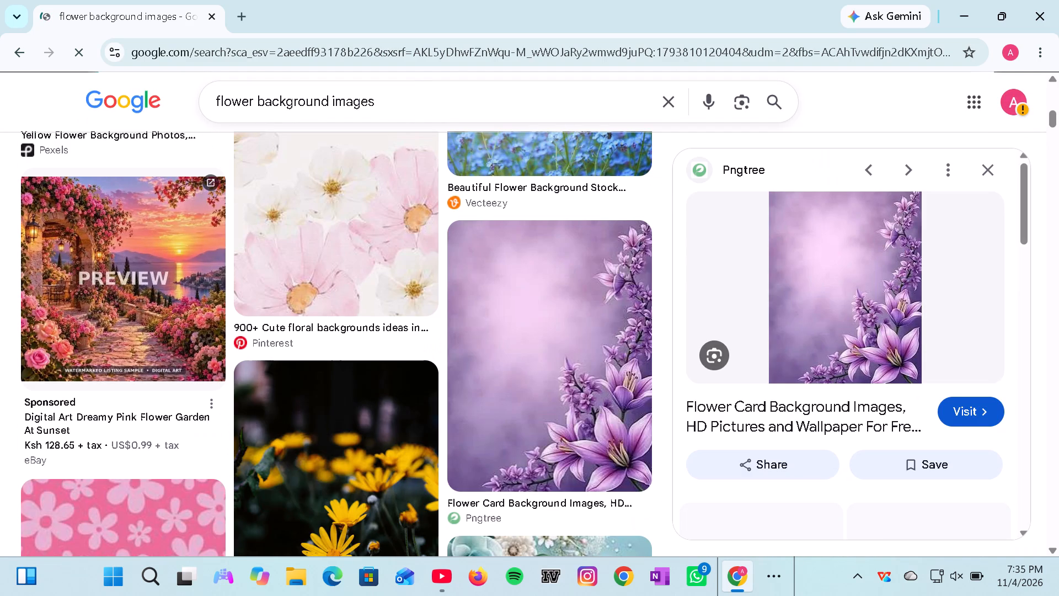
{"action": "right_click", "coordinate": [800, 332]}
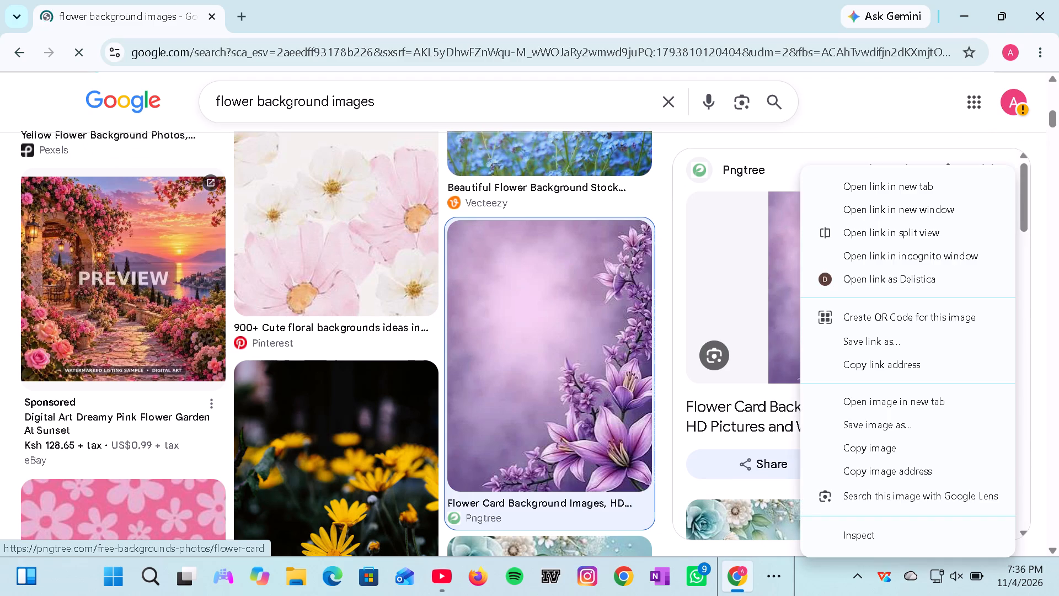
{"action": "left_click", "coordinate": [876, 442]}
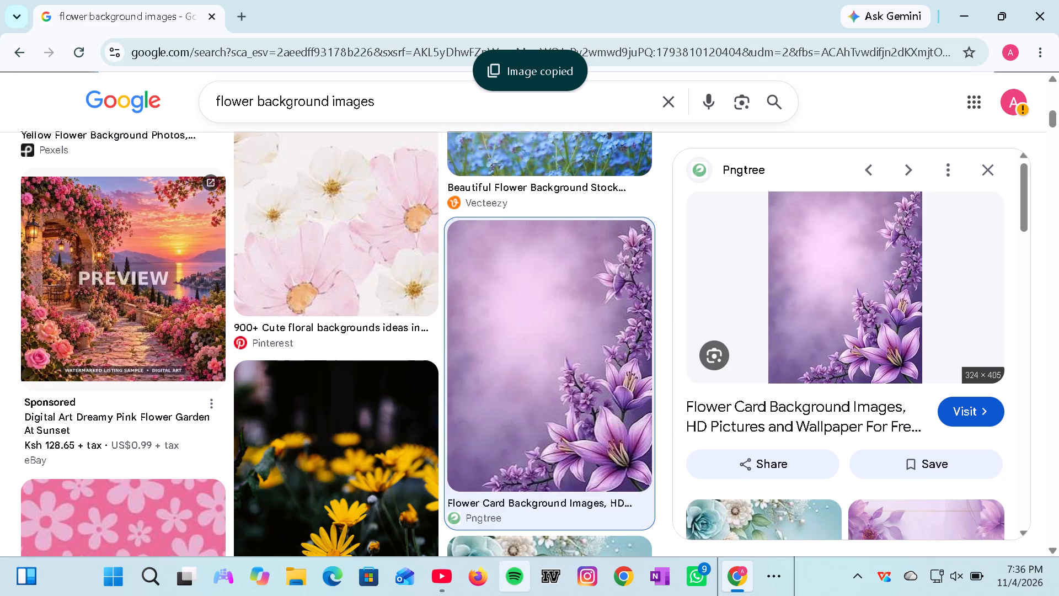
Switch to WPS Office and paste the copied flower image into the blank Document1.
{"action": "left_click", "coordinate": [766, 569]}
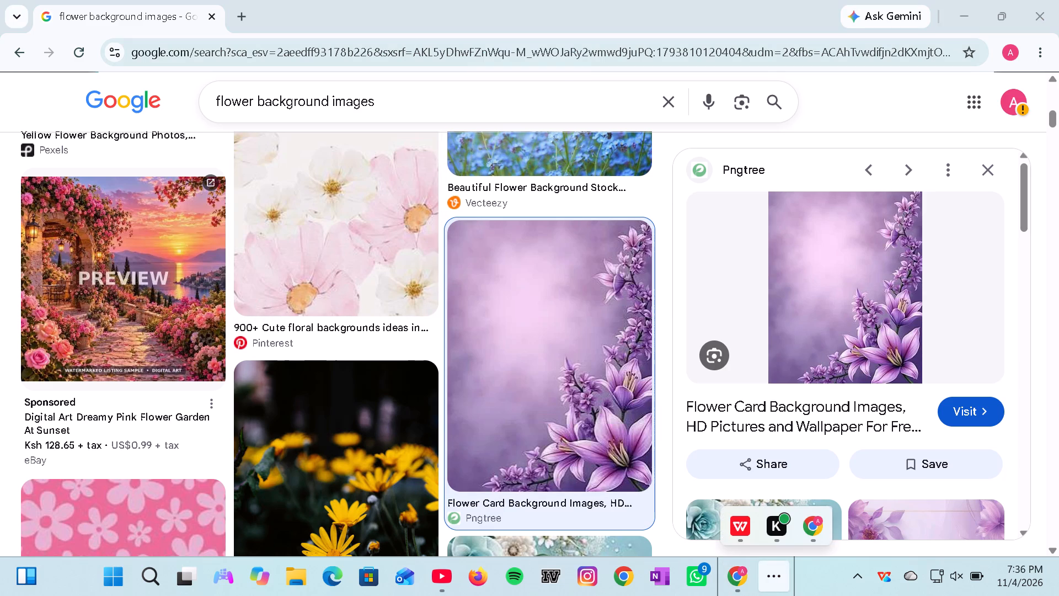
{"action": "left_click", "coordinate": [738, 521]}
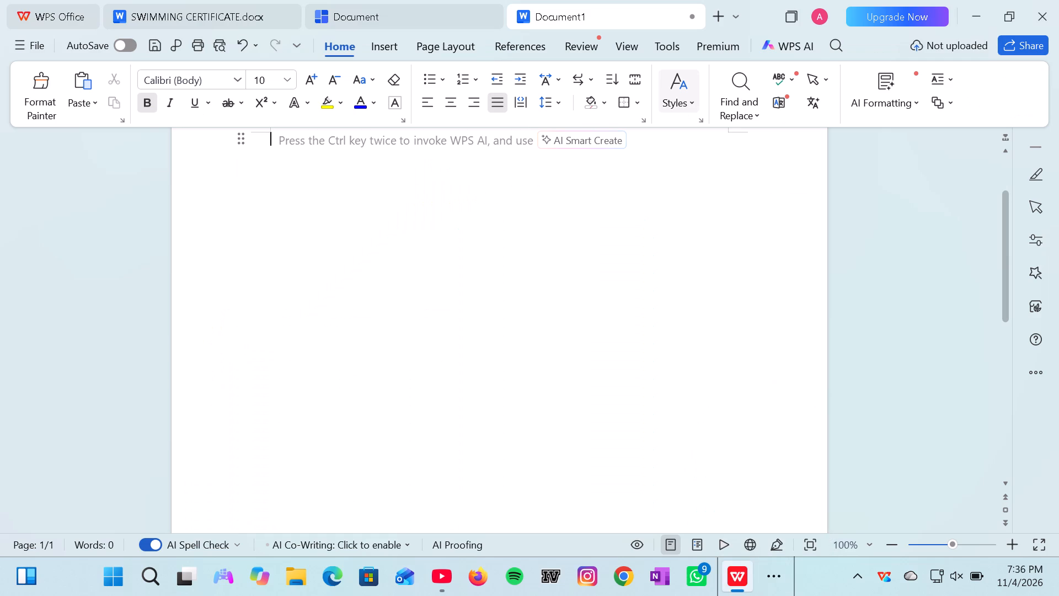
{"action": "key", "text": "ctrl+v"}
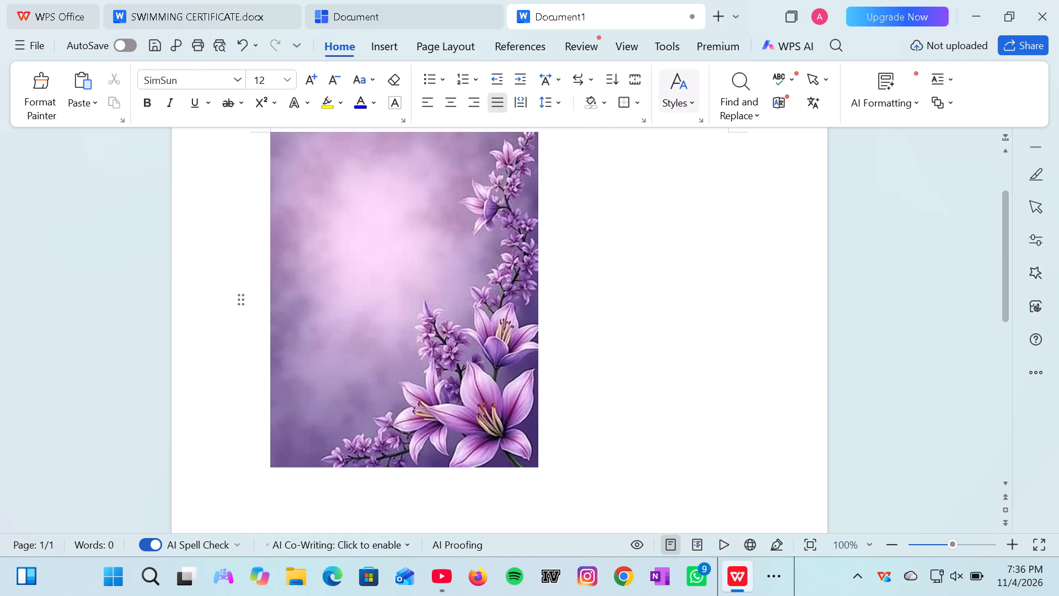
Stretch the pasted flower picture horizontally to about 8.26 in wide, leaving its height at 4.22 in.
{"action": "left_click", "coordinate": [500, 310]}
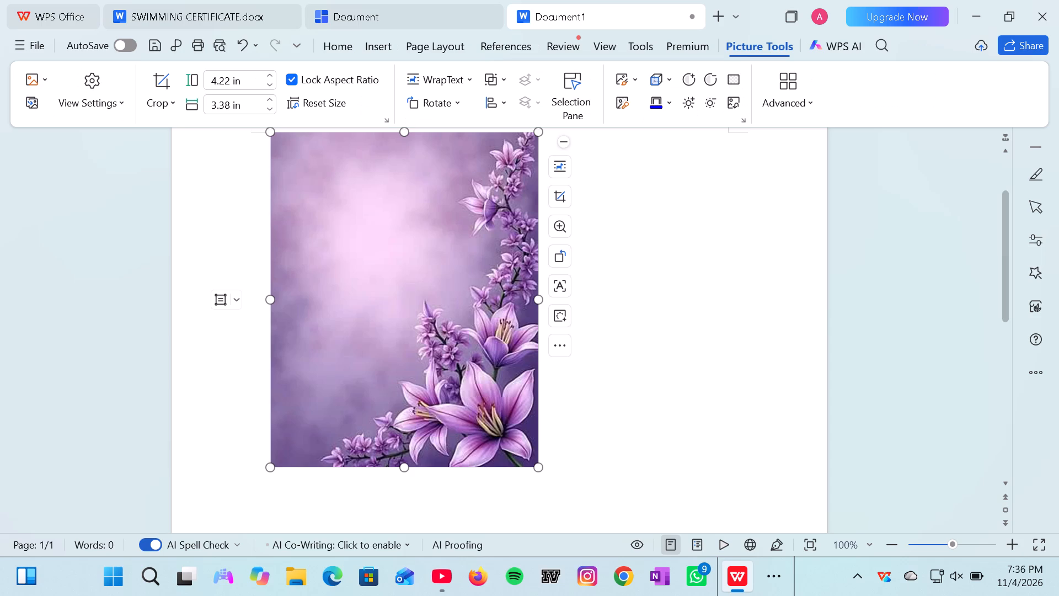
{"action": "left_click_drag", "start_coordinate": [535, 302], "coordinate": [722, 367]}
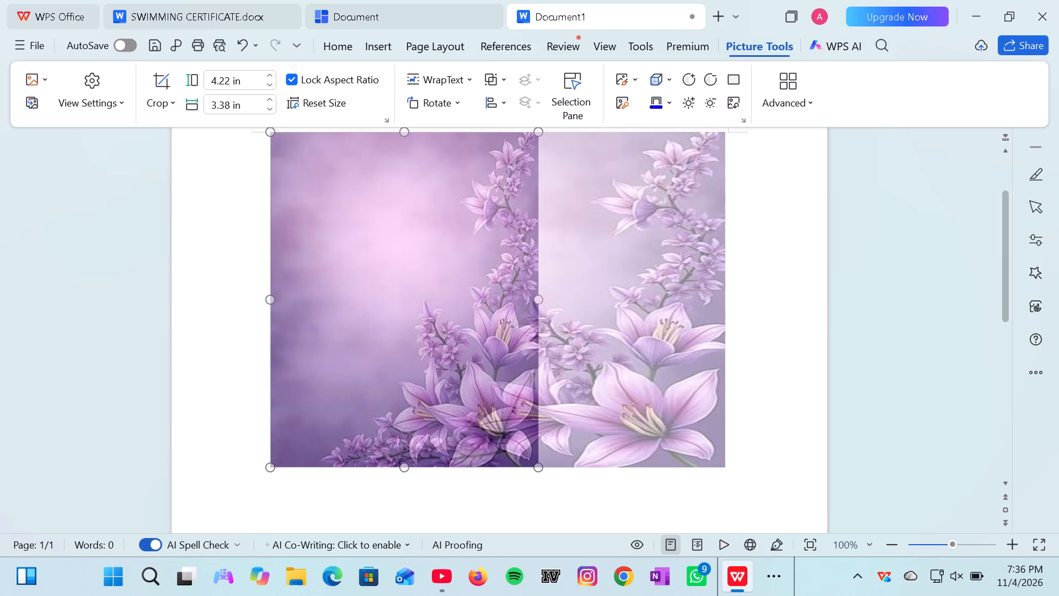
{"action": "left_click_drag", "start_coordinate": [722, 367], "coordinate": [825, 388]}
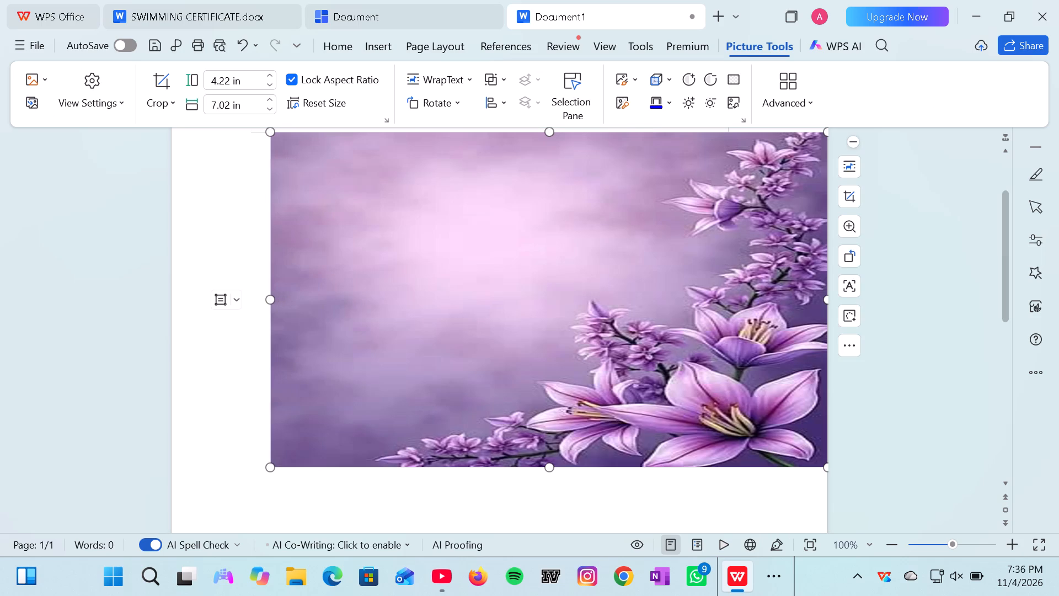
{"action": "left_click_drag", "start_coordinate": [269, 298], "coordinate": [207, 302]}
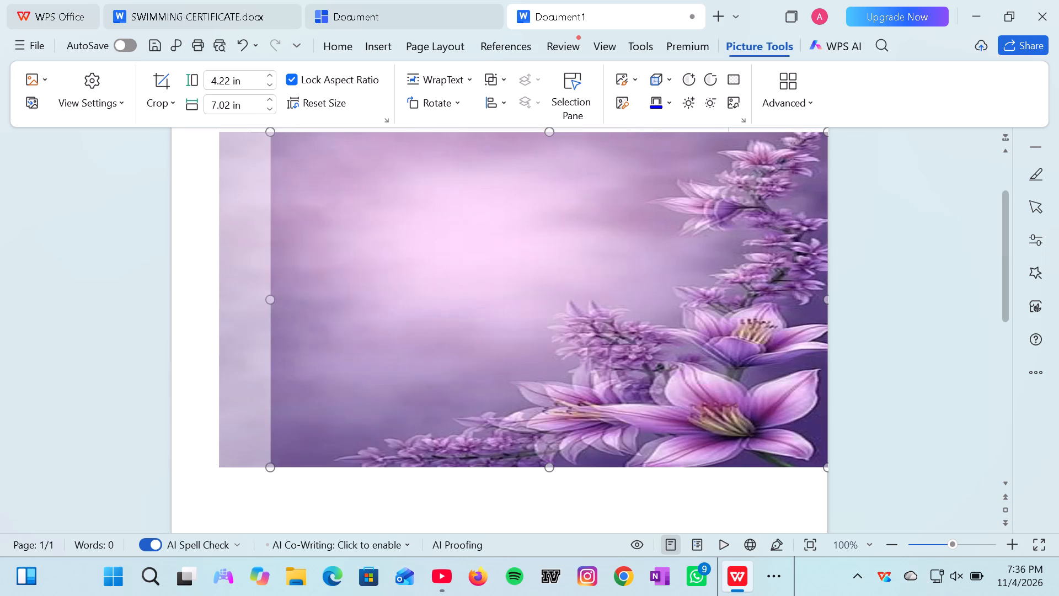
{"action": "left_click_drag", "start_coordinate": [207, 302], "coordinate": [172, 312]}
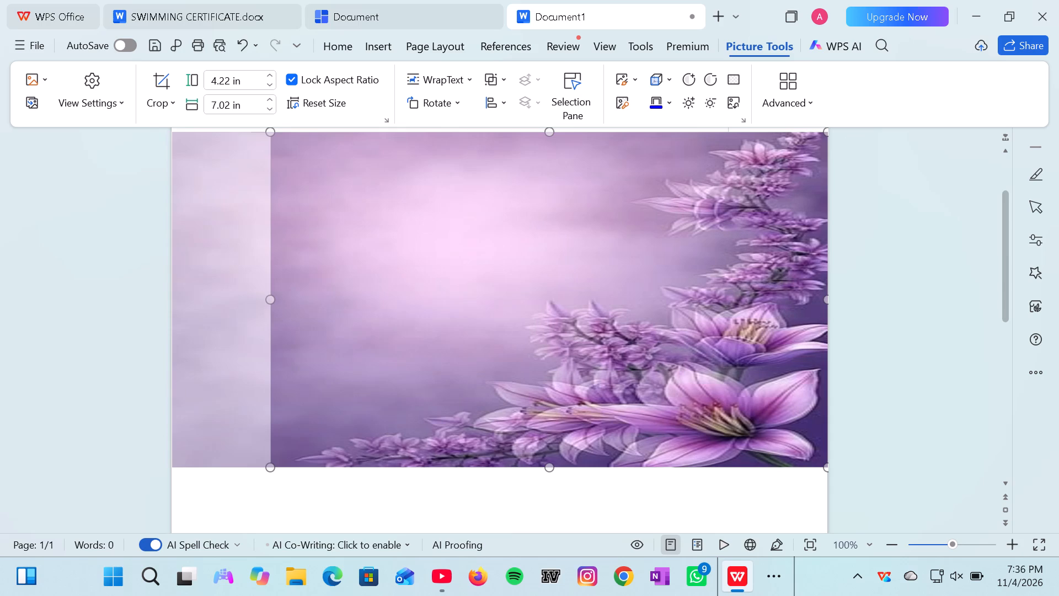
{"action": "left_click_drag", "start_coordinate": [172, 312], "coordinate": [170, 313]}
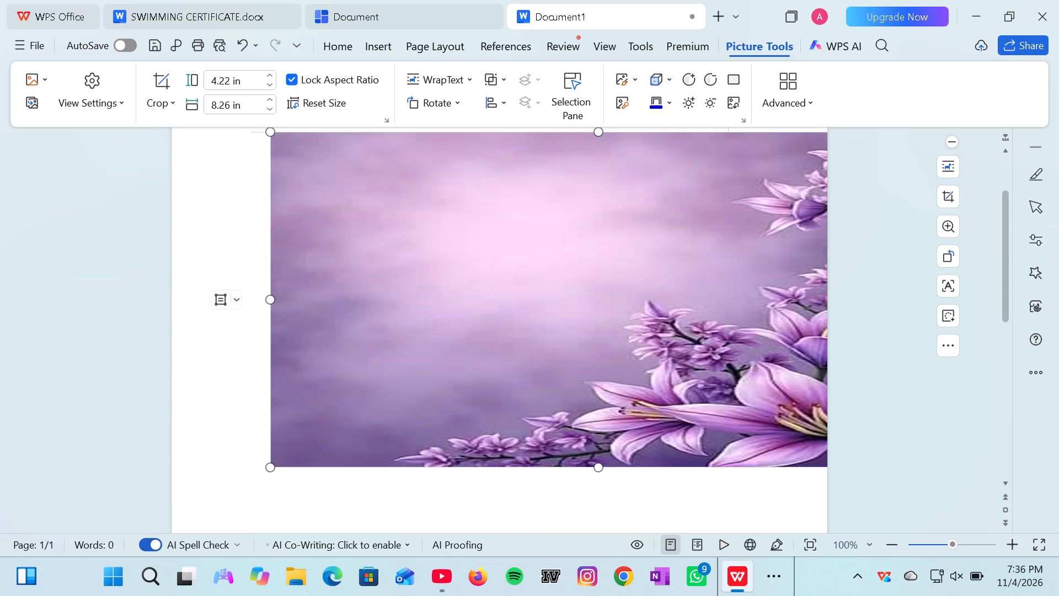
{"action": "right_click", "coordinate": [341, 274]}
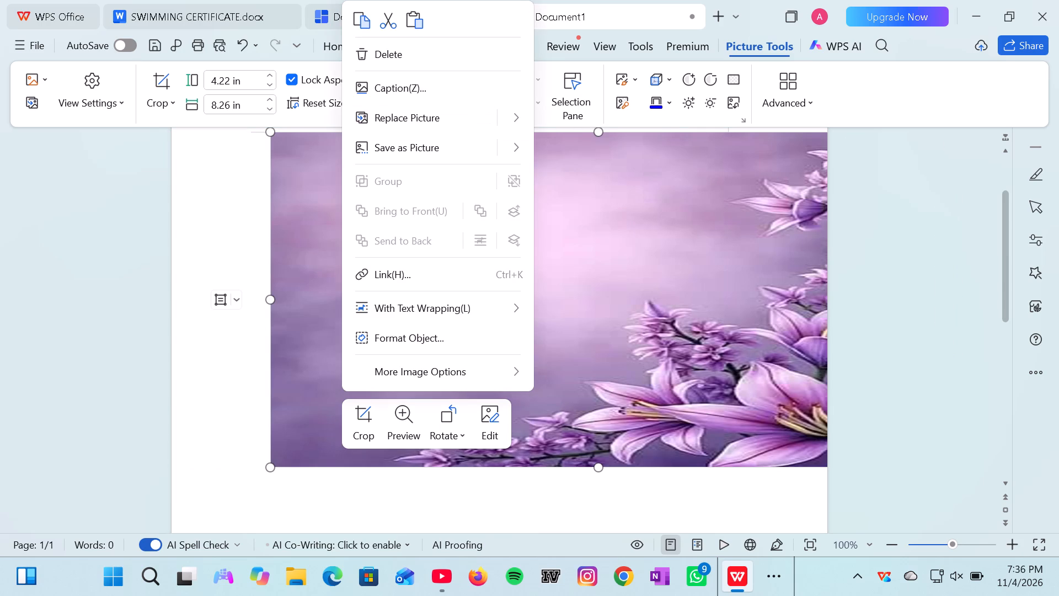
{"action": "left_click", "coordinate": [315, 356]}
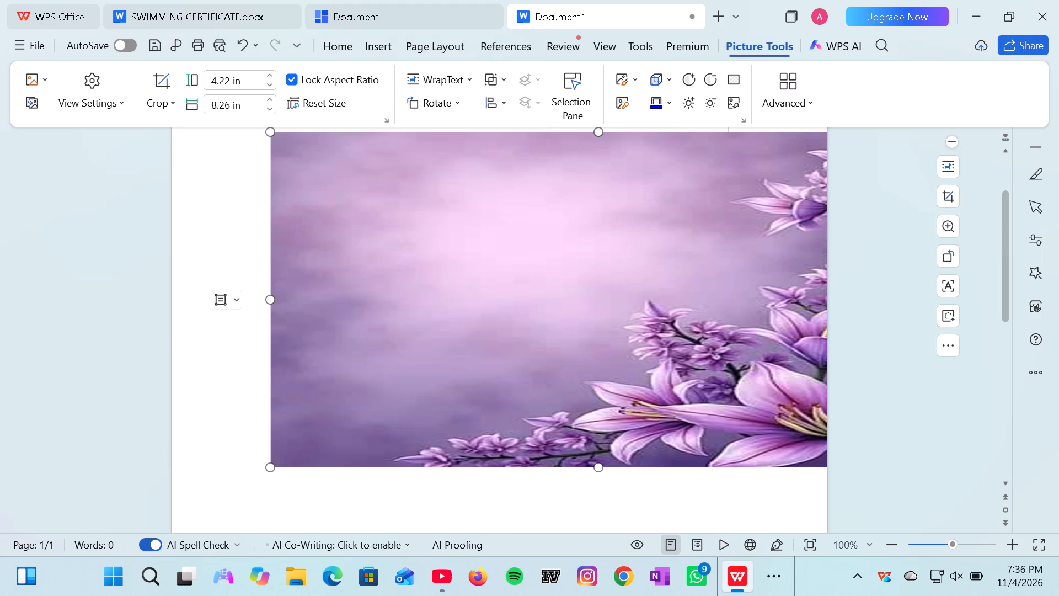
Rotate the flower picture a few degrees counter-clockwise and try to move it toward the page's upper-left corner.
{"action": "scroll", "coordinate": [399, 264], "scroll_direction": "up", "scroll_amount": 4}
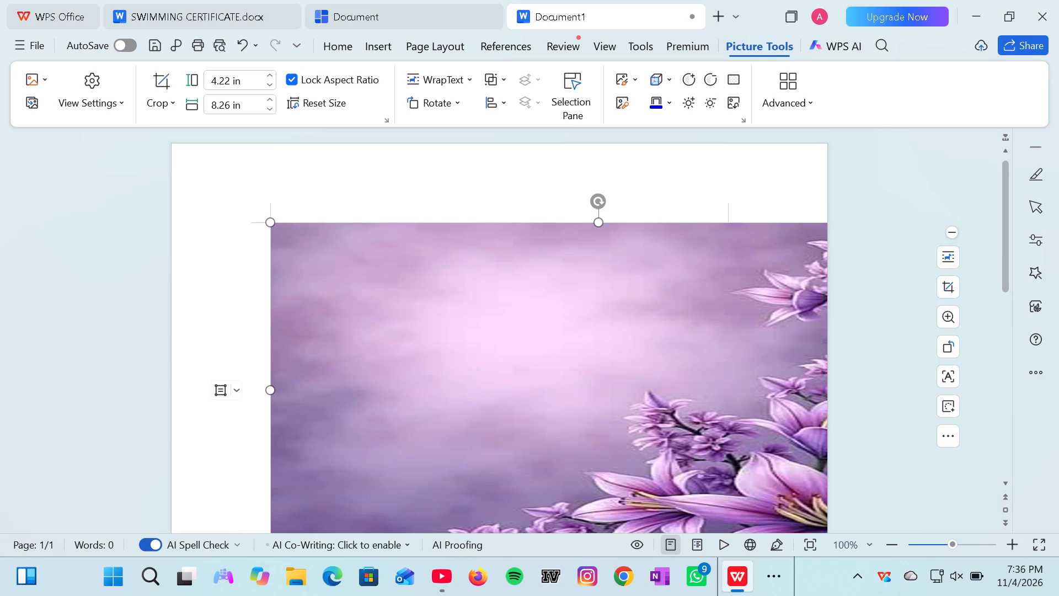
{"action": "scroll", "coordinate": [758, 267], "scroll_direction": "left", "scroll_amount": 5}
{"action": "left_click_drag", "start_coordinate": [595, 205], "coordinate": [387, 205]}
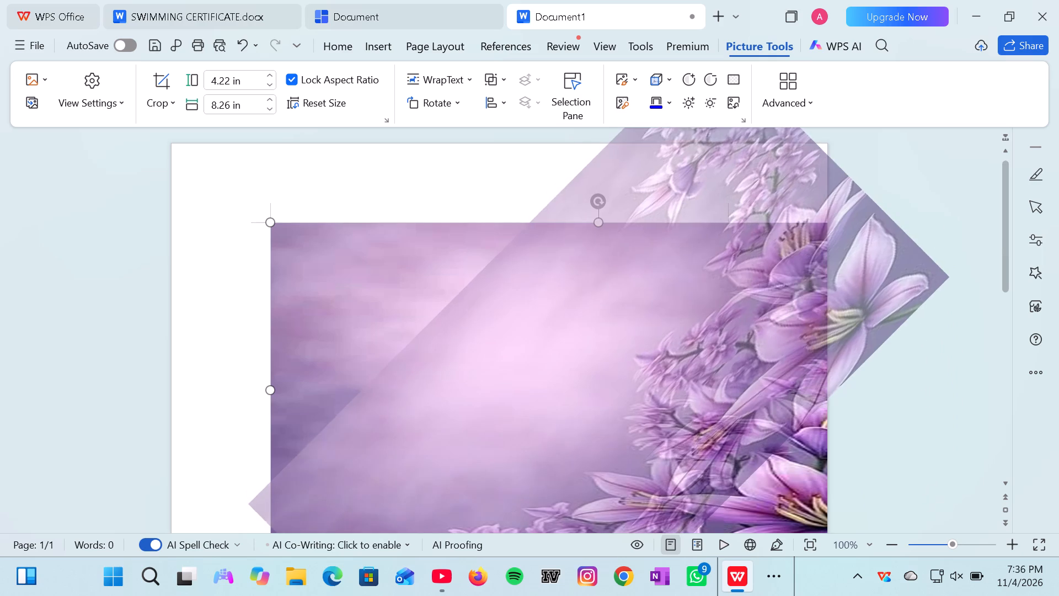
{"action": "left_click_drag", "start_coordinate": [387, 205], "coordinate": [595, 350]}
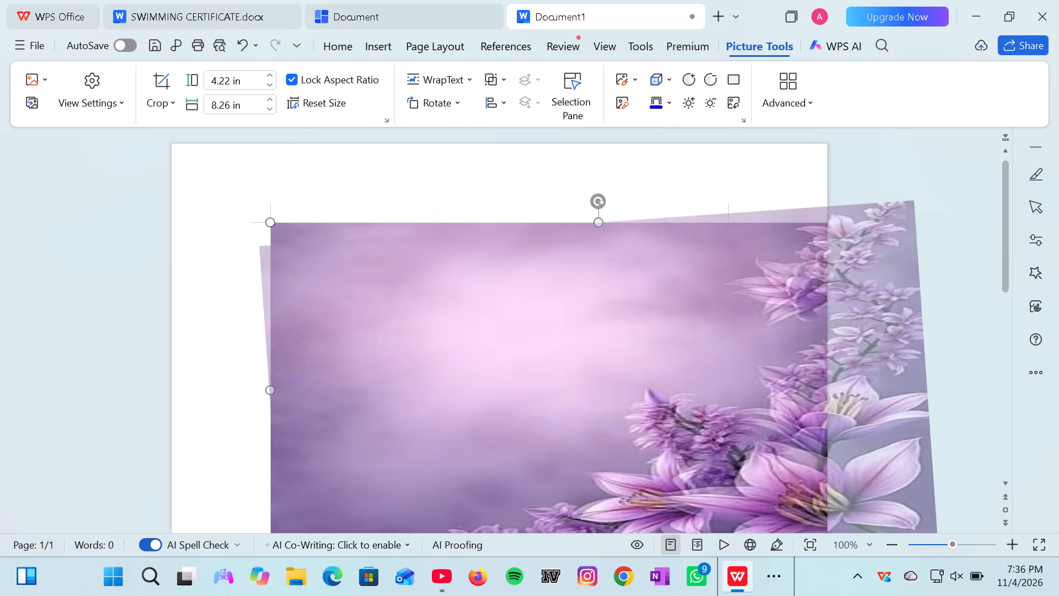
{"action": "left_click_drag", "start_coordinate": [488, 313], "coordinate": [275, 248]}
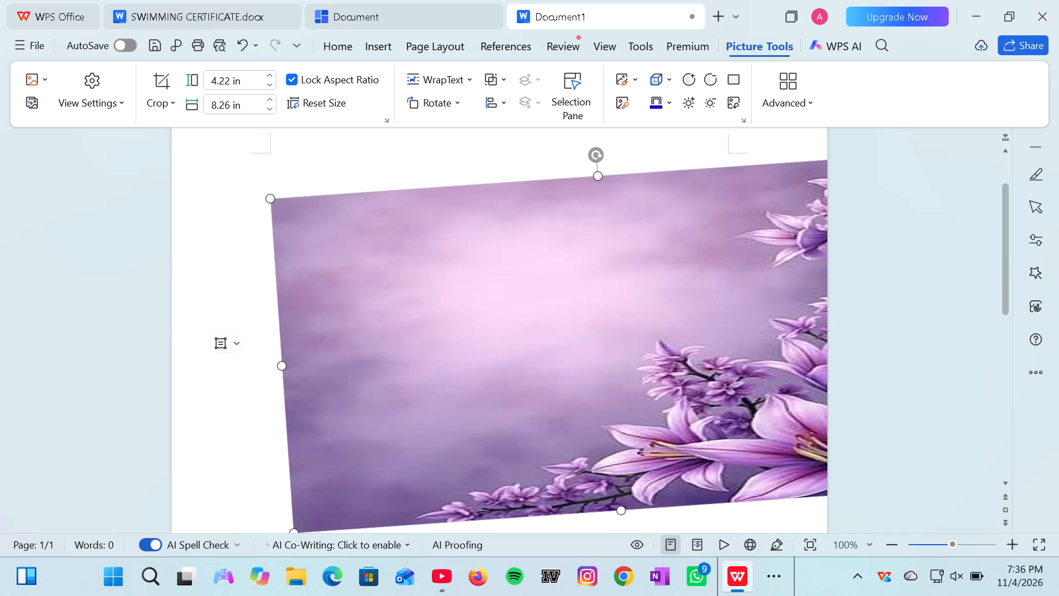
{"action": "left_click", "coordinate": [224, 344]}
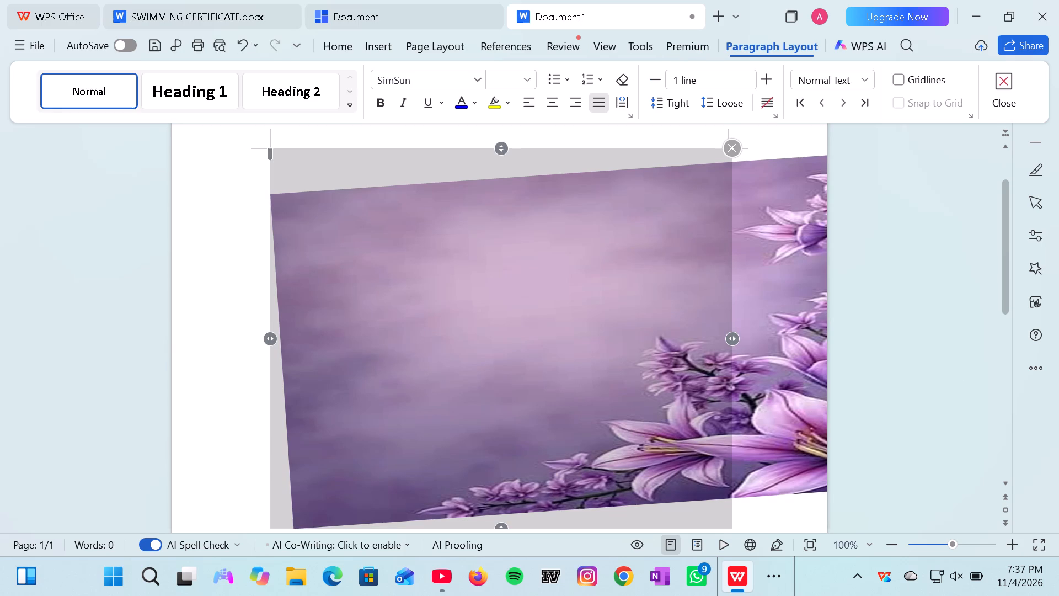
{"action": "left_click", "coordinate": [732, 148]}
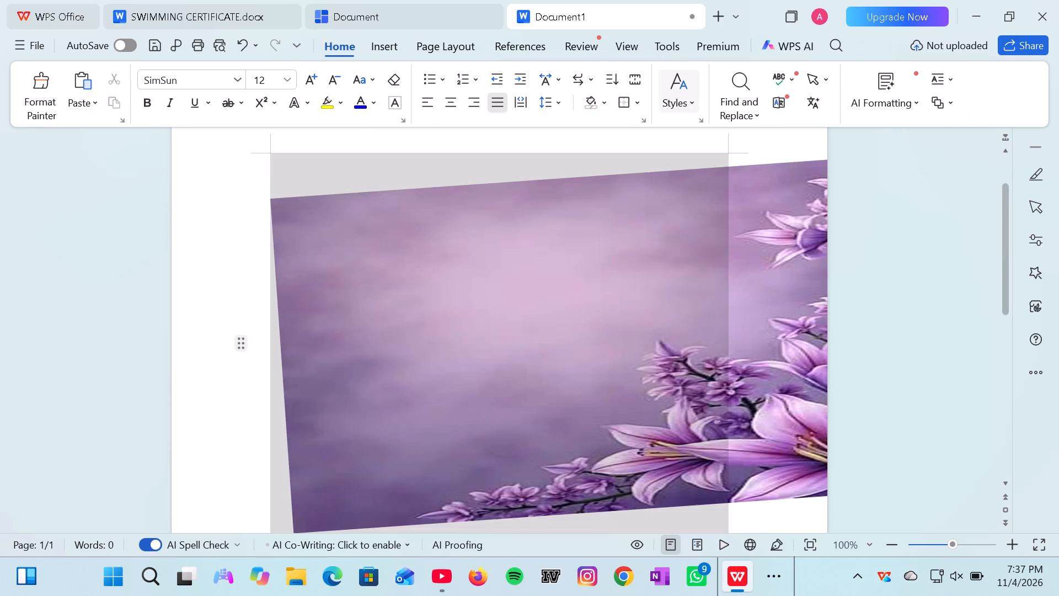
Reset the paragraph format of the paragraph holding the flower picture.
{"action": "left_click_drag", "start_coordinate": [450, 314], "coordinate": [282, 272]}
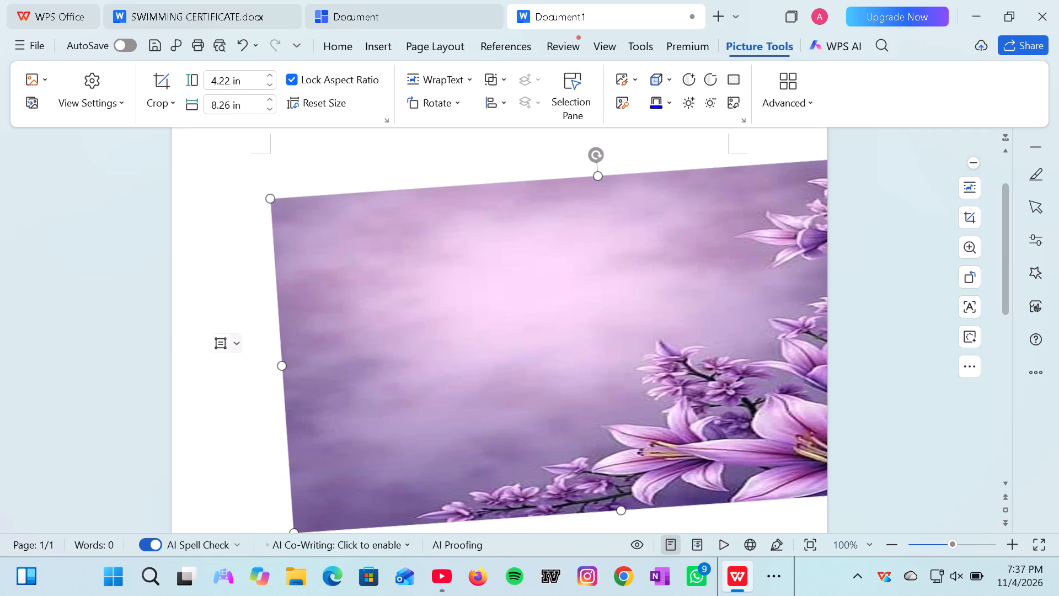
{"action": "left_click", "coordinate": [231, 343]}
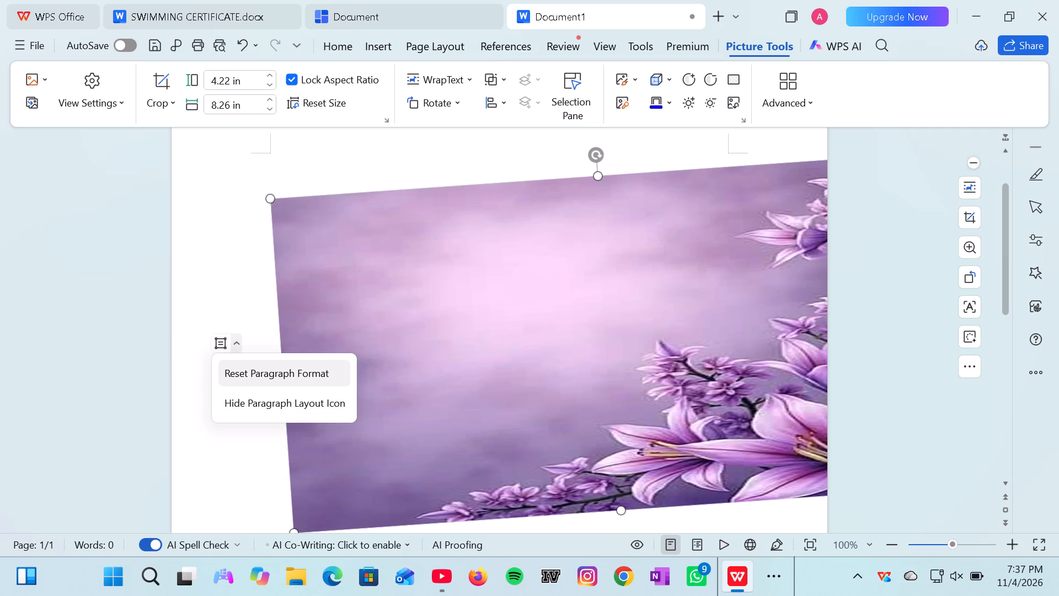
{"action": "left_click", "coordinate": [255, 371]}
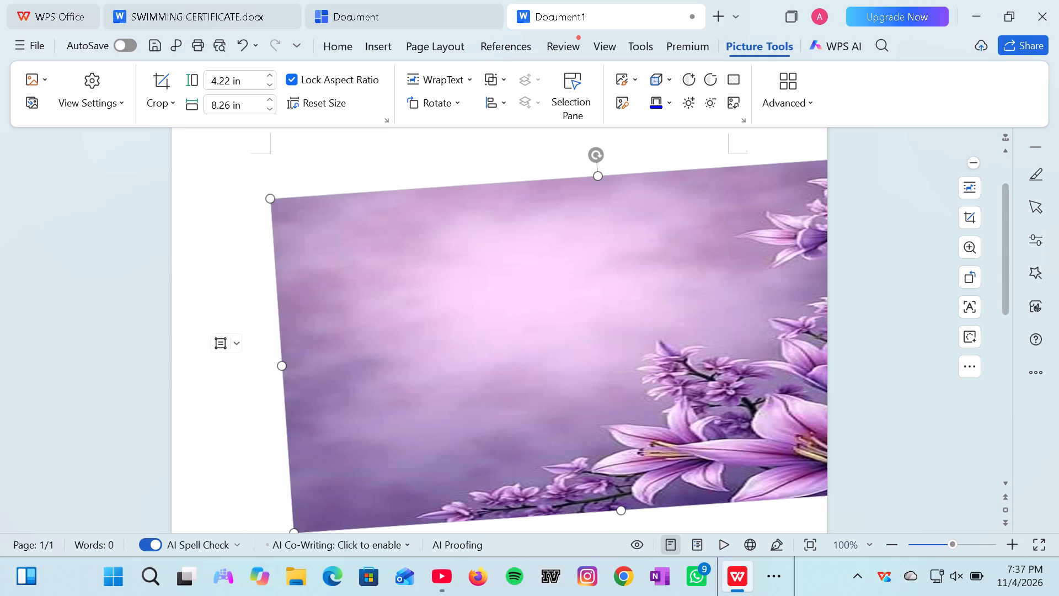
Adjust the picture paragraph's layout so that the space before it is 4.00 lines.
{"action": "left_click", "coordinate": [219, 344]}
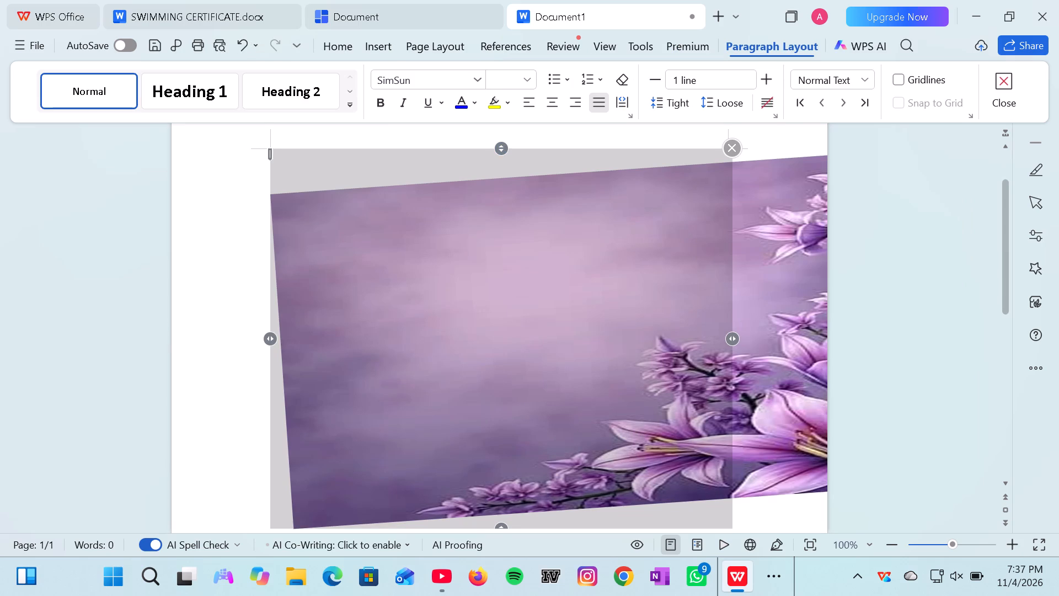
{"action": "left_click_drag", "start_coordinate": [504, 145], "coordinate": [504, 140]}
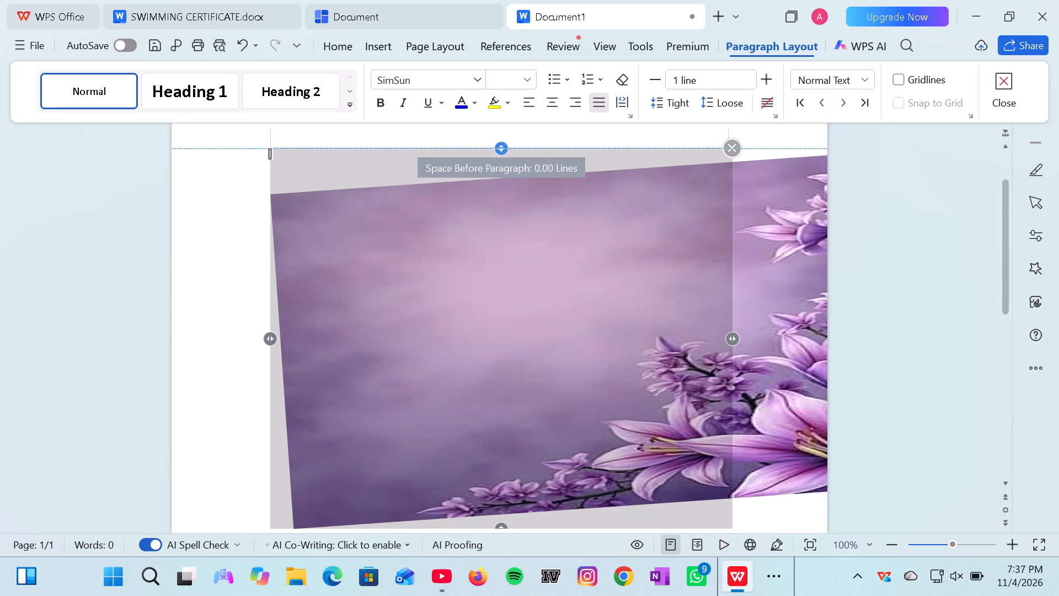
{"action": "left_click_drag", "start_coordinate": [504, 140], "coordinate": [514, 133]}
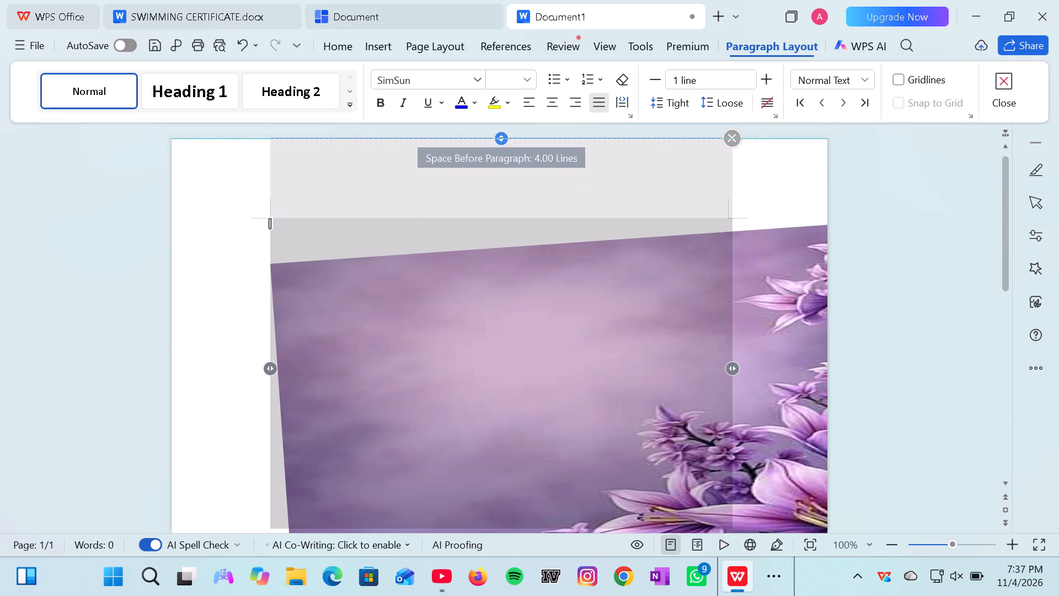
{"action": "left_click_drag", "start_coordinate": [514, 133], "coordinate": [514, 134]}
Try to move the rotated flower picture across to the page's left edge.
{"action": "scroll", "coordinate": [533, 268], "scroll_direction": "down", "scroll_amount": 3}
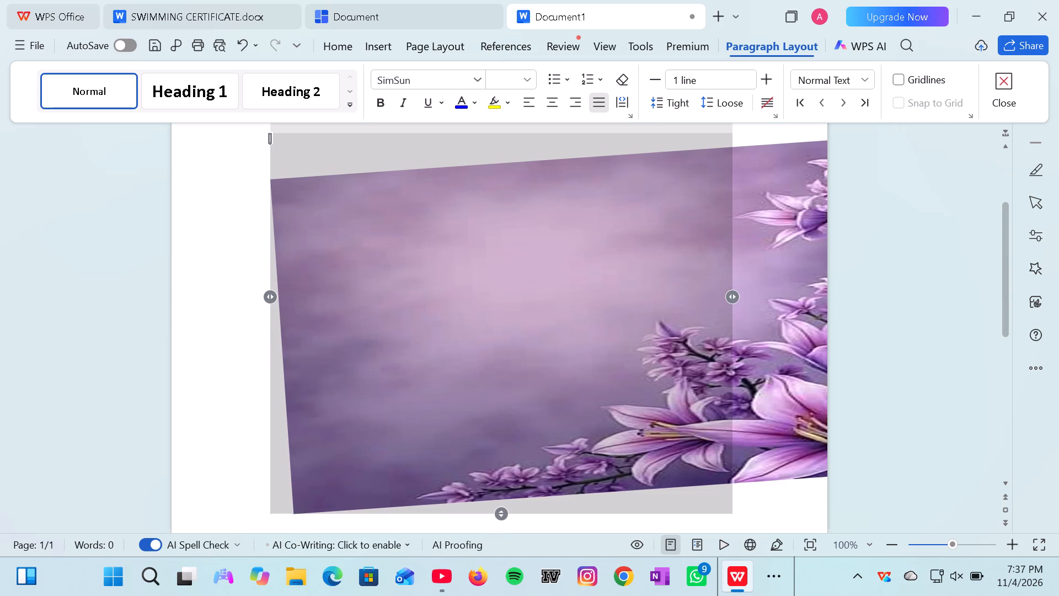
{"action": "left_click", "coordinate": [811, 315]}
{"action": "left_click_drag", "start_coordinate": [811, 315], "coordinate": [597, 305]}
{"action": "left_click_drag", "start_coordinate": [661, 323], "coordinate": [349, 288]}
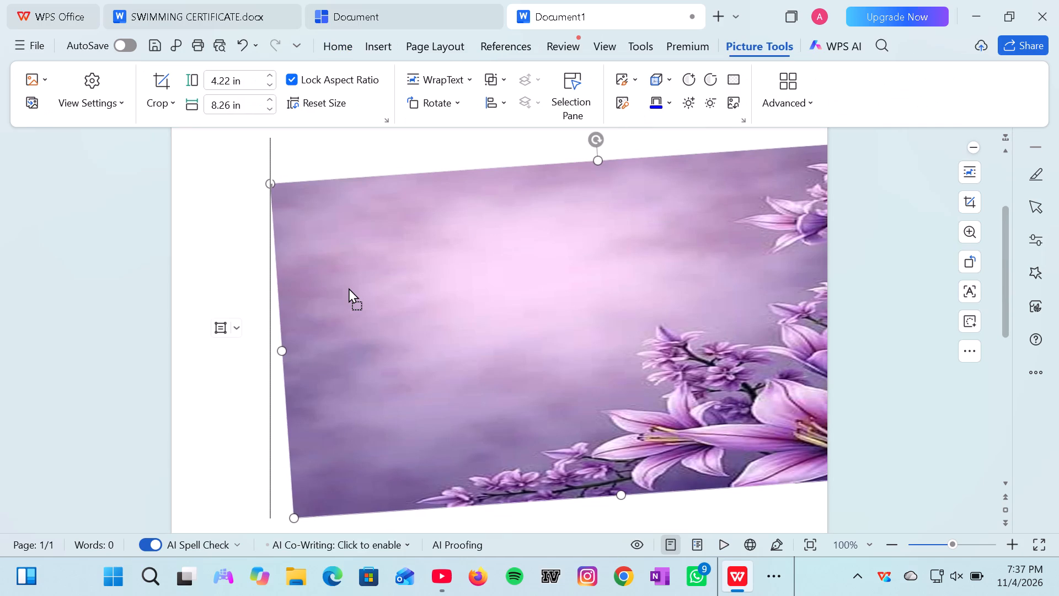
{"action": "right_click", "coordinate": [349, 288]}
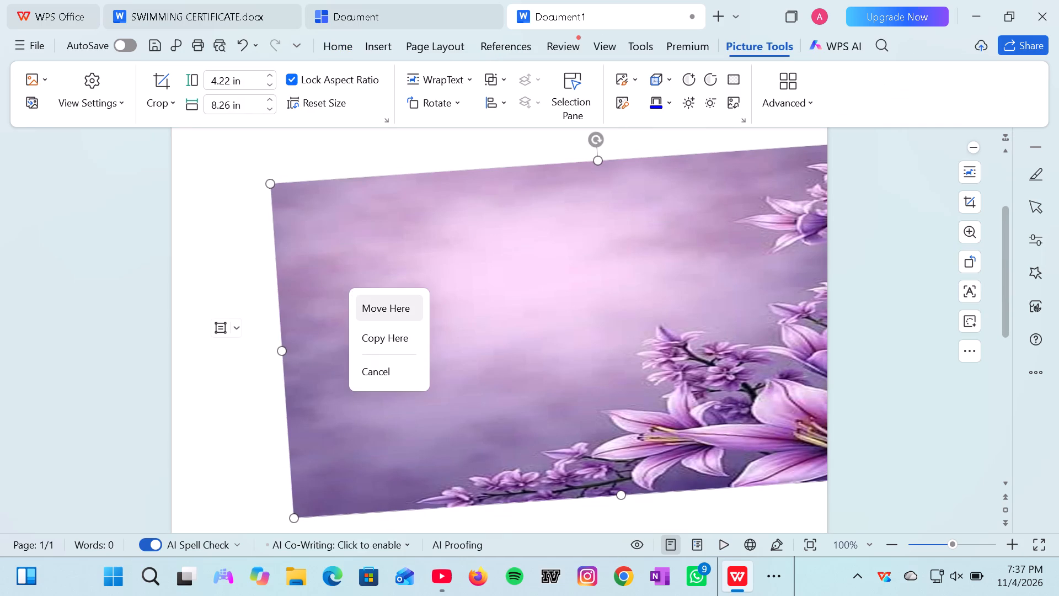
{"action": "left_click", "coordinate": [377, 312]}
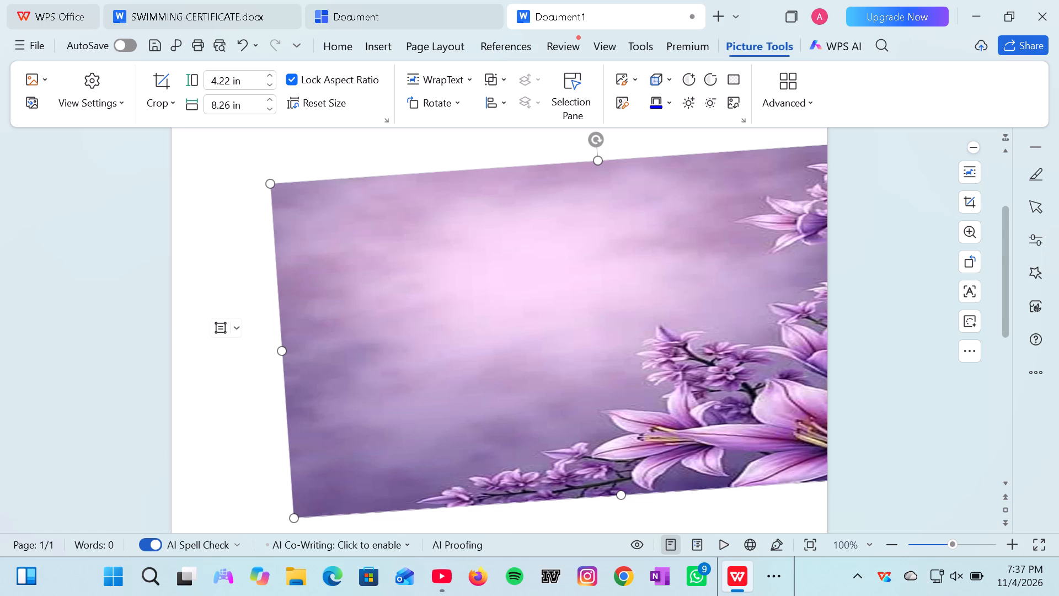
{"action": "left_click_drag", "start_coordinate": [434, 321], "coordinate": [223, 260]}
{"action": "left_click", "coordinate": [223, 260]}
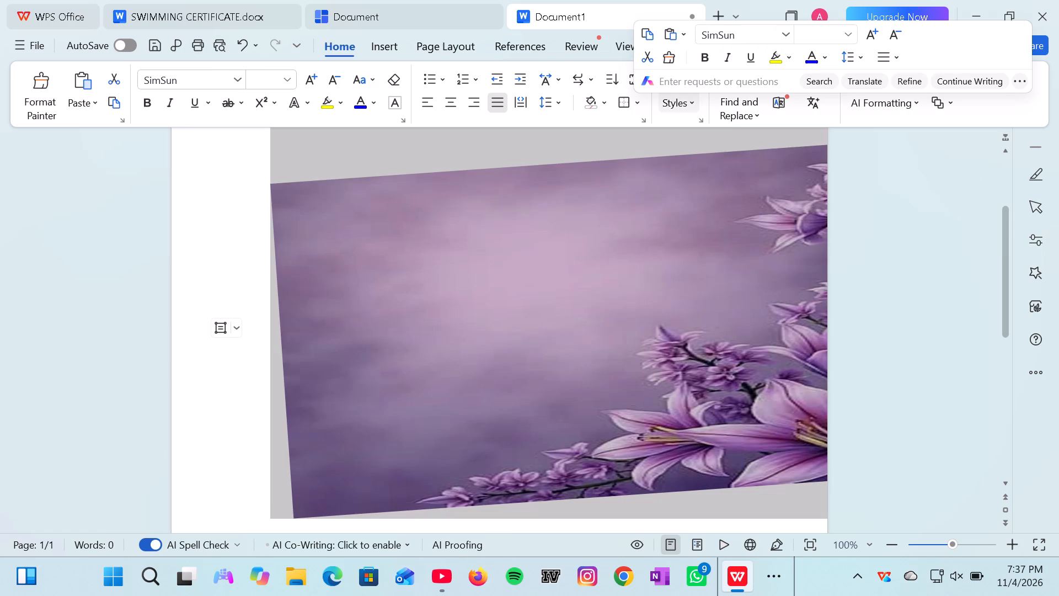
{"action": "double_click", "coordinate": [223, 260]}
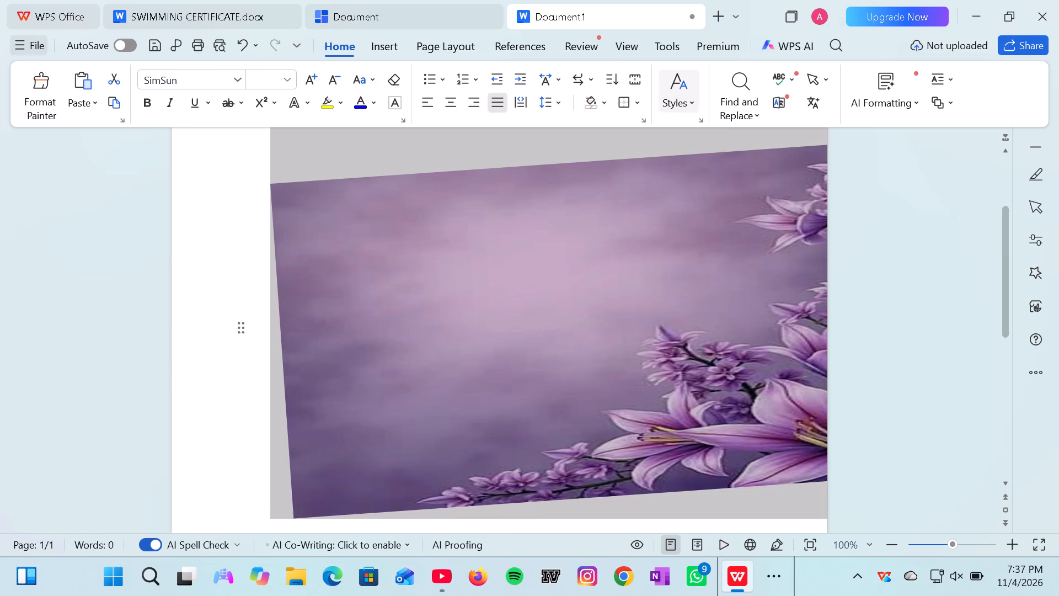
Undo the paragraph spacing, rotation and horizontal stretching applied to the flower picture.
{"action": "left_click", "coordinate": [238, 50]}
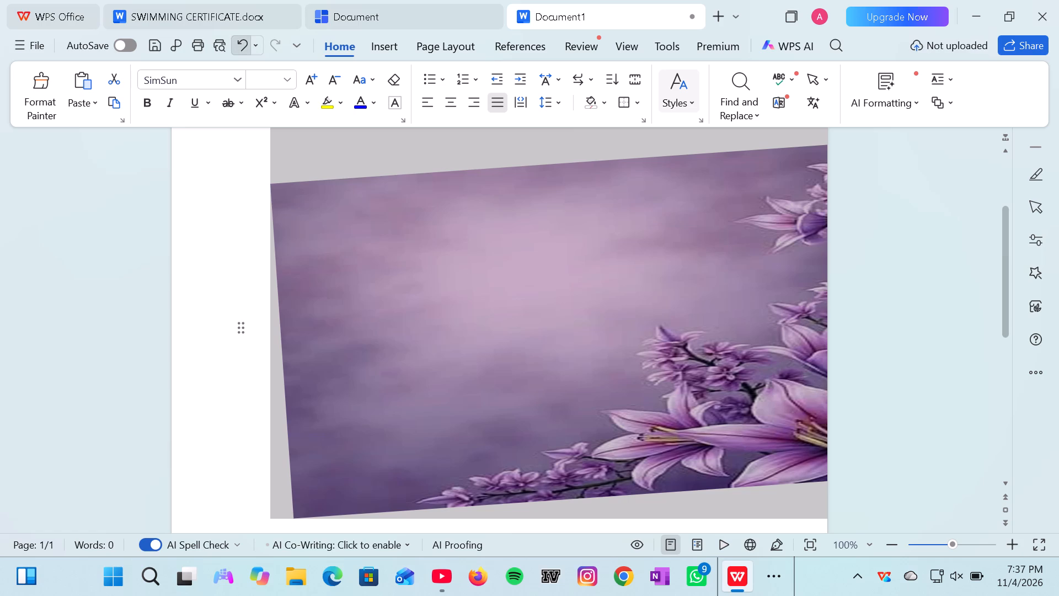
{"action": "left_click", "coordinate": [238, 50]}
{"action": "left_click", "coordinate": [238, 50]}
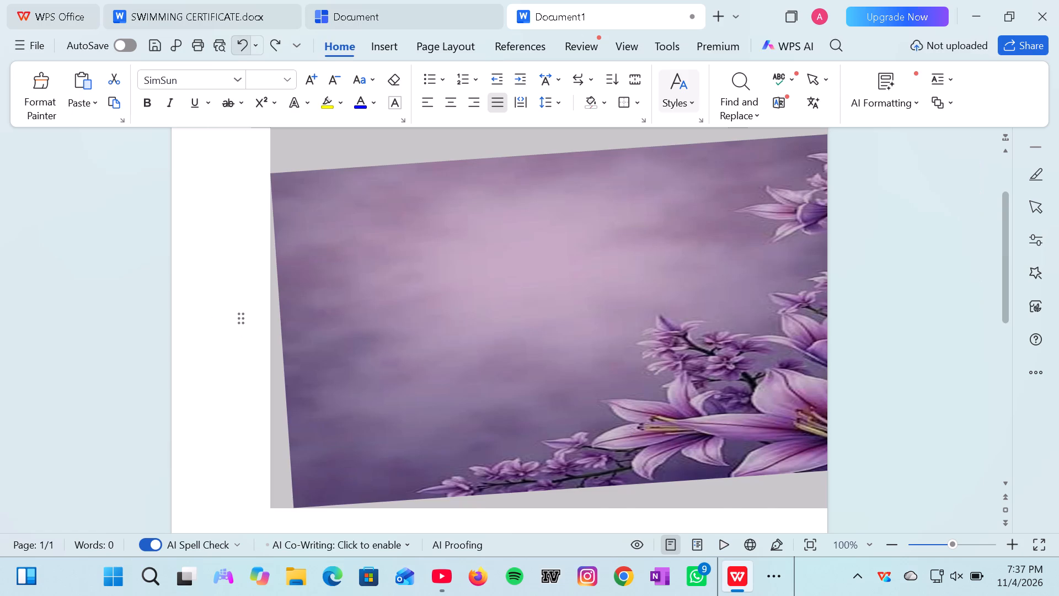
{"action": "left_click", "coordinate": [238, 47]}
{"action": "left_click", "coordinate": [238, 47]}
{"action": "left_click", "coordinate": [238, 47]}
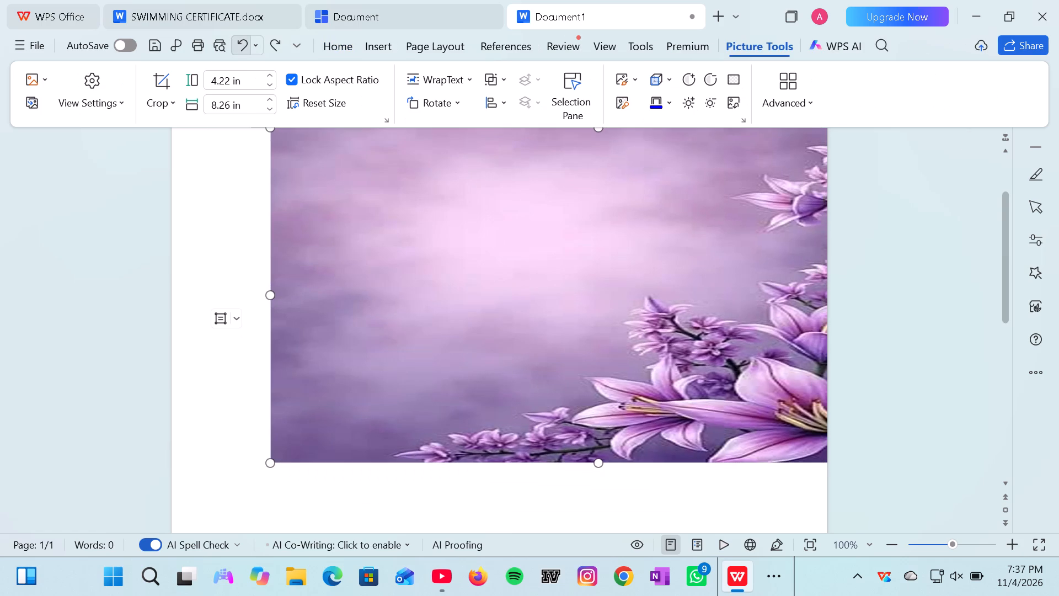
{"action": "left_click", "coordinate": [238, 47]}
{"action": "left_click", "coordinate": [238, 47]}
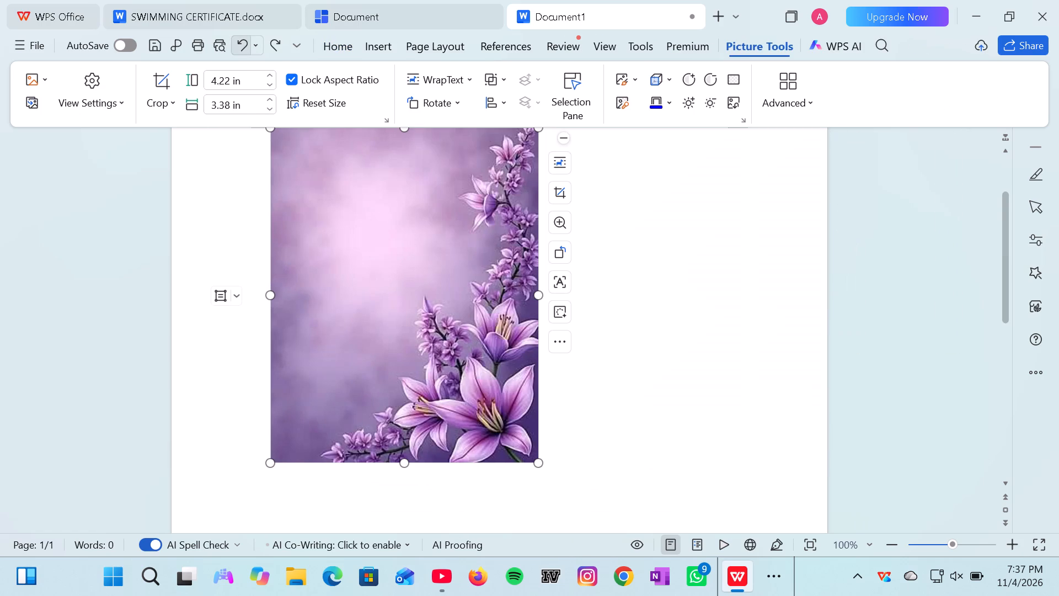
Change the flower picture's text wrapping from in line to Behind Text, keeping it moving with text.
{"action": "left_click", "coordinate": [574, 168]}
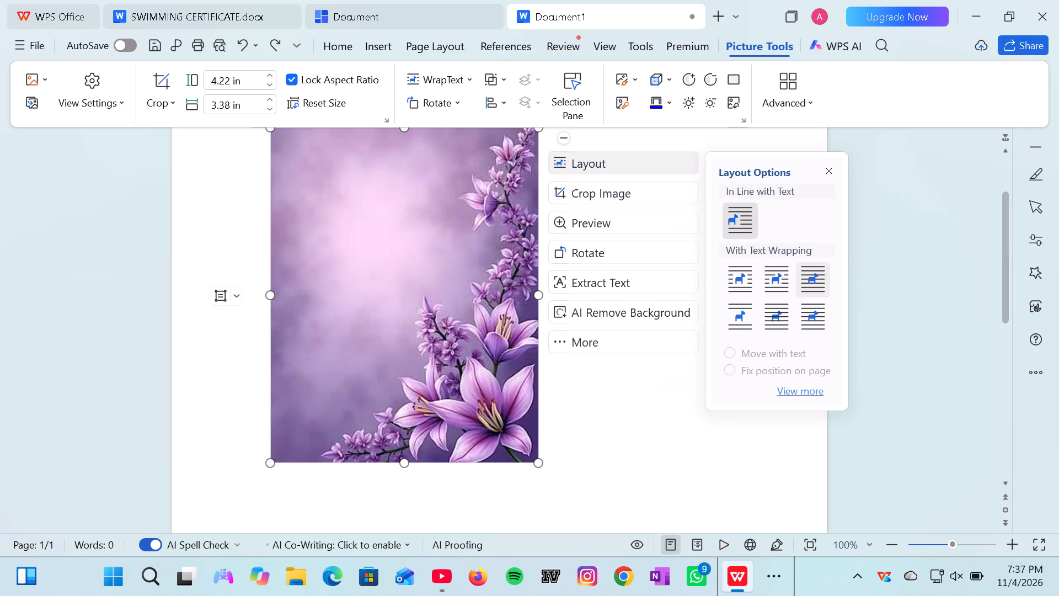
{"action": "left_click", "coordinate": [813, 278]}
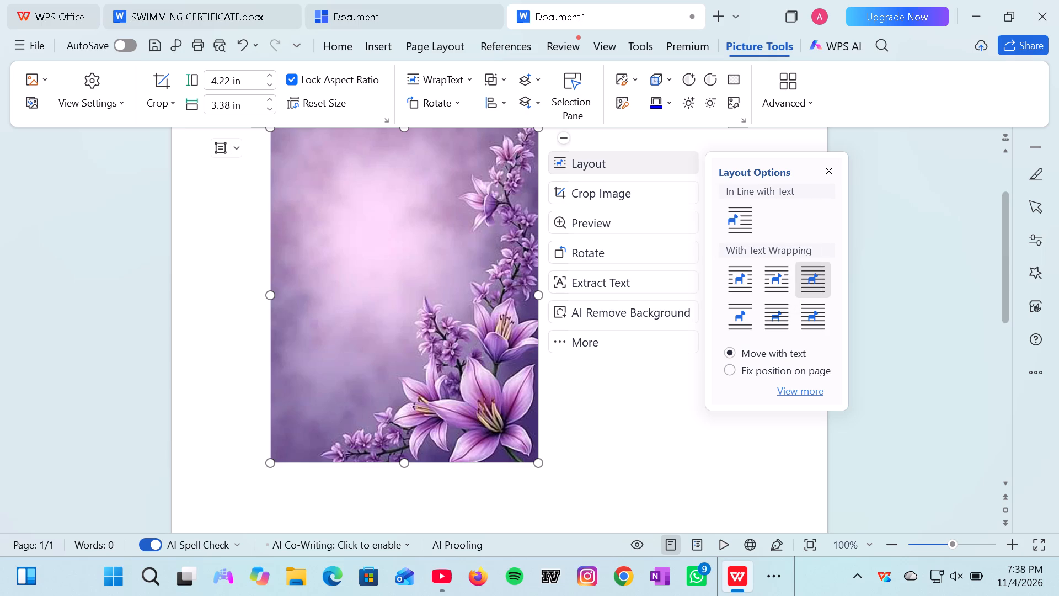
{"action": "left_click", "coordinate": [736, 216]}
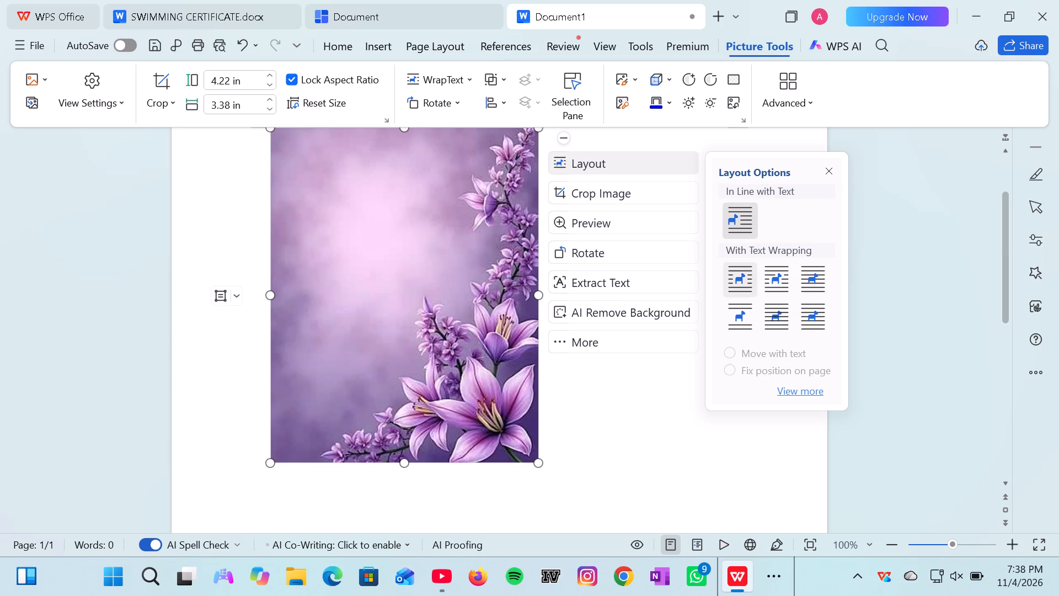
{"action": "left_click", "coordinate": [774, 313]}
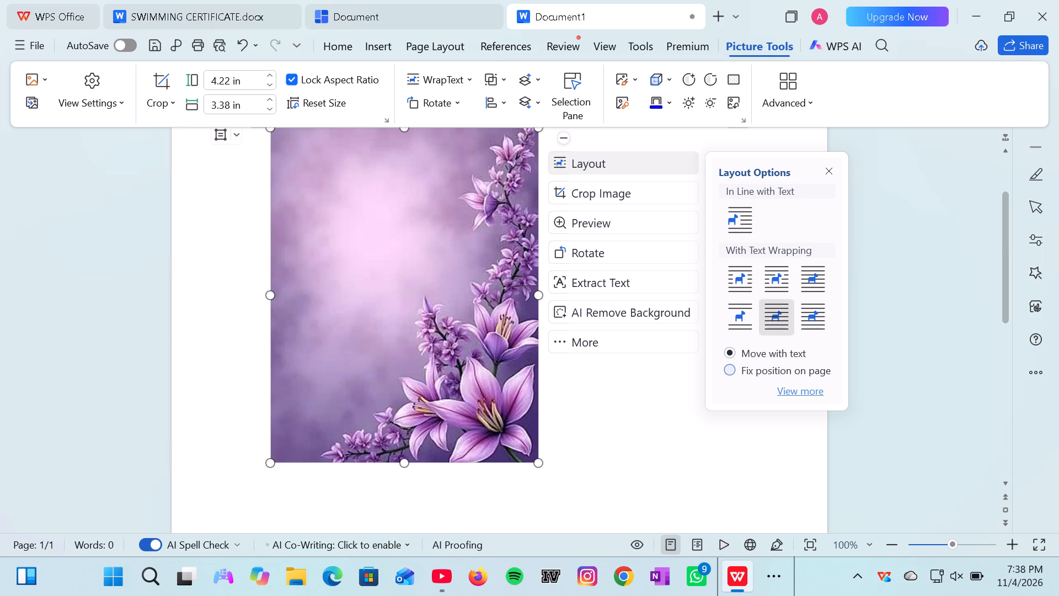
{"action": "left_click", "coordinate": [660, 370]}
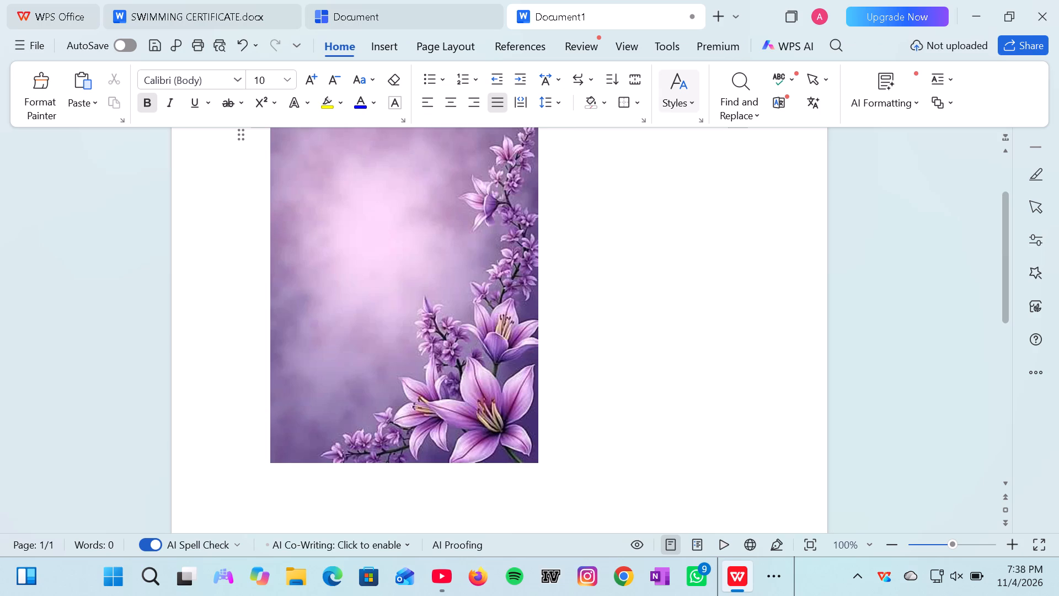
Move the flower picture from the left margin to about the middle of the page's width, slightly lower.
{"action": "left_click_drag", "start_coordinate": [537, 311], "coordinate": [676, 332]}
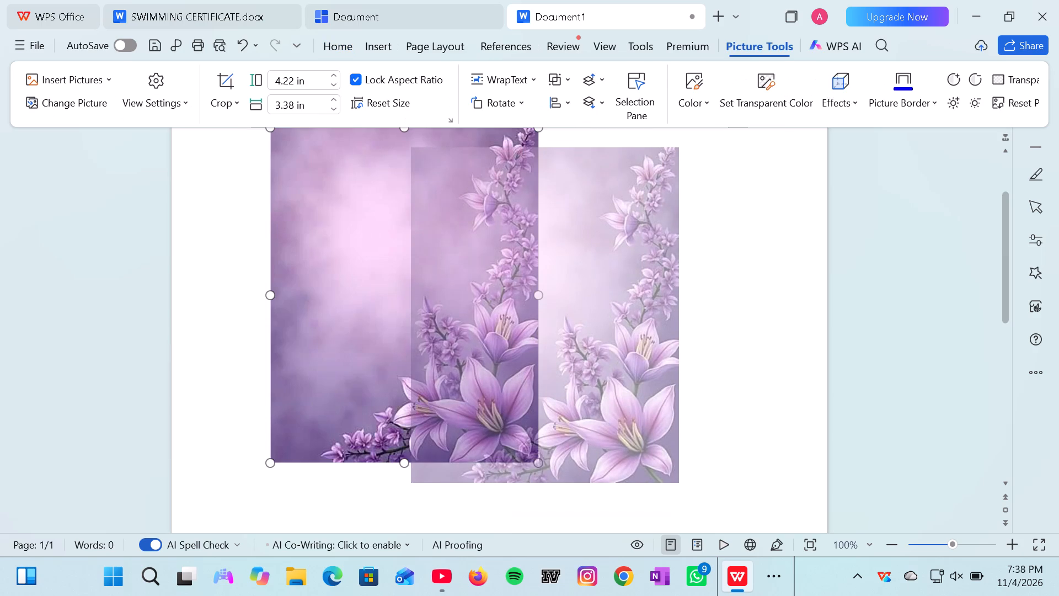
{"action": "left_click_drag", "start_coordinate": [676, 332], "coordinate": [652, 338]}
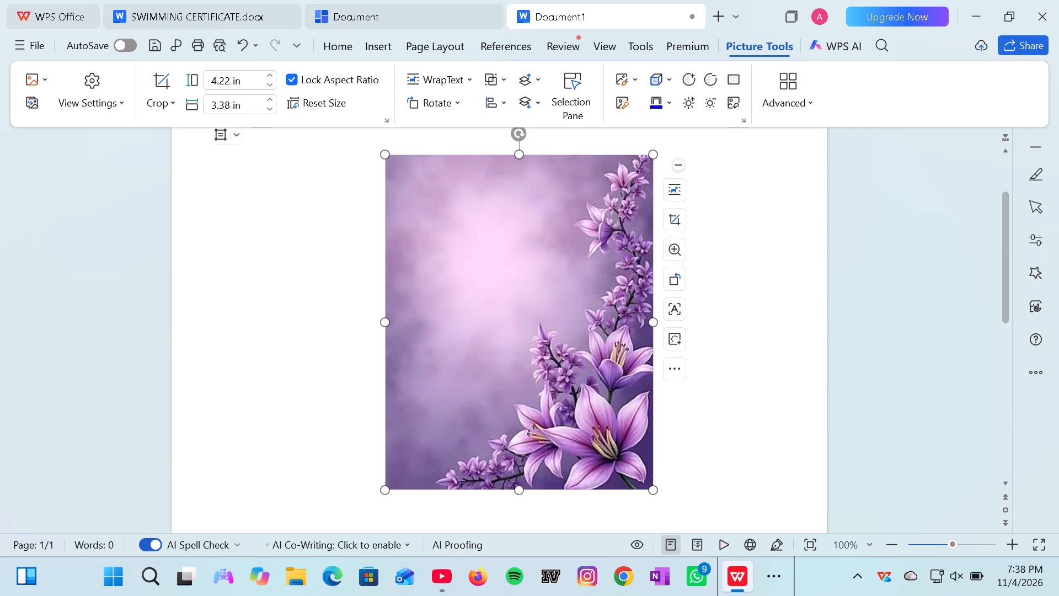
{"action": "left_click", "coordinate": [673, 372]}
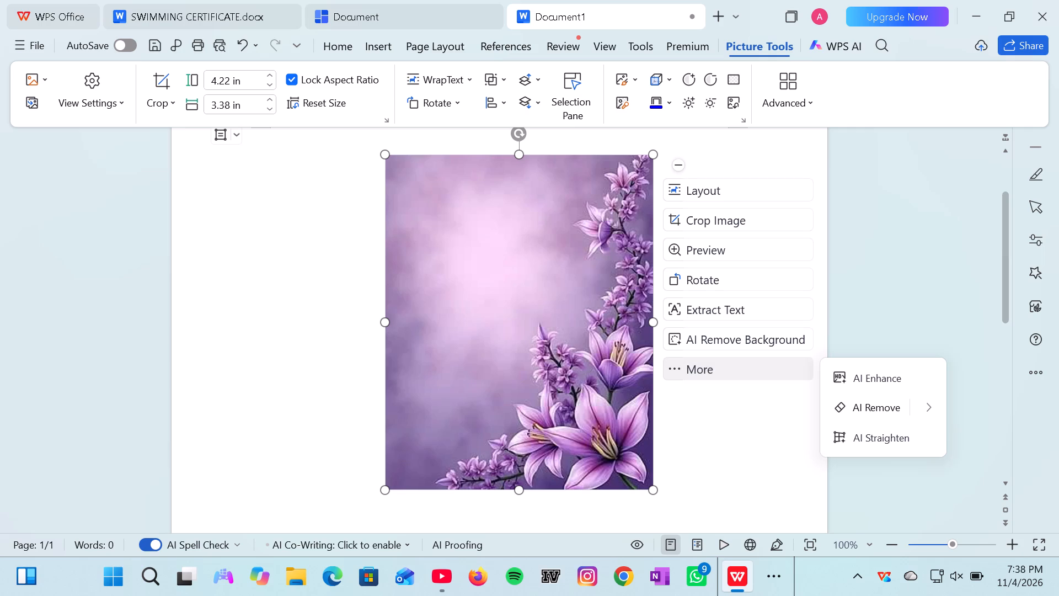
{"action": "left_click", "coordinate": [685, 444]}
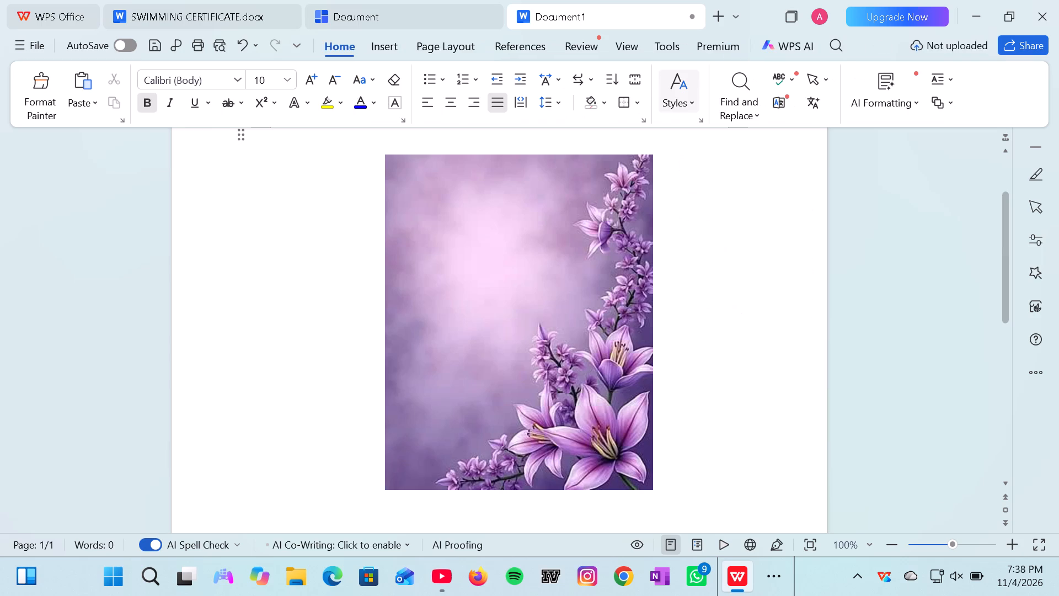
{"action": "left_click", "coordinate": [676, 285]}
Reapply Behind Text wrapping to the flower picture in its layout options.
{"action": "left_click", "coordinate": [584, 271]}
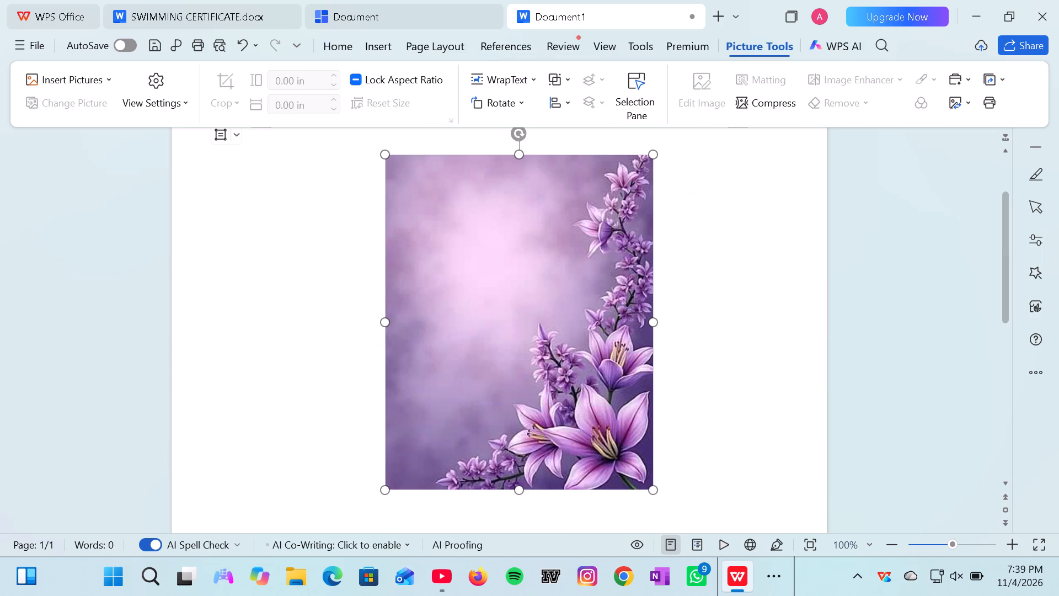
{"action": "left_click", "coordinate": [674, 191]}
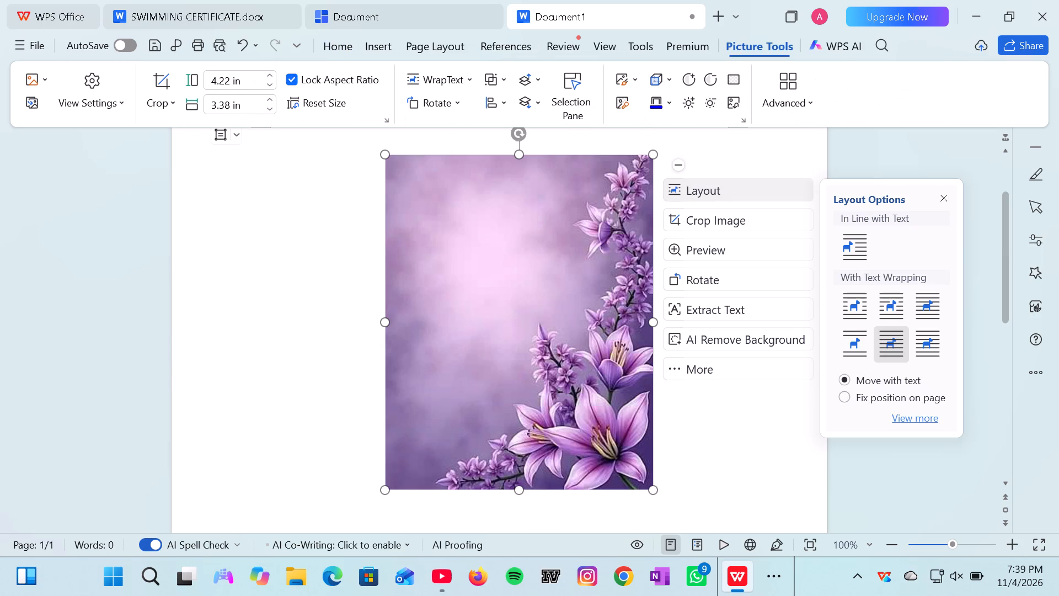
{"action": "left_click", "coordinate": [882, 349]}
{"action": "left_click", "coordinate": [868, 478]}
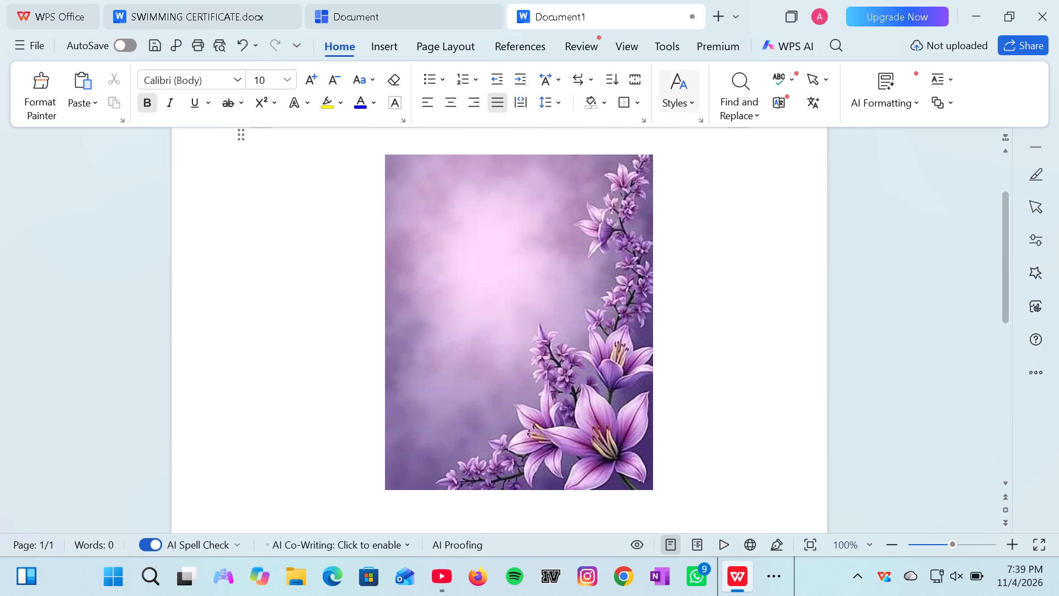
Shift the flower picture slightly right and down from its place near the page's centre.
{"action": "left_click_drag", "start_coordinate": [652, 384], "coordinate": [668, 361]}
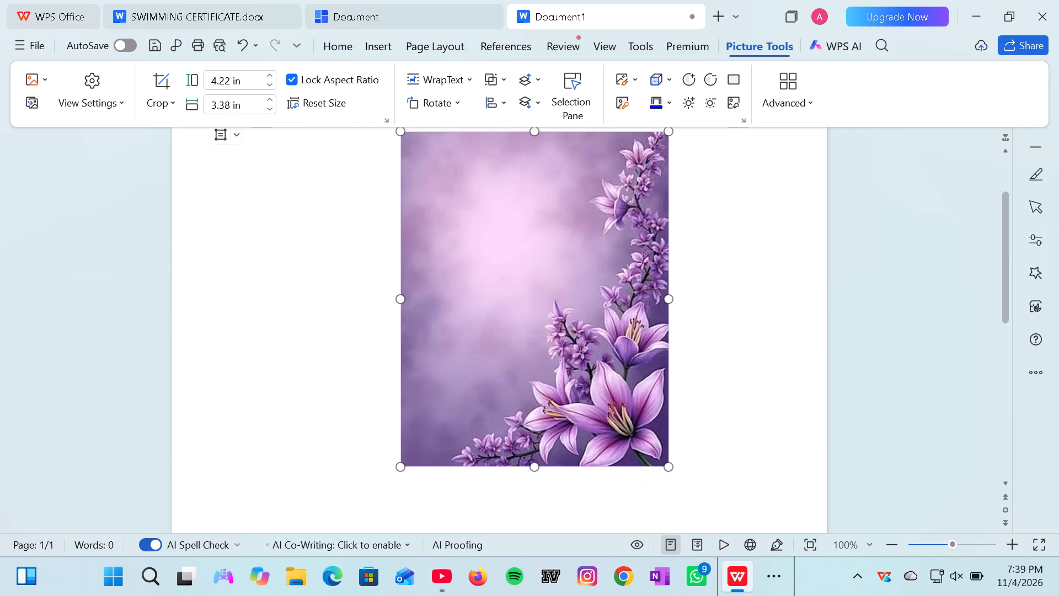
{"action": "left_click_drag", "start_coordinate": [635, 310], "coordinate": [633, 358]}
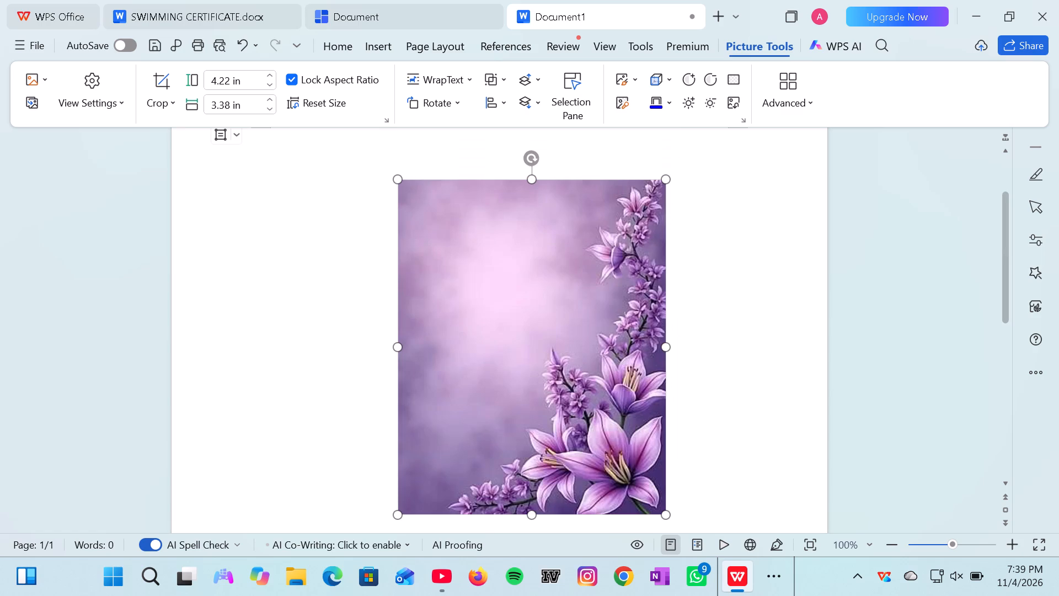
Enlarge the flower picture up and to the right to about 4.70 in high and 5.06 in wide.
{"action": "left_click_drag", "start_coordinate": [667, 178], "coordinate": [752, 215]}
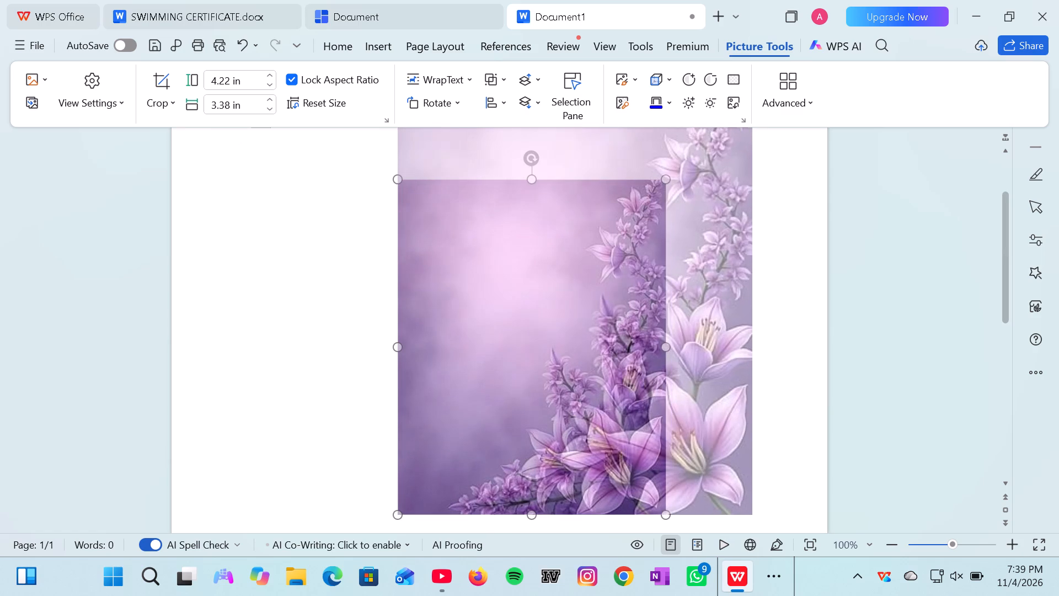
{"action": "left_click_drag", "start_coordinate": [752, 215], "coordinate": [698, 228]}
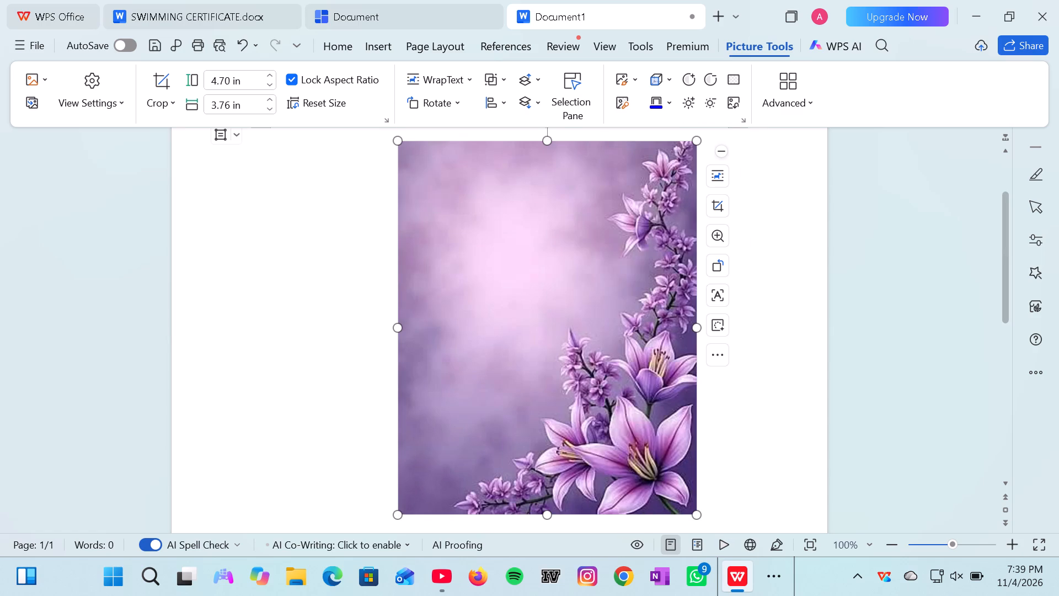
{"action": "left_click_drag", "start_coordinate": [697, 330], "coordinate": [730, 345]}
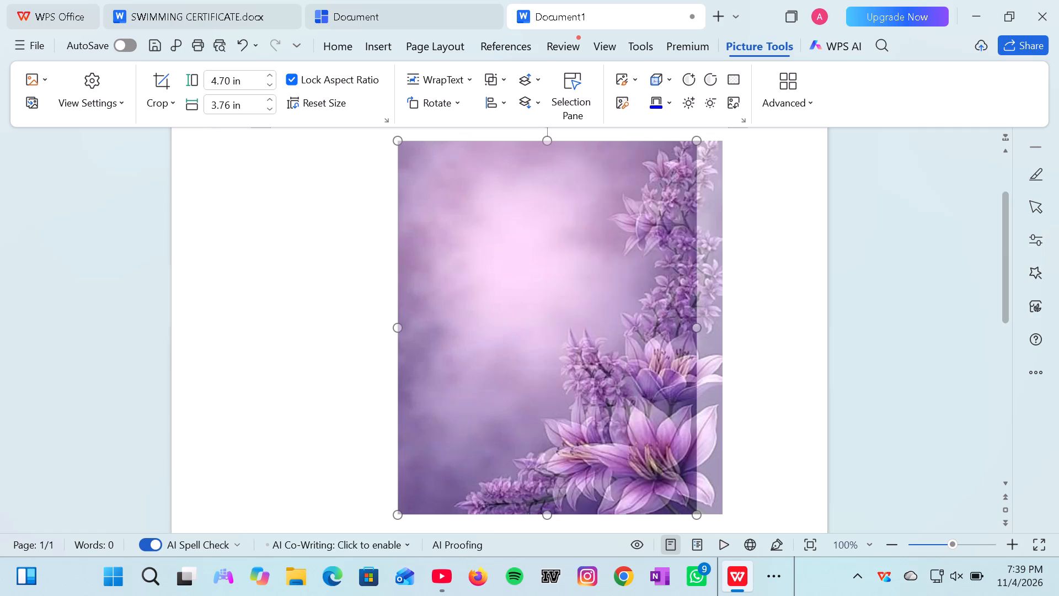
{"action": "left_click_drag", "start_coordinate": [730, 345], "coordinate": [800, 369]}
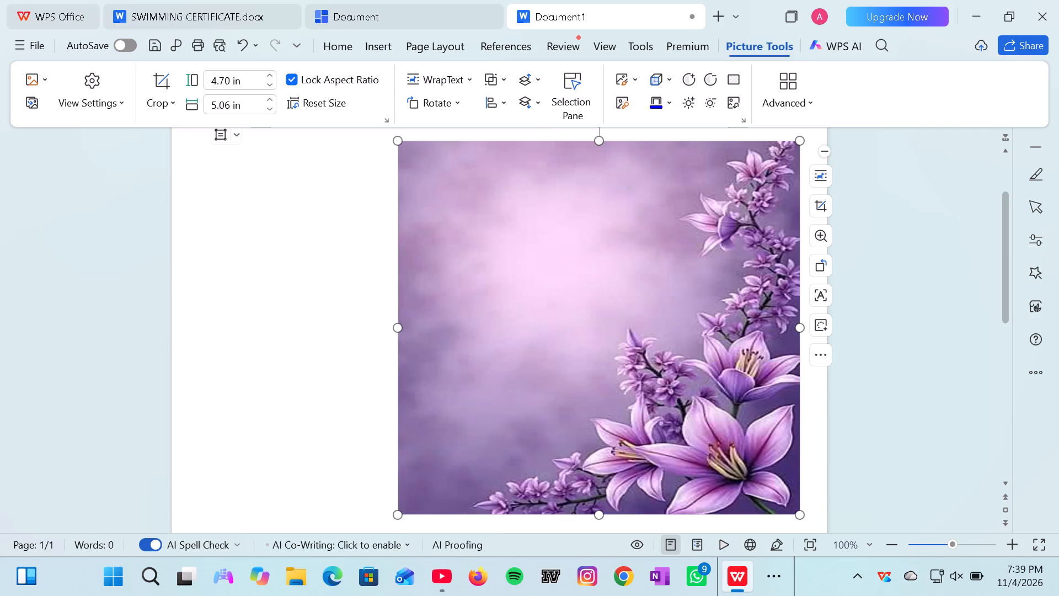
Stretch the flower picture across most of the page to about 7.62 in wide and 5.47 in high.
{"action": "left_click_drag", "start_coordinate": [398, 330], "coordinate": [371, 345]}
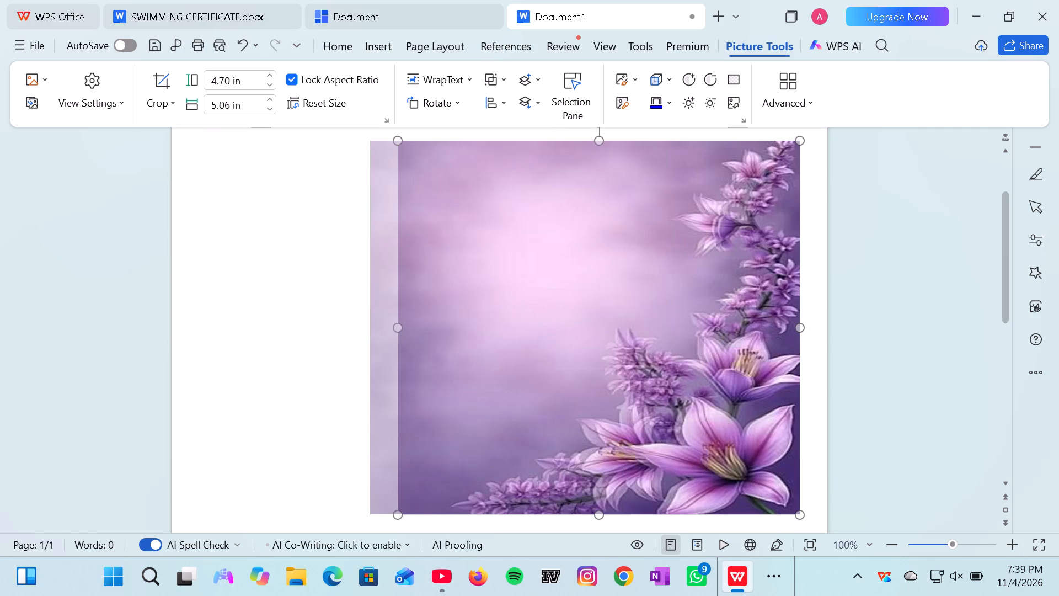
{"action": "left_click_drag", "start_coordinate": [371, 345], "coordinate": [206, 327]}
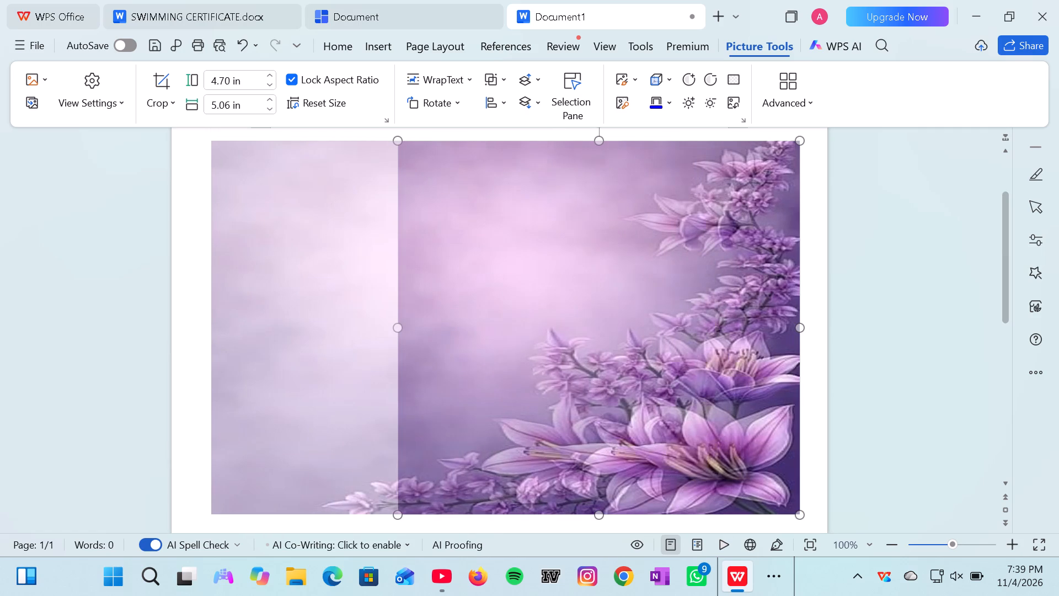
{"action": "left_click_drag", "start_coordinate": [206, 327], "coordinate": [195, 327]}
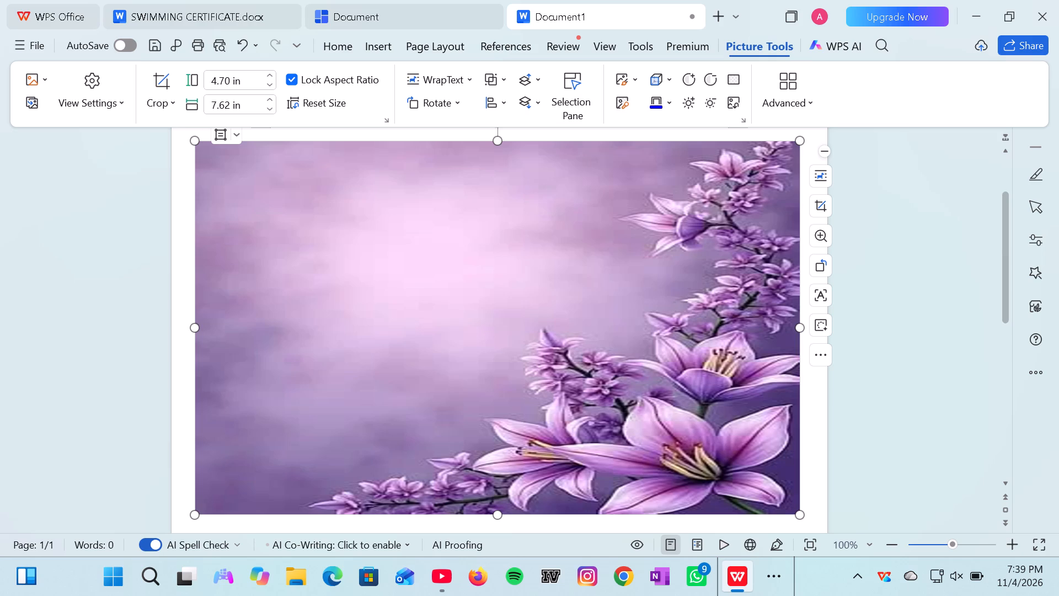
{"action": "left_click_drag", "start_coordinate": [495, 515], "coordinate": [497, 523]}
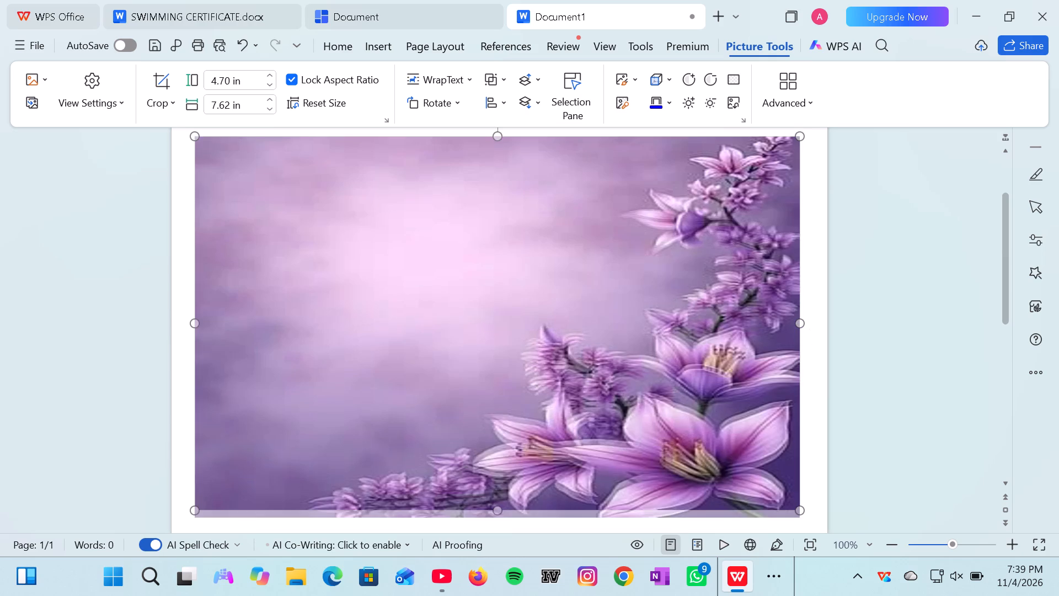
{"action": "left_click_drag", "start_coordinate": [497, 523], "coordinate": [498, 530]}
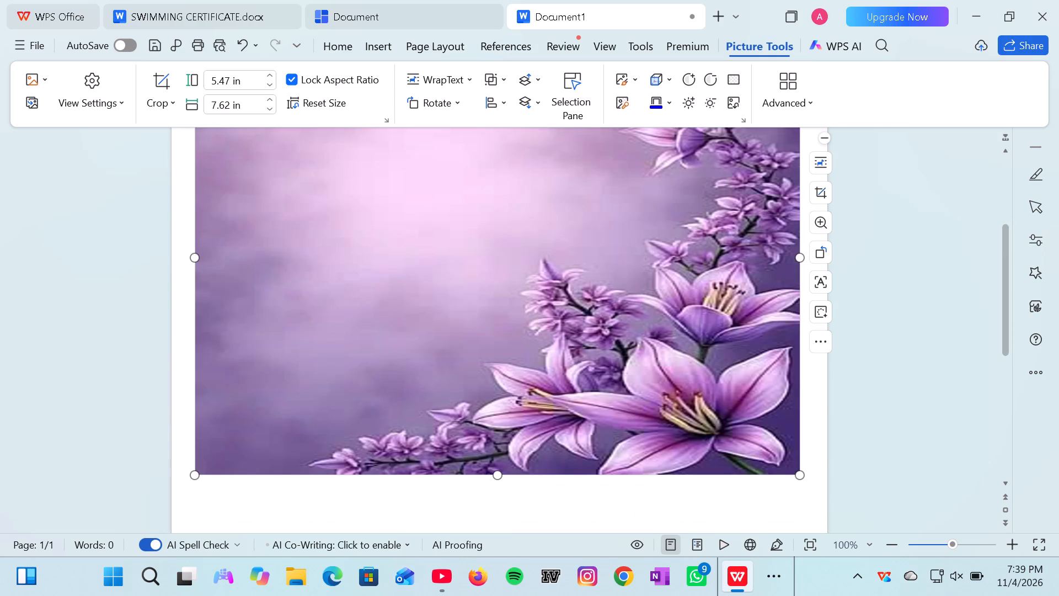
Move the flower picture slightly left and further down the page, and shorten it to about 5.10 in high.
{"action": "left_click_drag", "start_coordinate": [493, 412], "coordinate": [485, 461]}
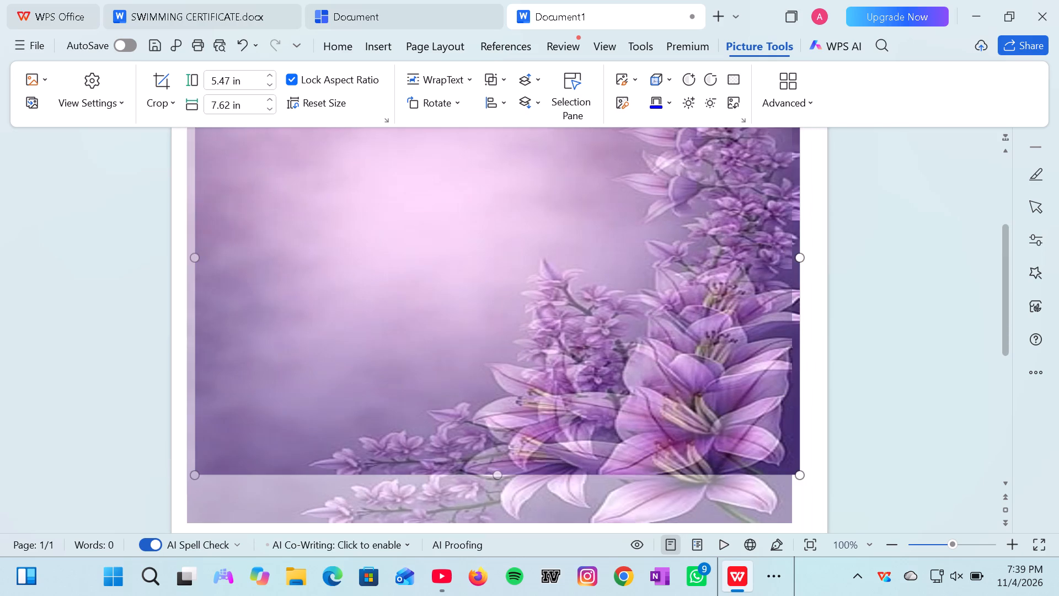
{"action": "left_click_drag", "start_coordinate": [485, 461], "coordinate": [489, 462]}
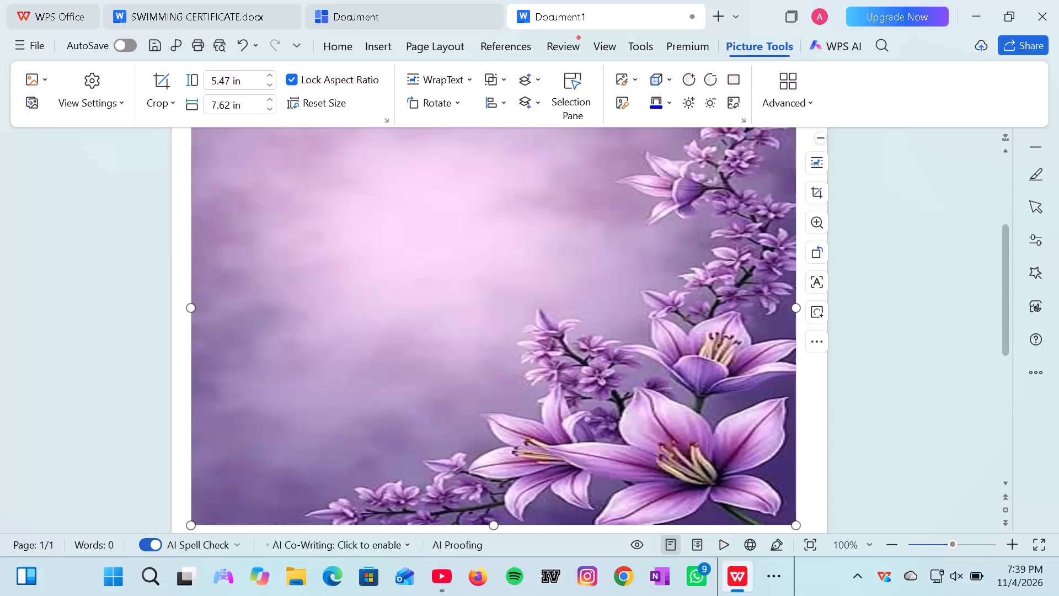
{"action": "left_click_drag", "start_coordinate": [494, 523], "coordinate": [490, 493]}
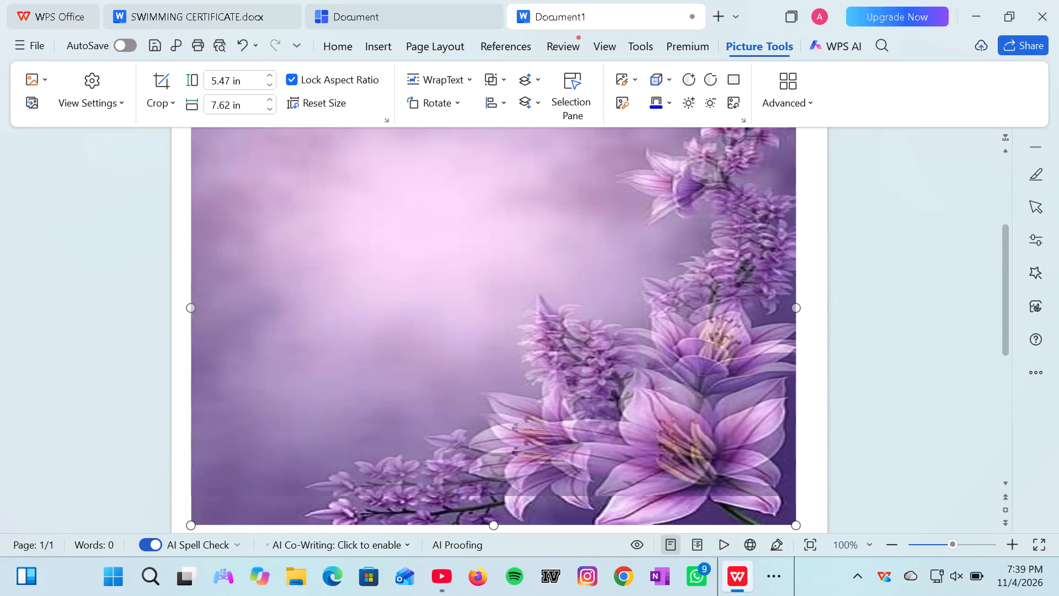
{"action": "left_click_drag", "start_coordinate": [477, 432], "coordinate": [485, 487]}
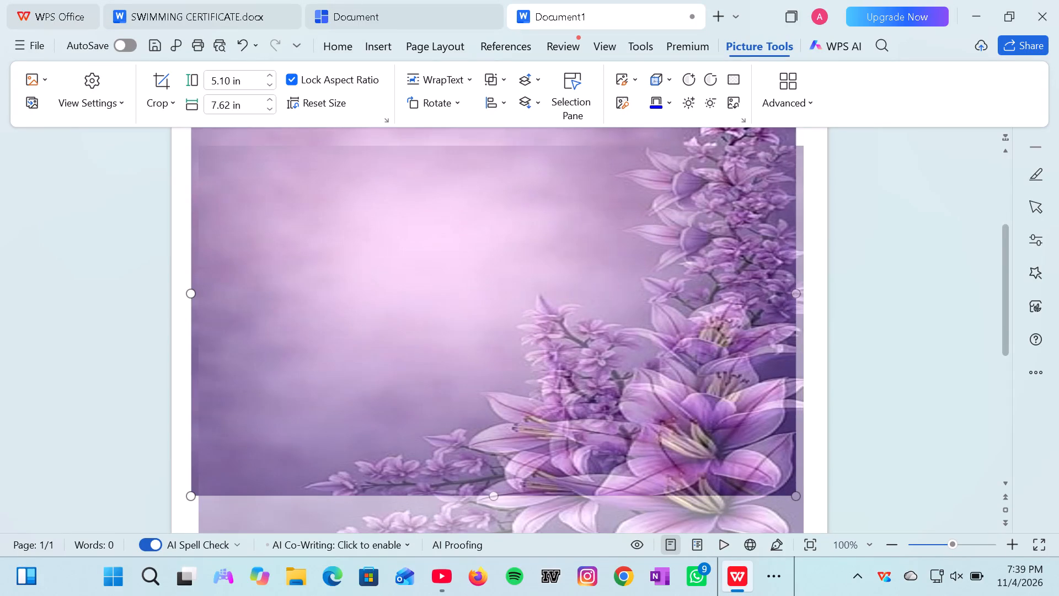
{"action": "left_click_drag", "start_coordinate": [485, 487], "coordinate": [475, 476]}
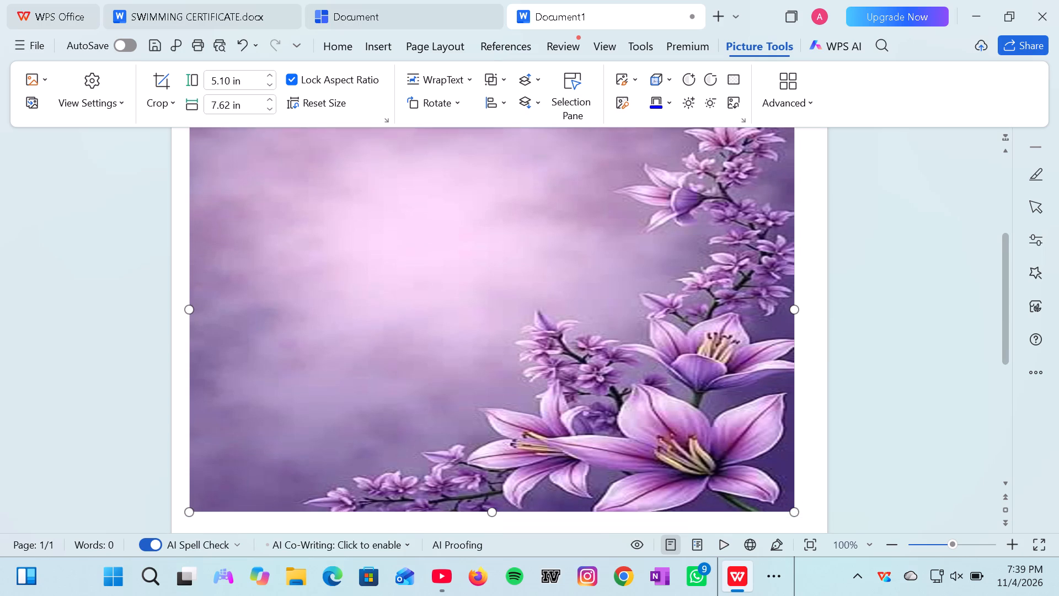
{"action": "scroll", "coordinate": [445, 434], "scroll_direction": "down", "scroll_amount": 1}
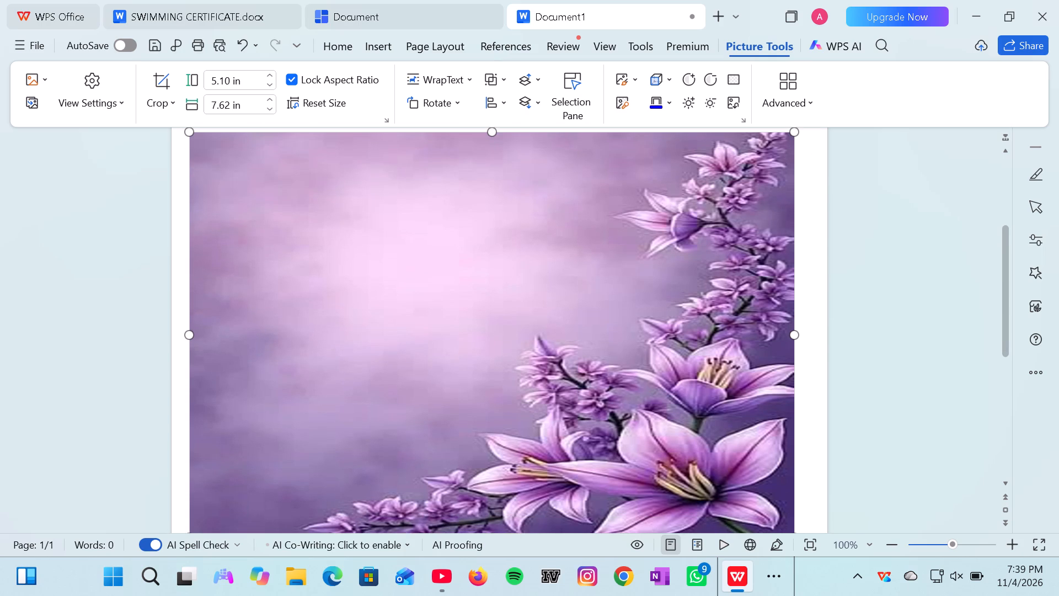
{"action": "left_click", "coordinate": [445, 434]}
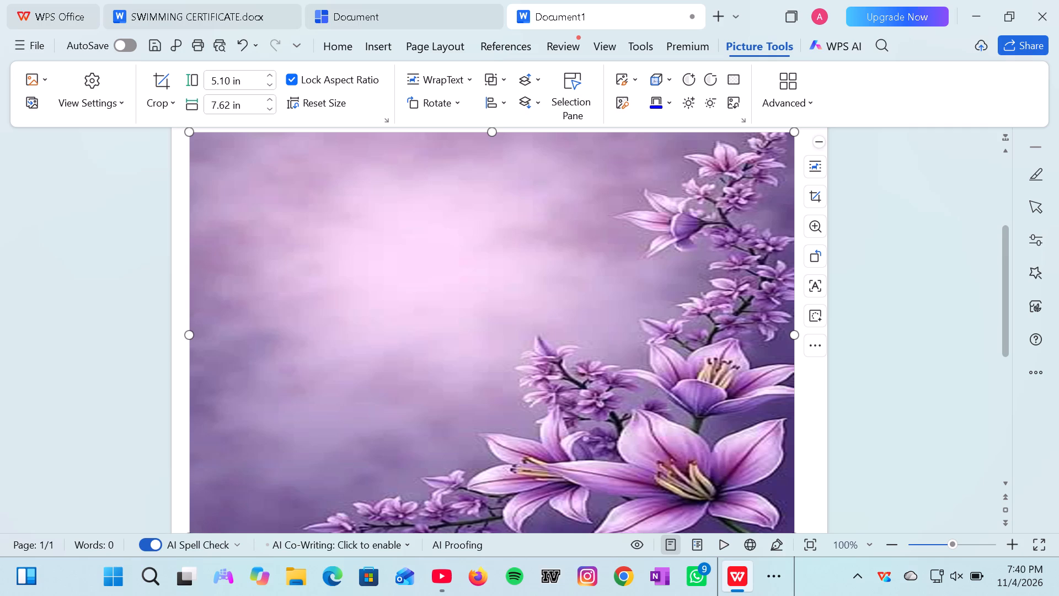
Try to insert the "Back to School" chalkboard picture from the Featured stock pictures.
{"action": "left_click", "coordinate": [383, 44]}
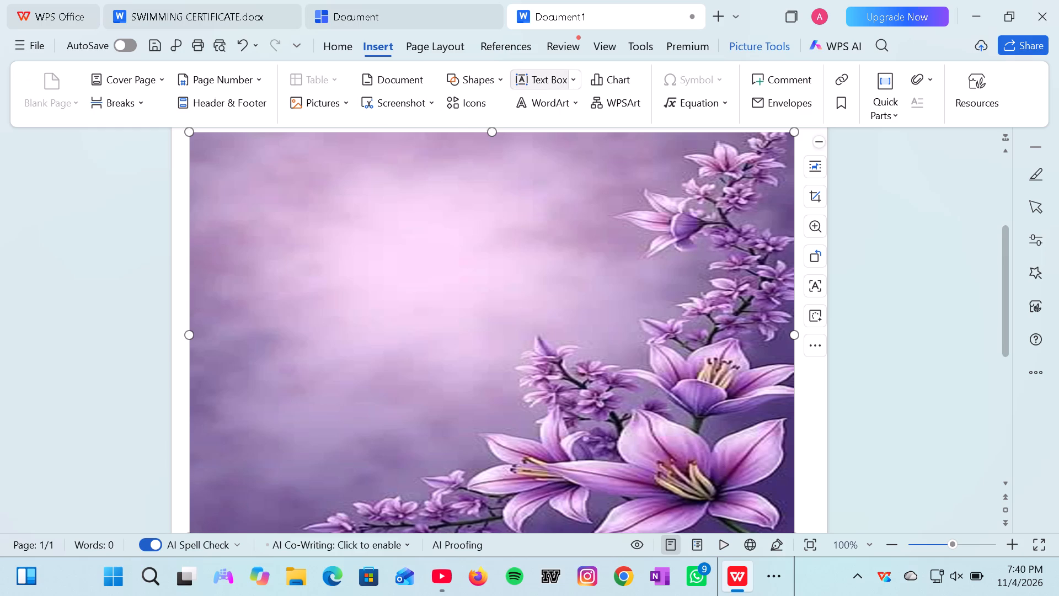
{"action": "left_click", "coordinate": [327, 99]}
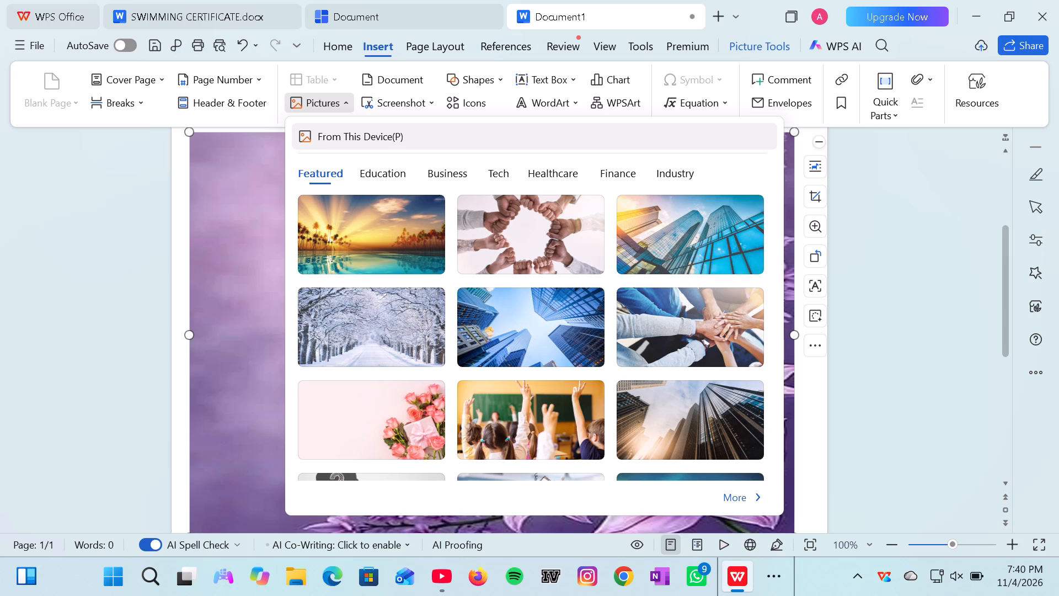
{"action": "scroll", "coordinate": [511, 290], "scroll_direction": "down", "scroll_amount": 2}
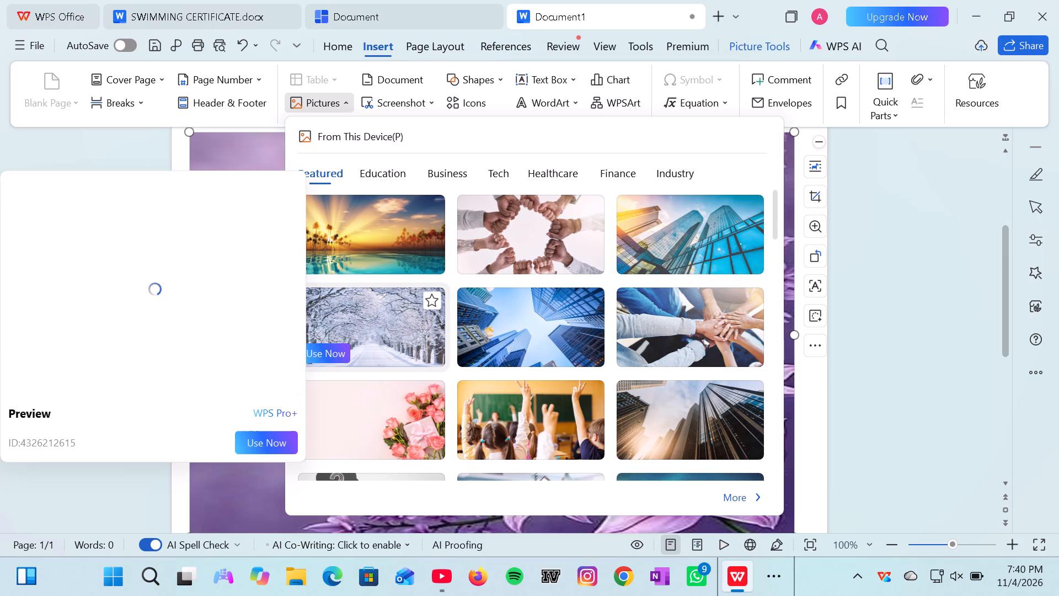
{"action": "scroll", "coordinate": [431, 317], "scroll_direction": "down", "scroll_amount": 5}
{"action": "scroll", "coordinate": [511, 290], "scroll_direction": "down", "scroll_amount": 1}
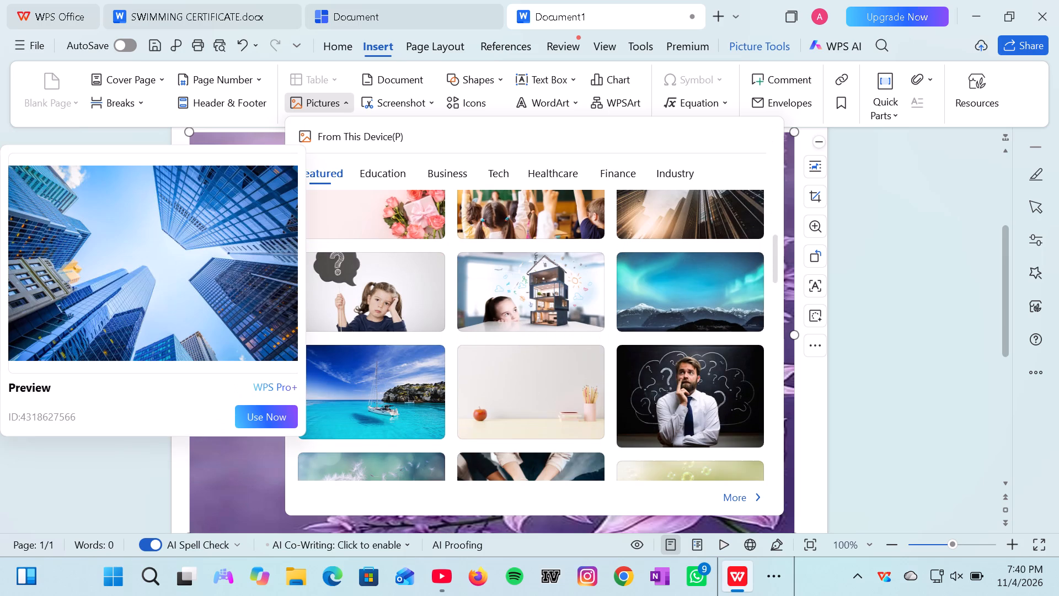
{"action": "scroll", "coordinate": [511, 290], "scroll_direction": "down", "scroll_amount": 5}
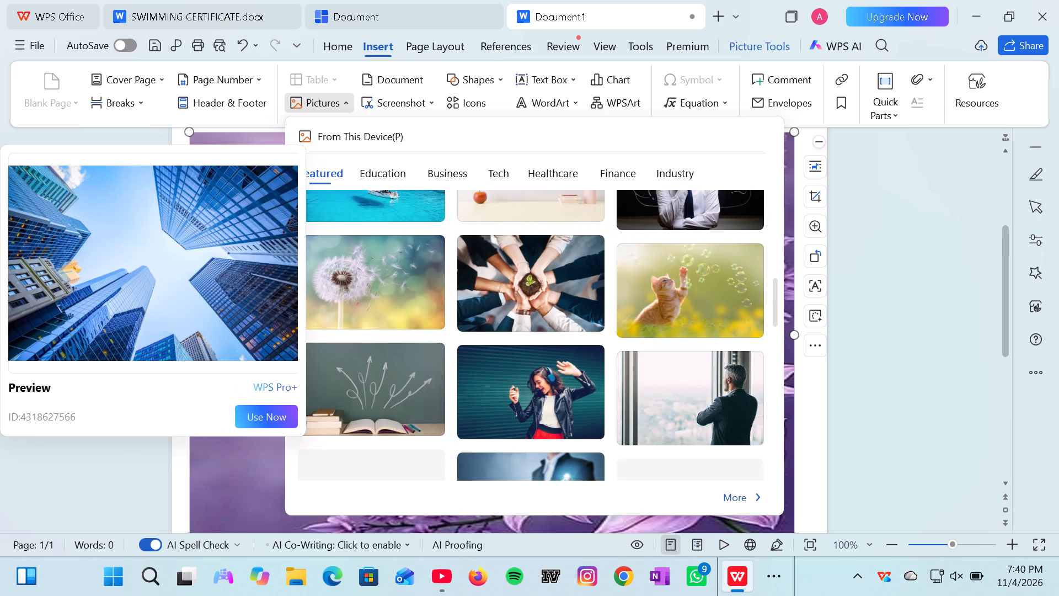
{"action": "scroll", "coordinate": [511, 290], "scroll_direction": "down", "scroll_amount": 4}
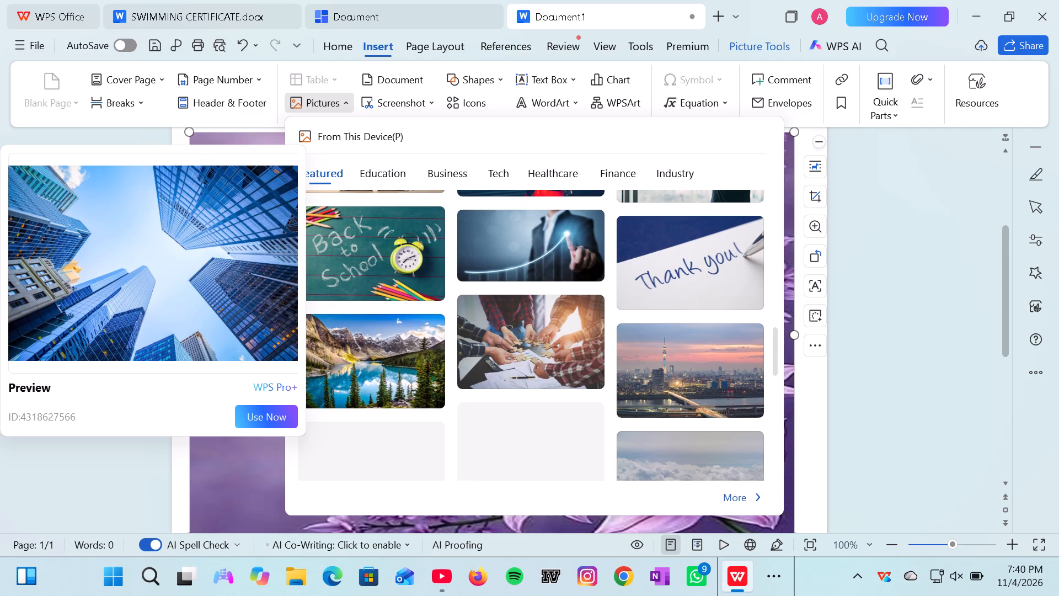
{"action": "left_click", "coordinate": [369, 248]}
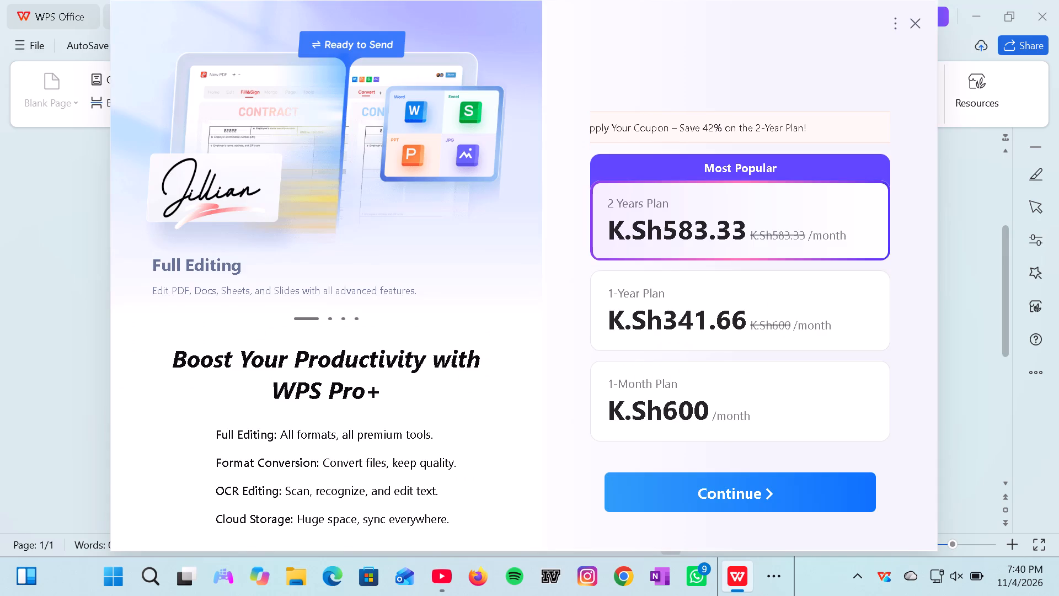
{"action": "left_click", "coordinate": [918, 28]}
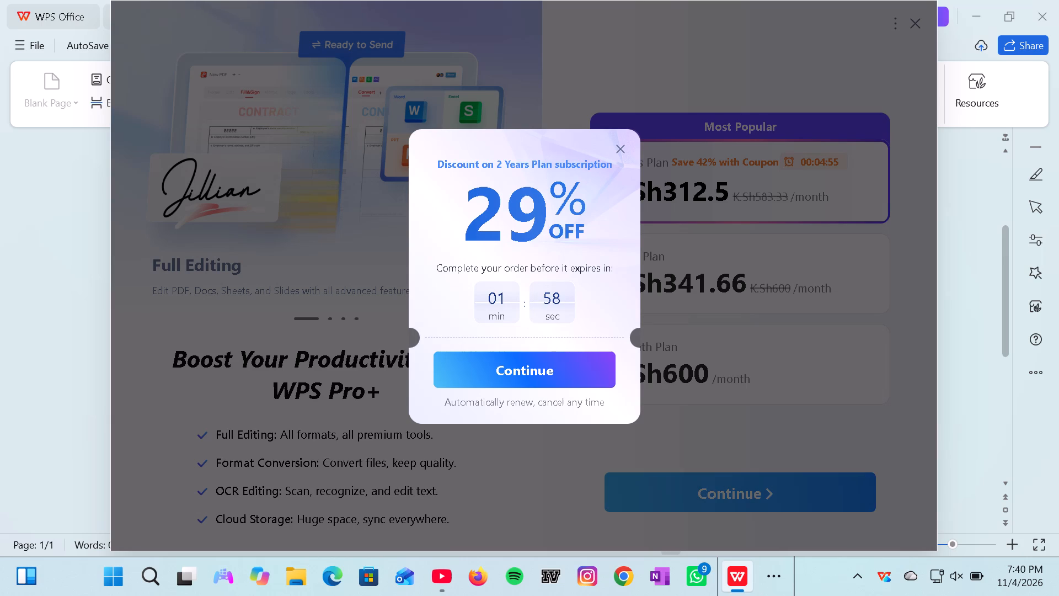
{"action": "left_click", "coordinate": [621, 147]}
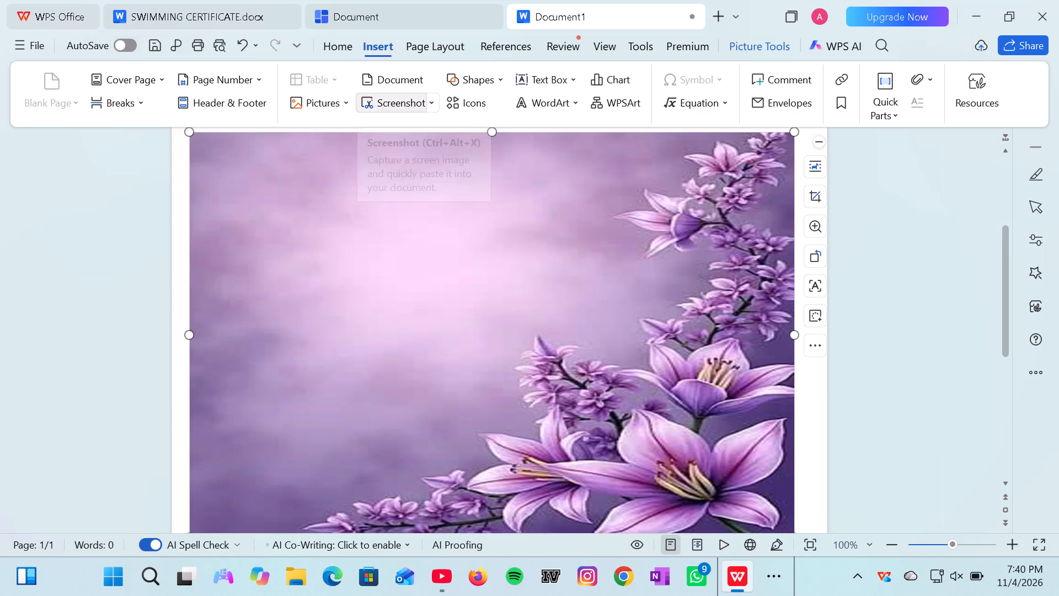
Insert a text box over the upper middle of the flower picture.
{"action": "left_click", "coordinate": [550, 84]}
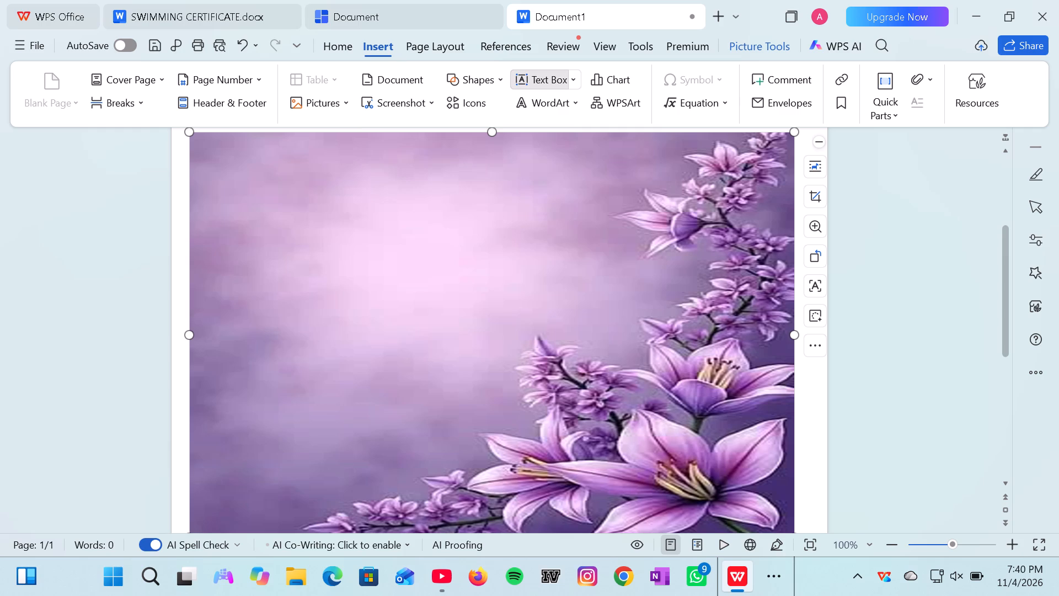
{"action": "left_click", "coordinate": [405, 174]}
Resize the text box into a shallow band spanning nearly the flower picture's full width, flush with its upper edge.
{"action": "left_click_drag", "start_coordinate": [405, 174], "coordinate": [393, 171]}
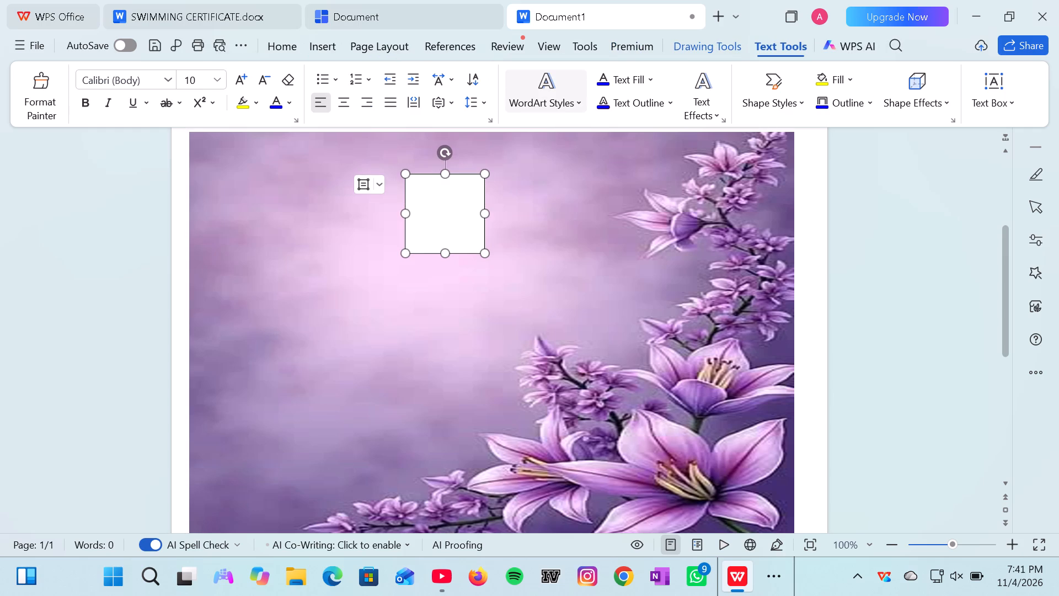
{"action": "left_click_drag", "start_coordinate": [393, 171], "coordinate": [195, 166]}
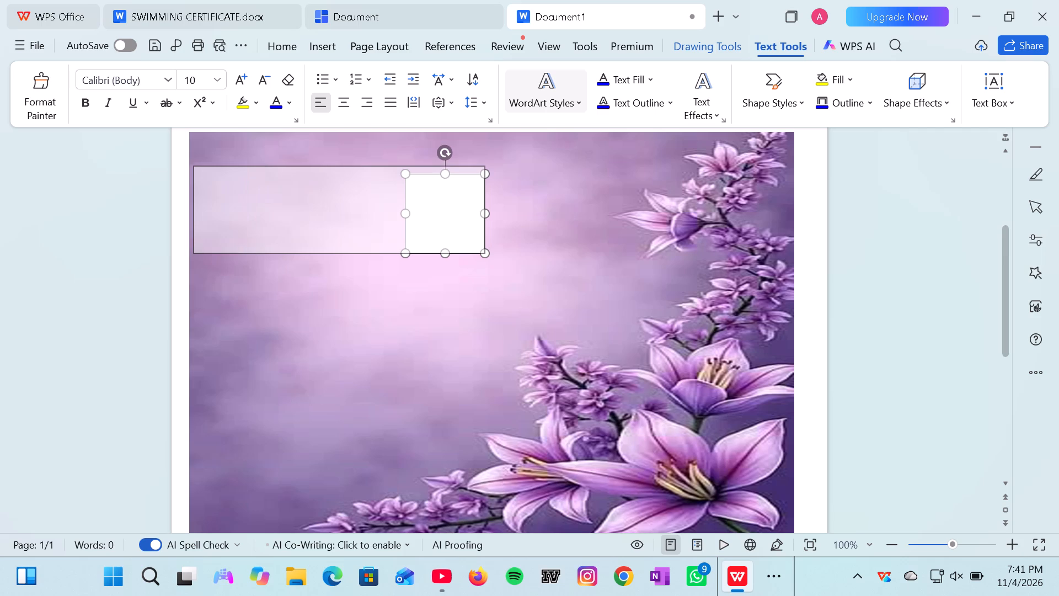
{"action": "left_click_drag", "start_coordinate": [195, 166], "coordinate": [205, 165]}
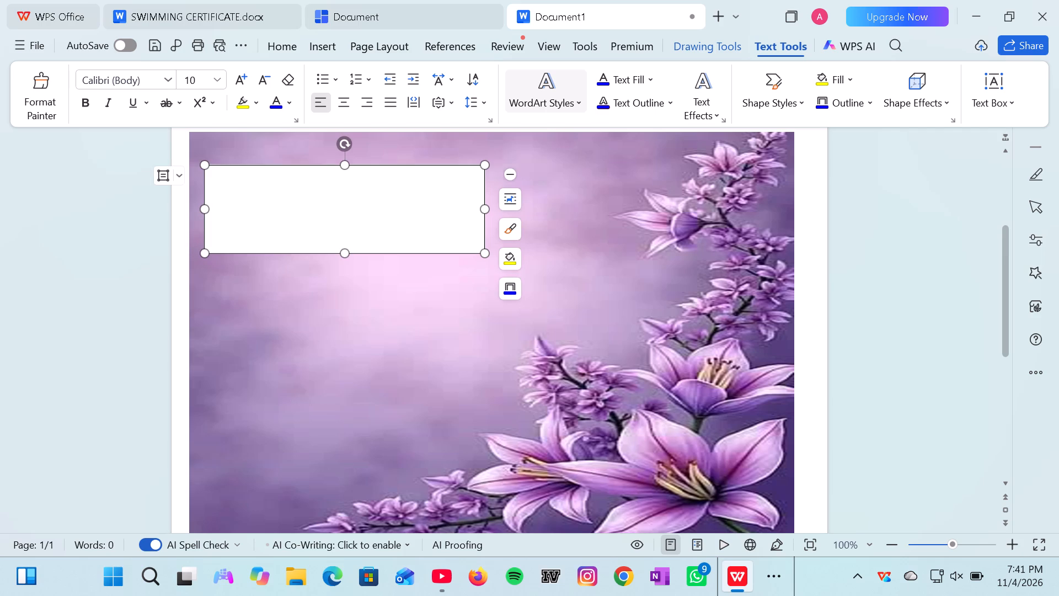
{"action": "left_click_drag", "start_coordinate": [486, 164], "coordinate": [709, 153]}
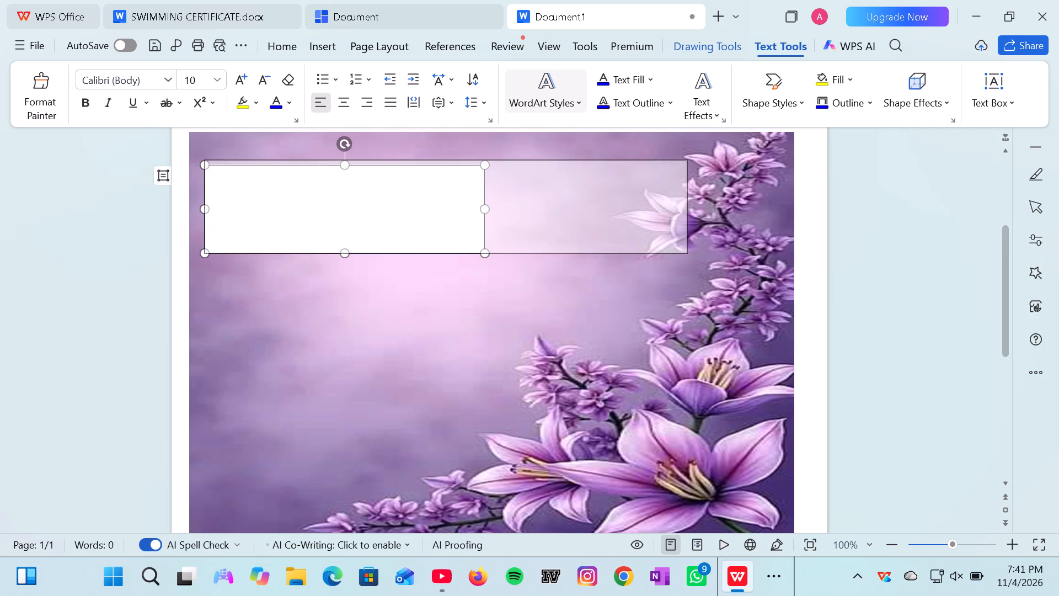
{"action": "left_click_drag", "start_coordinate": [709, 153], "coordinate": [776, 153]}
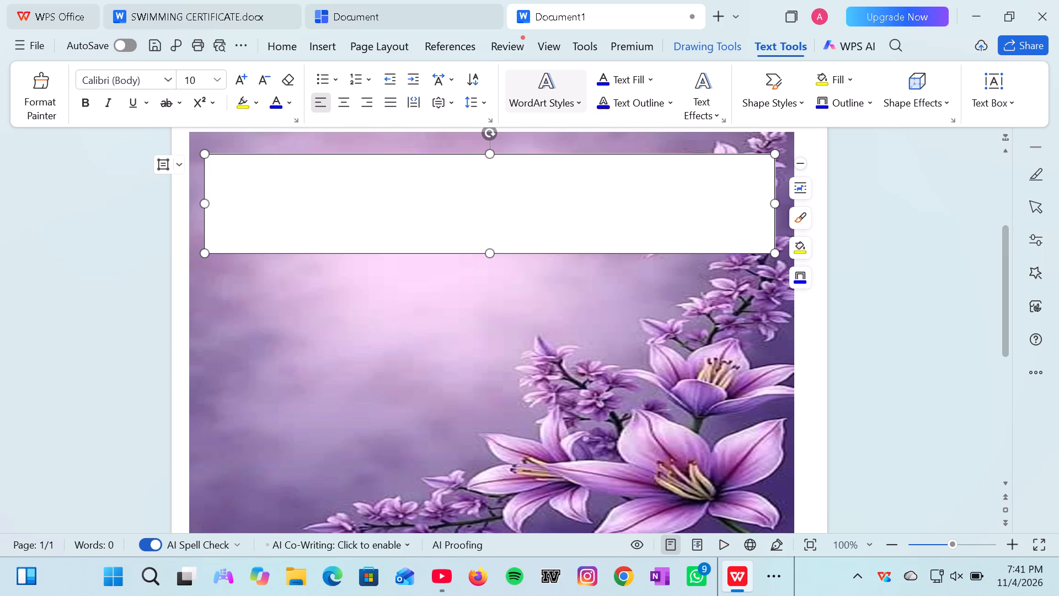
{"action": "left_click_drag", "start_coordinate": [492, 153], "coordinate": [495, 136]}
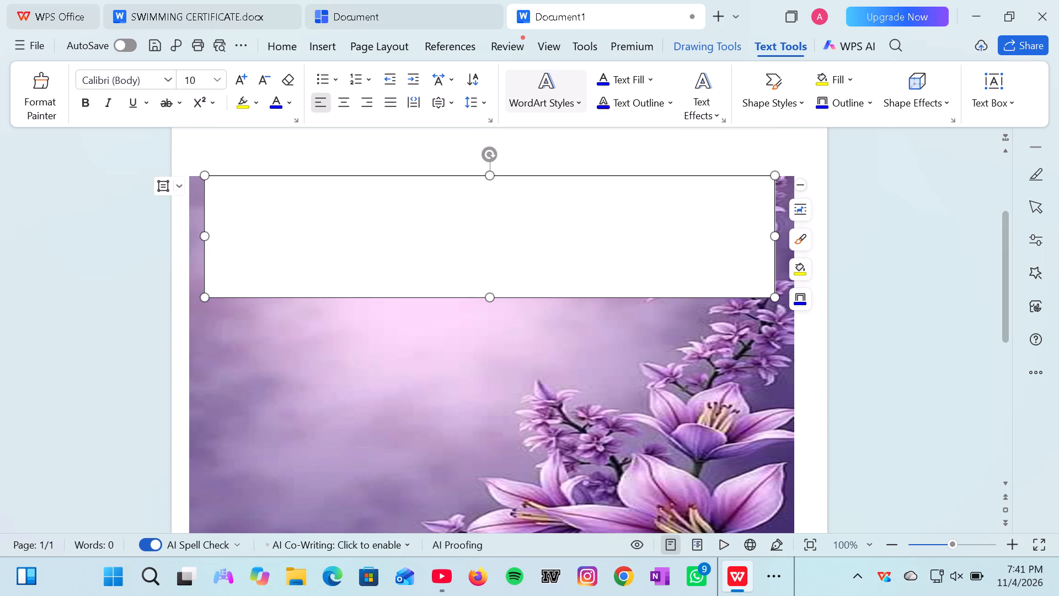
{"action": "left_click_drag", "start_coordinate": [490, 300], "coordinate": [489, 236]}
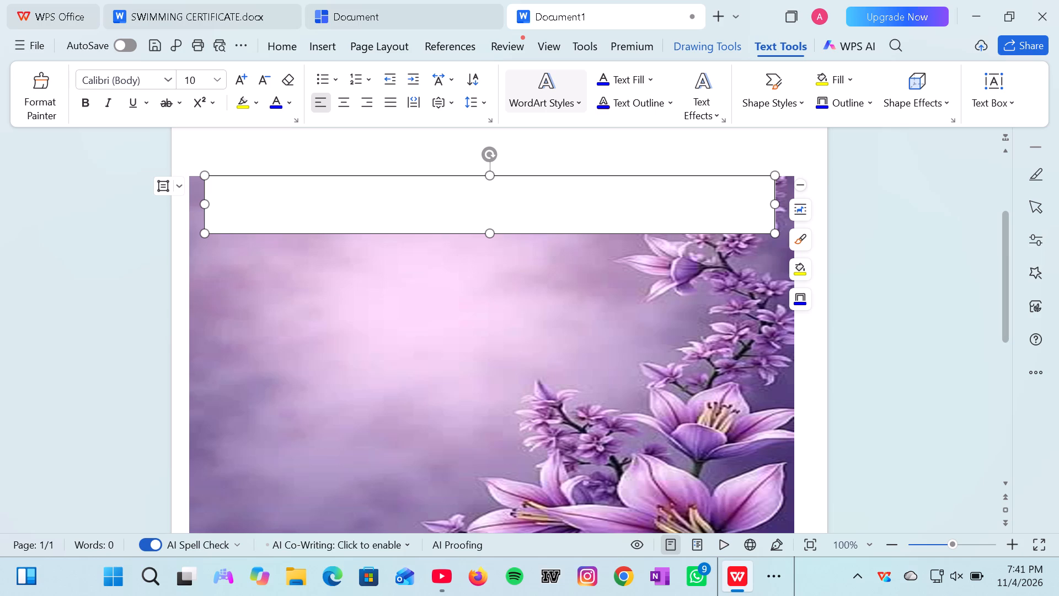
Place the text cursor inside the text box at the flower picture's upper edge.
{"action": "left_click", "coordinate": [447, 214]}
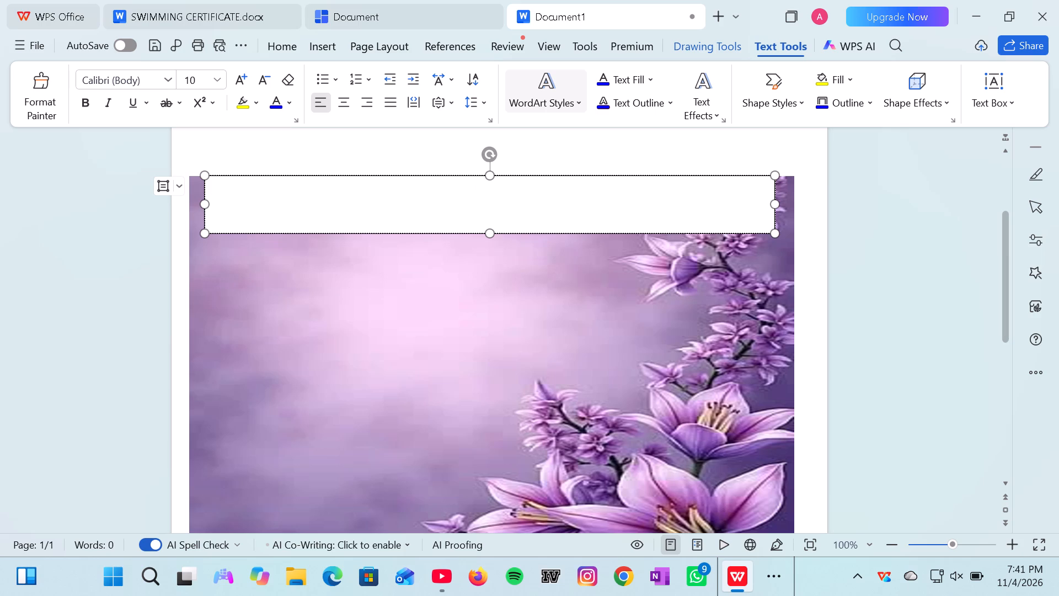
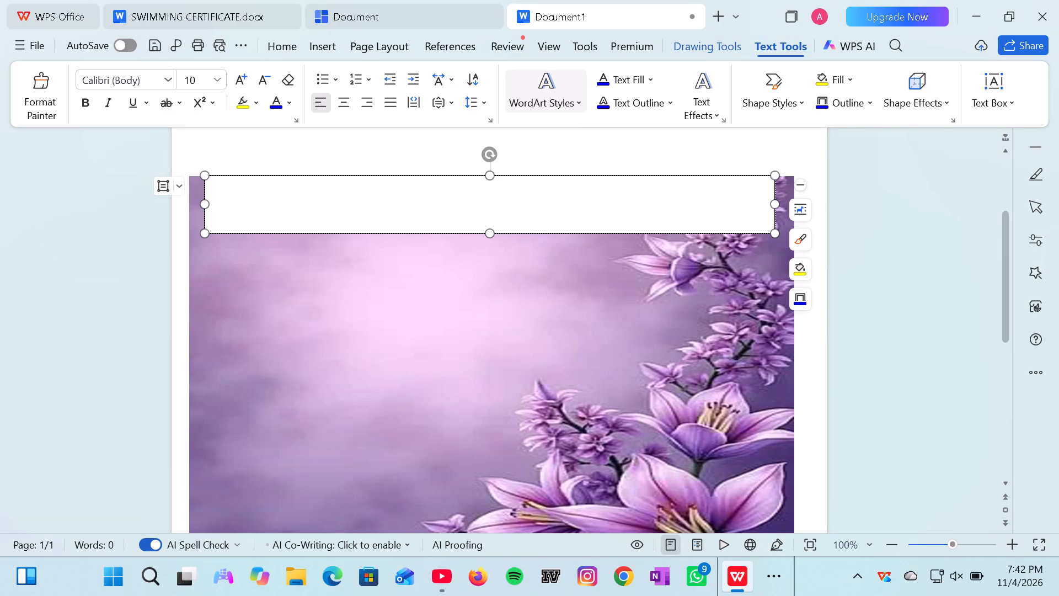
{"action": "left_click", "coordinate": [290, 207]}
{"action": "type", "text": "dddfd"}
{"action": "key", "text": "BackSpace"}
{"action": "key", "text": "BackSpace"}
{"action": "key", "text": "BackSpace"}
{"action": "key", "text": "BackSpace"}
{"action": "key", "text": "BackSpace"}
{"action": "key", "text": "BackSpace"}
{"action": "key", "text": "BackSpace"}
Indent the first line of the text box with eleven leading spaces.
{"action": "left_click", "coordinate": [307, 204]}
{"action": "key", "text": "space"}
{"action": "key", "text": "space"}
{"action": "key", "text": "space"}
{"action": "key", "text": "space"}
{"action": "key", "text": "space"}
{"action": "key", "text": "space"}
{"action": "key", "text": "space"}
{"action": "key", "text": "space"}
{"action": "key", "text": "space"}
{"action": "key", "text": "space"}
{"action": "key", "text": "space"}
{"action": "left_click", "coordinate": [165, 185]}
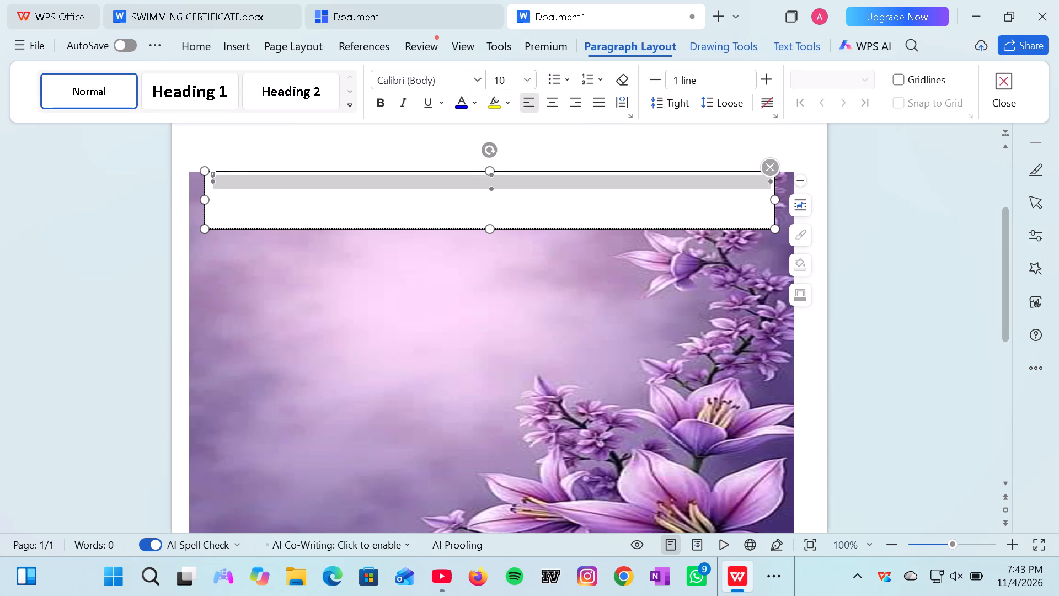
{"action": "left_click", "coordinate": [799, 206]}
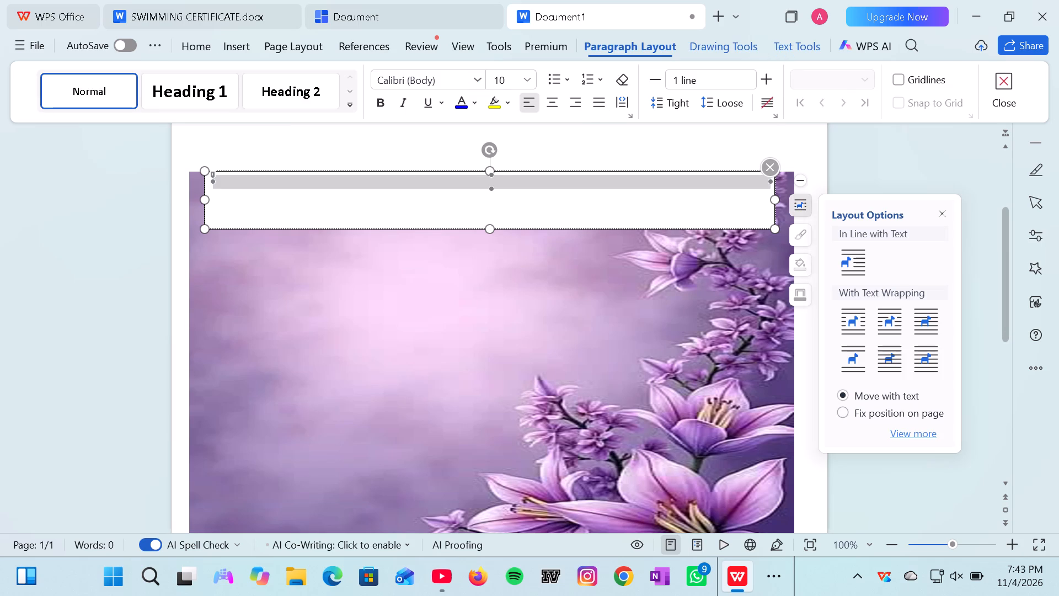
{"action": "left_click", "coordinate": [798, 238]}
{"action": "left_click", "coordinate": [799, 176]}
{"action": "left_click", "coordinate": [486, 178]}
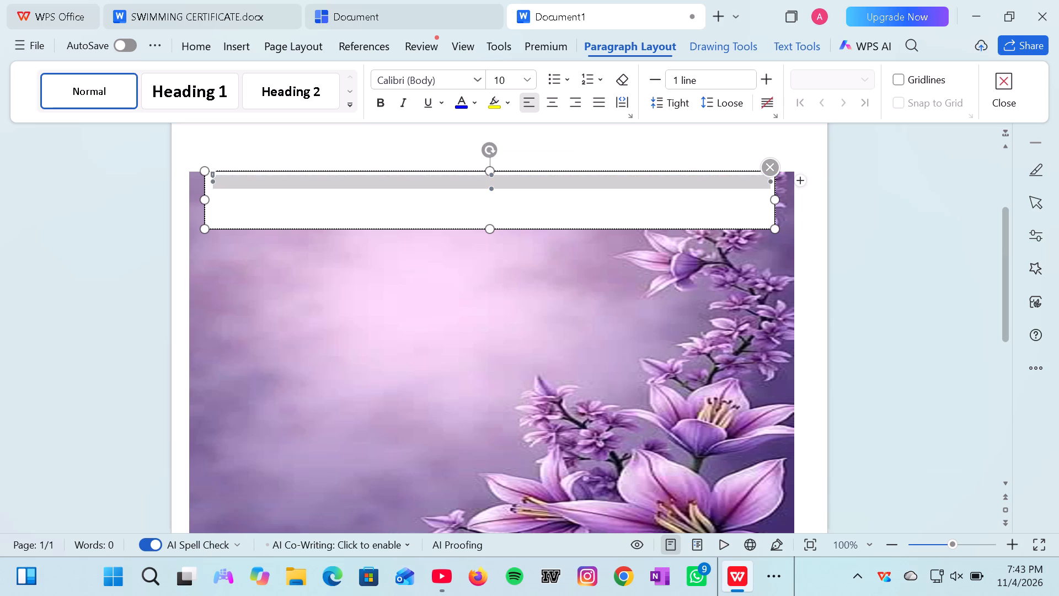
Lower the text box's upper edge slightly below the flower picture's upper edge and place the text cursor inside the box.
{"action": "left_click_drag", "start_coordinate": [489, 171], "coordinate": [491, 190]}
{"action": "left_click", "coordinate": [480, 174]}
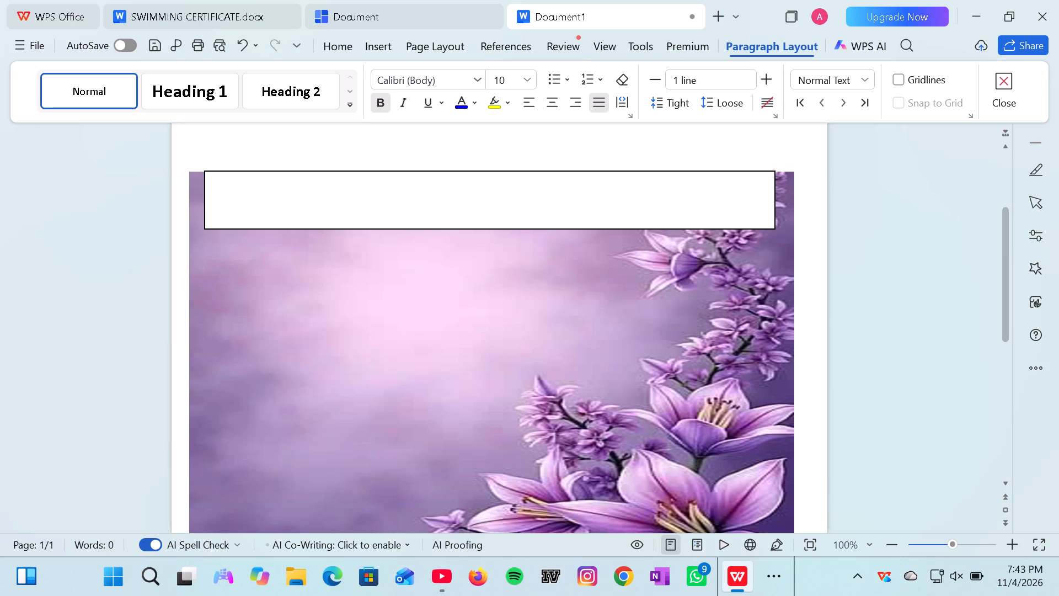
{"action": "double_click", "coordinate": [382, 201]}
{"action": "left_click", "coordinate": [382, 201]}
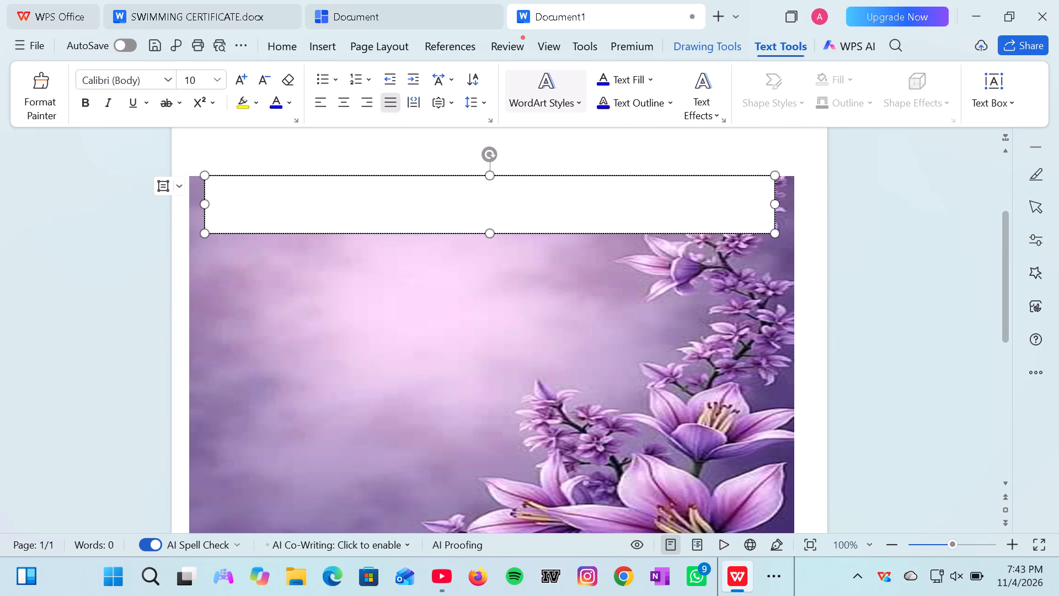
{"action": "left_click_drag", "start_coordinate": [491, 178], "coordinate": [493, 183]}
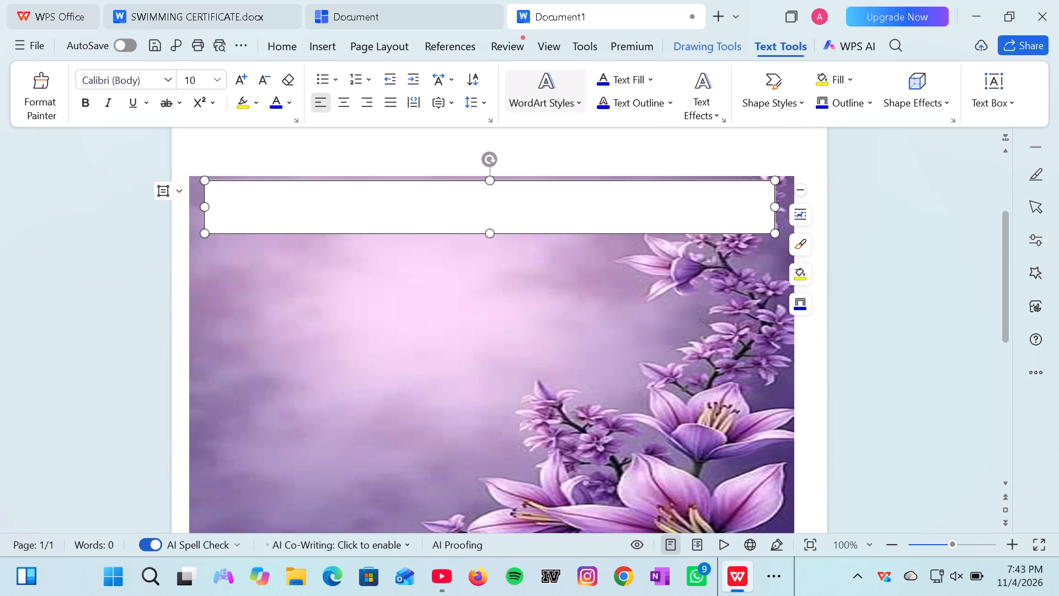
{"action": "left_click", "coordinate": [323, 204]}
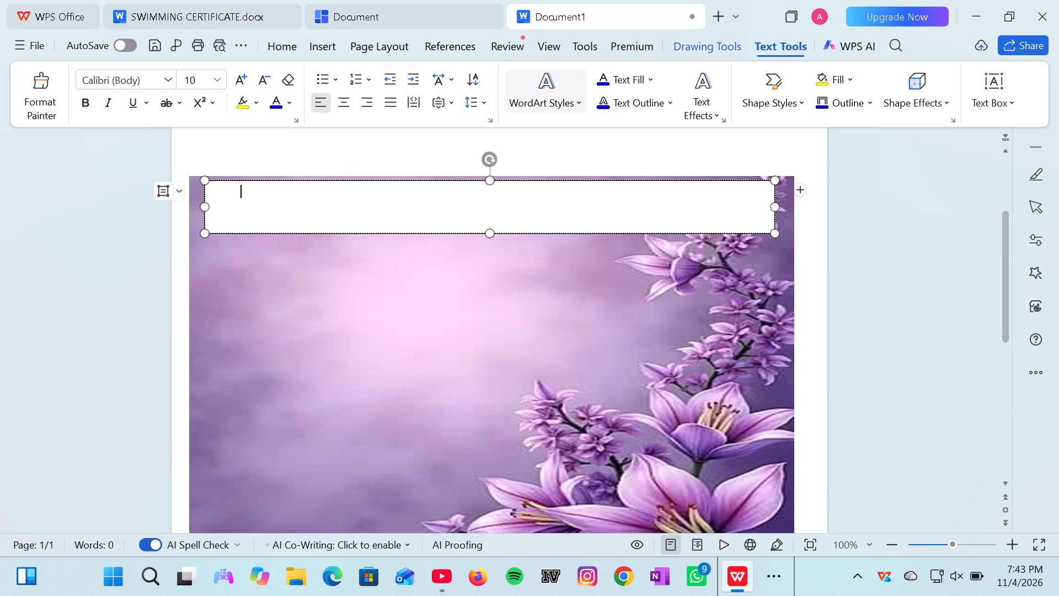
{"action": "left_click", "coordinate": [284, 202]}
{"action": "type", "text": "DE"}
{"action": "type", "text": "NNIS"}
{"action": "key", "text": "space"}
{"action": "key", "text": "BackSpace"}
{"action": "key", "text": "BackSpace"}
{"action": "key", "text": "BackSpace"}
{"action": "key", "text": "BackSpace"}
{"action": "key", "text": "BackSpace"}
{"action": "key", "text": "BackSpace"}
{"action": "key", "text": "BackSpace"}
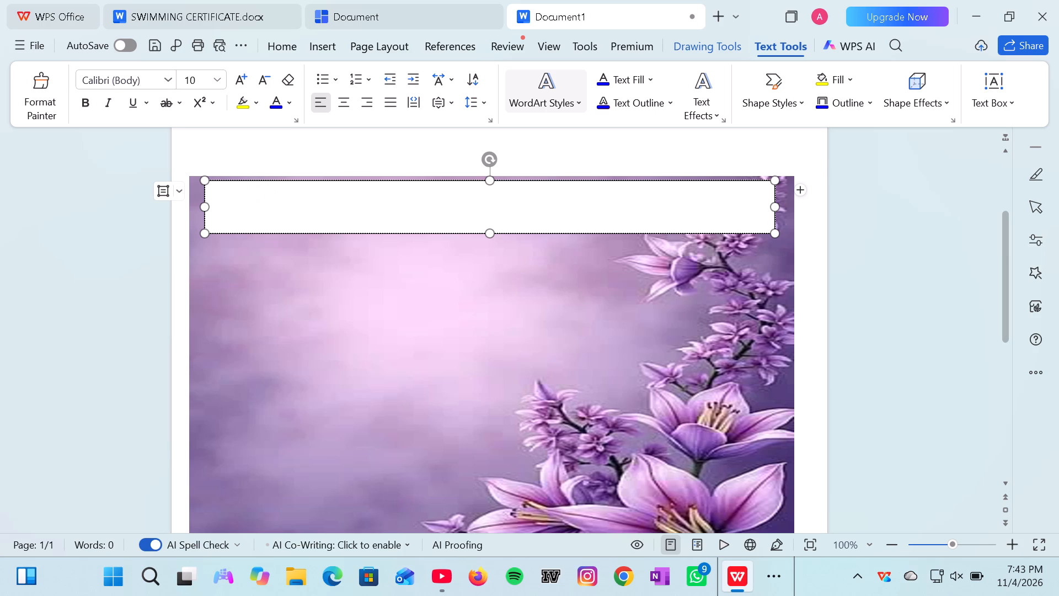
Enter the bride's name in capitals on the indented first line of the text box.
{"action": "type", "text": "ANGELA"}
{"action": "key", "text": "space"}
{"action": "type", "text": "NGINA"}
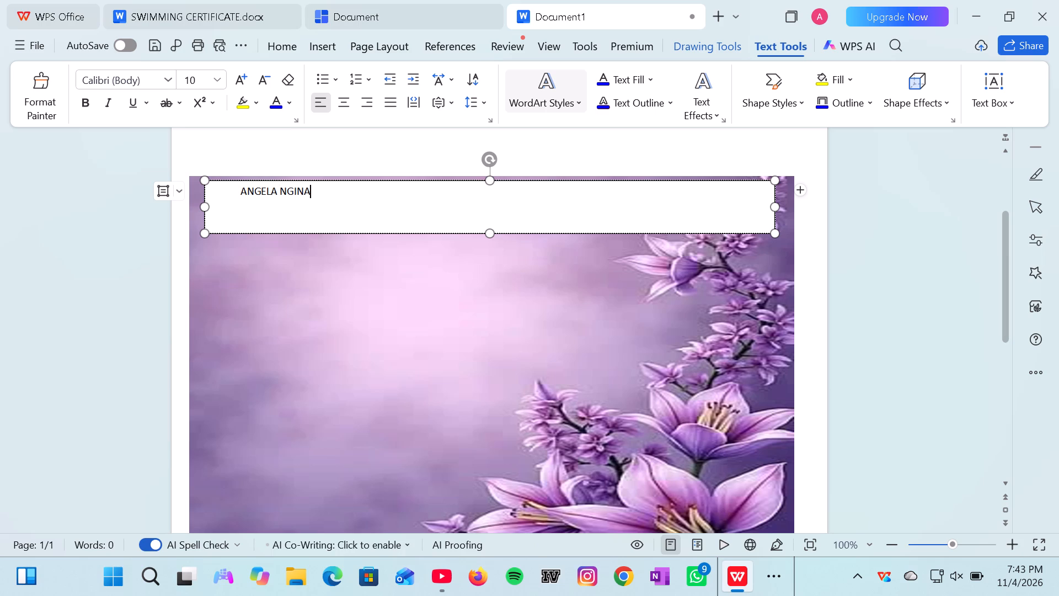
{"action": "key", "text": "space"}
Add a second line below the name, indented to sit roughly centred beneath it, reading "WEDDS".
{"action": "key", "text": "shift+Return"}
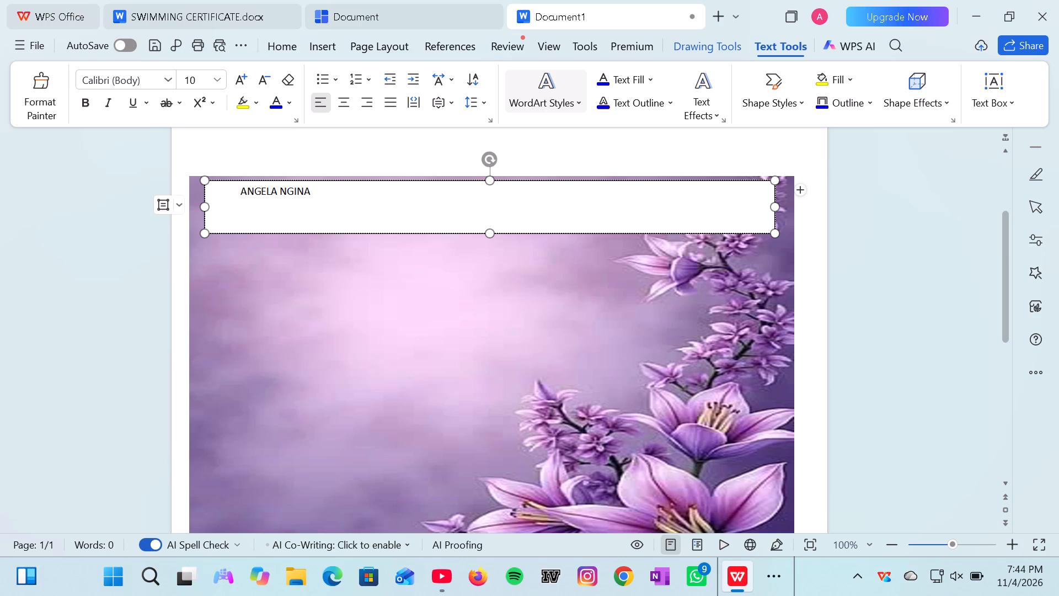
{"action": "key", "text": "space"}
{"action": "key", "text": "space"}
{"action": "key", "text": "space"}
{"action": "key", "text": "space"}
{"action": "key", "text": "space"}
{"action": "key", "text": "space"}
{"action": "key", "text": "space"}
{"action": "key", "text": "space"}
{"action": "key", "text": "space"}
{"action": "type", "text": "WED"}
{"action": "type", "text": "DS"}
Start a third line beneath "WEDDS" in the text box.
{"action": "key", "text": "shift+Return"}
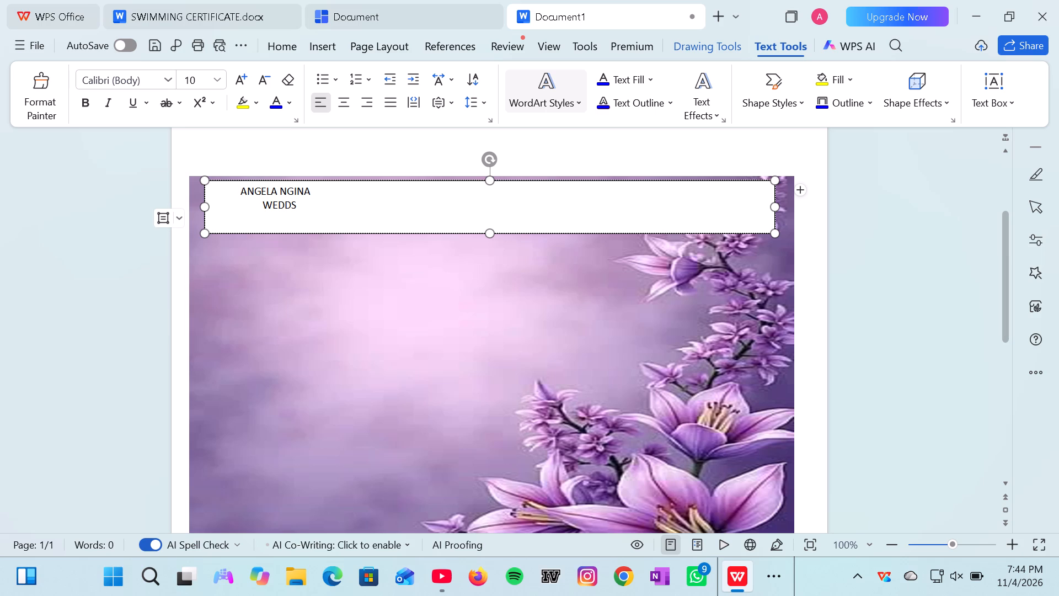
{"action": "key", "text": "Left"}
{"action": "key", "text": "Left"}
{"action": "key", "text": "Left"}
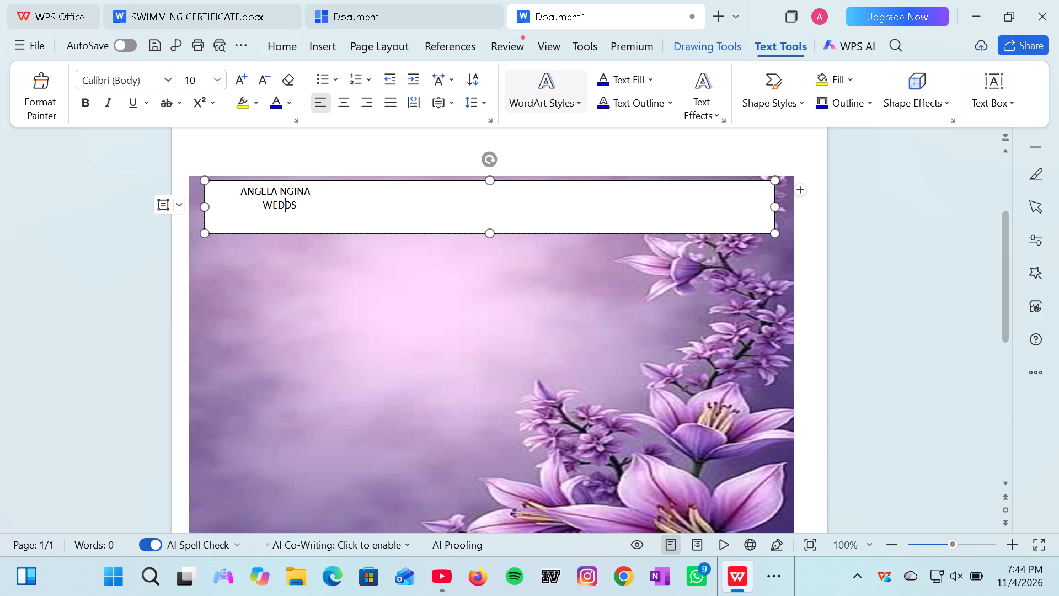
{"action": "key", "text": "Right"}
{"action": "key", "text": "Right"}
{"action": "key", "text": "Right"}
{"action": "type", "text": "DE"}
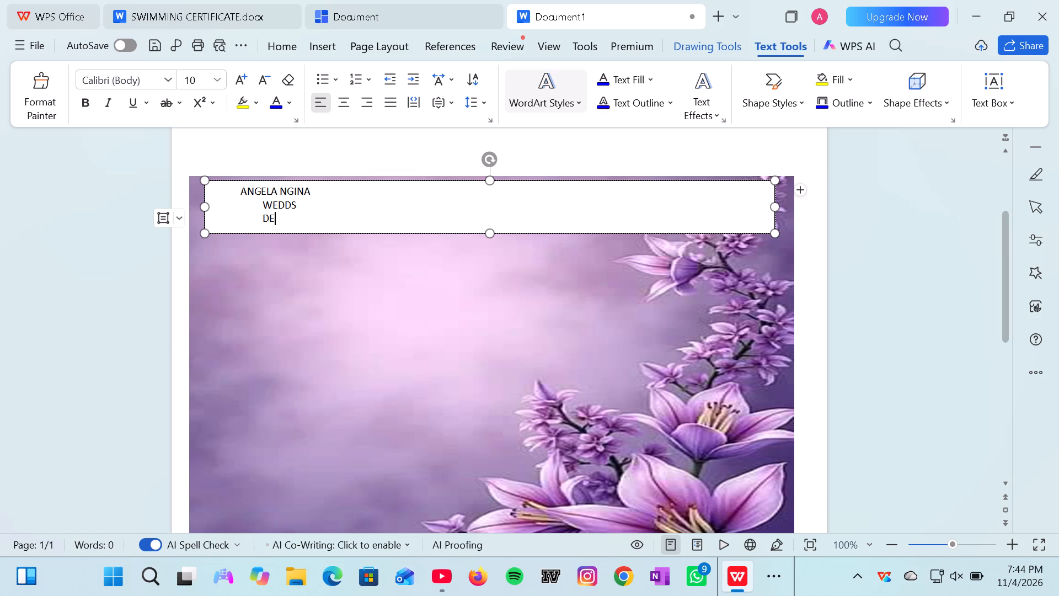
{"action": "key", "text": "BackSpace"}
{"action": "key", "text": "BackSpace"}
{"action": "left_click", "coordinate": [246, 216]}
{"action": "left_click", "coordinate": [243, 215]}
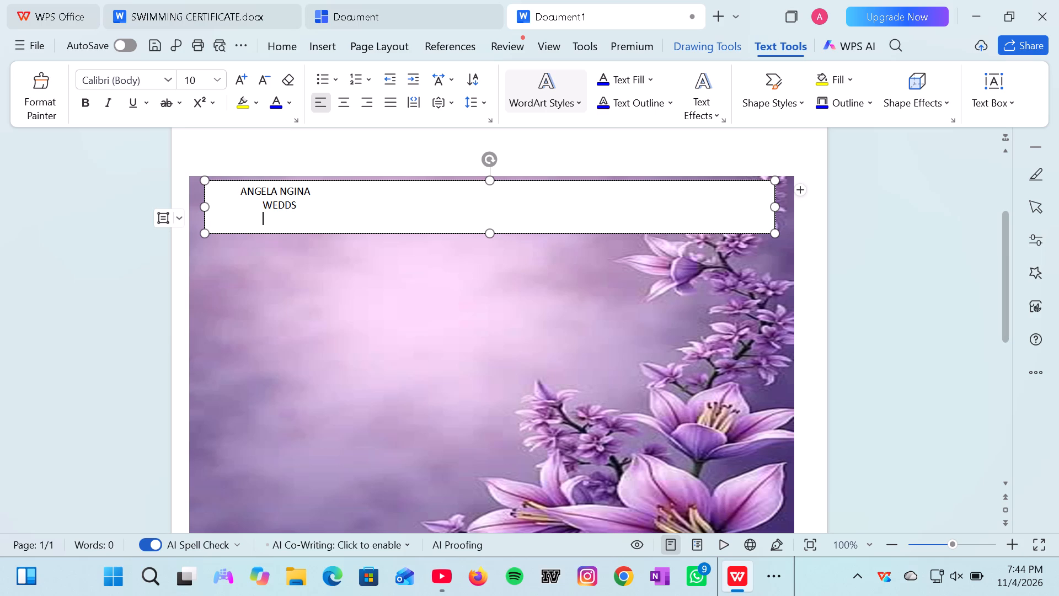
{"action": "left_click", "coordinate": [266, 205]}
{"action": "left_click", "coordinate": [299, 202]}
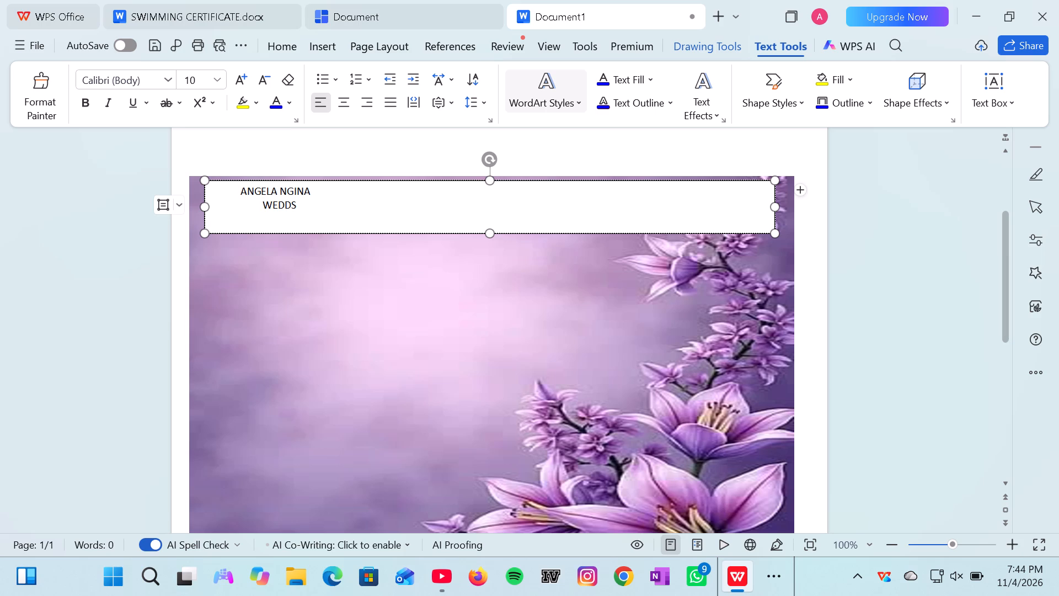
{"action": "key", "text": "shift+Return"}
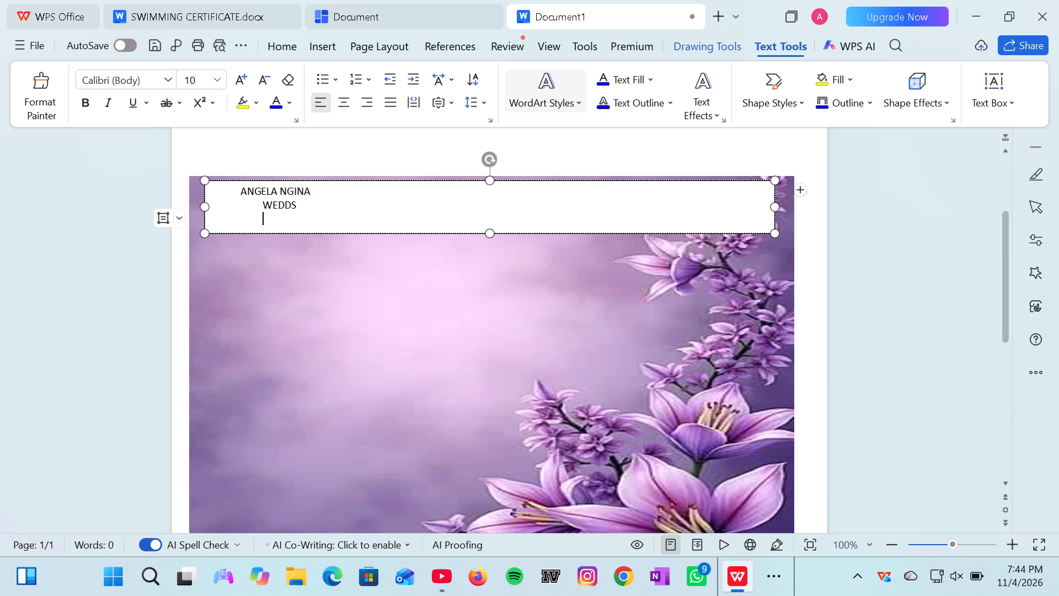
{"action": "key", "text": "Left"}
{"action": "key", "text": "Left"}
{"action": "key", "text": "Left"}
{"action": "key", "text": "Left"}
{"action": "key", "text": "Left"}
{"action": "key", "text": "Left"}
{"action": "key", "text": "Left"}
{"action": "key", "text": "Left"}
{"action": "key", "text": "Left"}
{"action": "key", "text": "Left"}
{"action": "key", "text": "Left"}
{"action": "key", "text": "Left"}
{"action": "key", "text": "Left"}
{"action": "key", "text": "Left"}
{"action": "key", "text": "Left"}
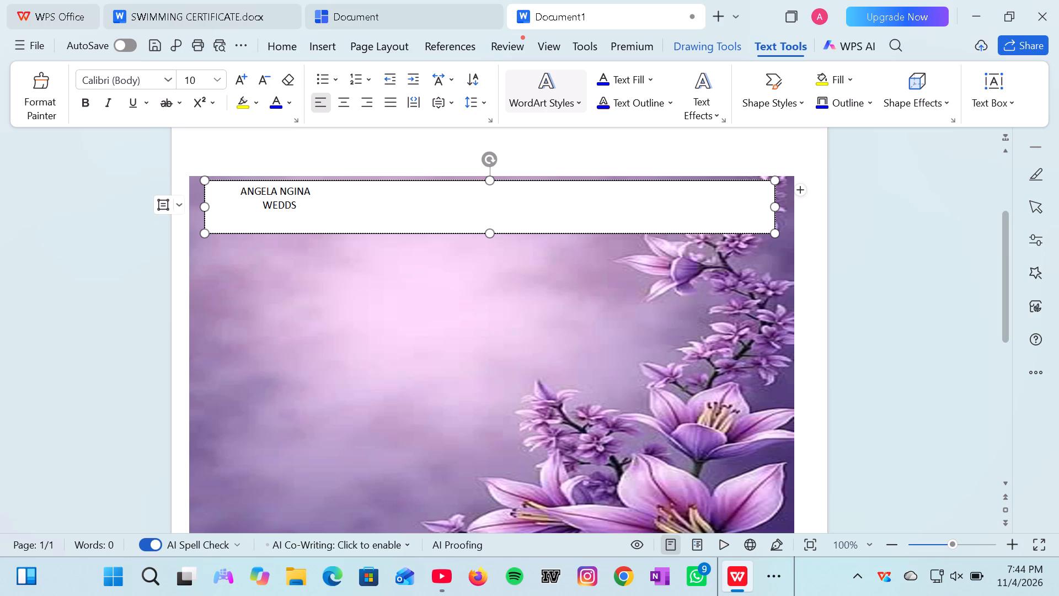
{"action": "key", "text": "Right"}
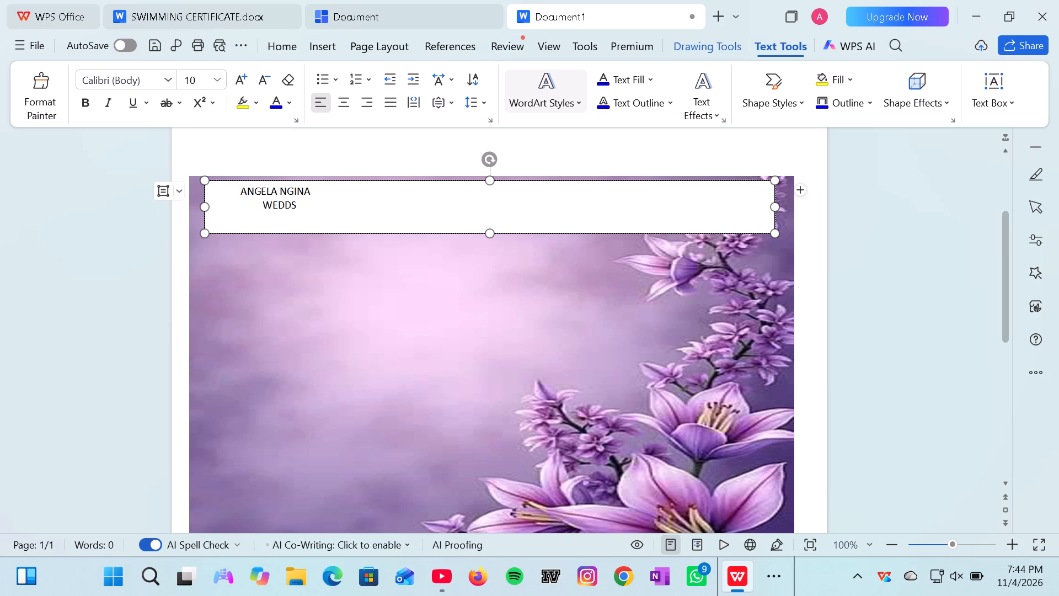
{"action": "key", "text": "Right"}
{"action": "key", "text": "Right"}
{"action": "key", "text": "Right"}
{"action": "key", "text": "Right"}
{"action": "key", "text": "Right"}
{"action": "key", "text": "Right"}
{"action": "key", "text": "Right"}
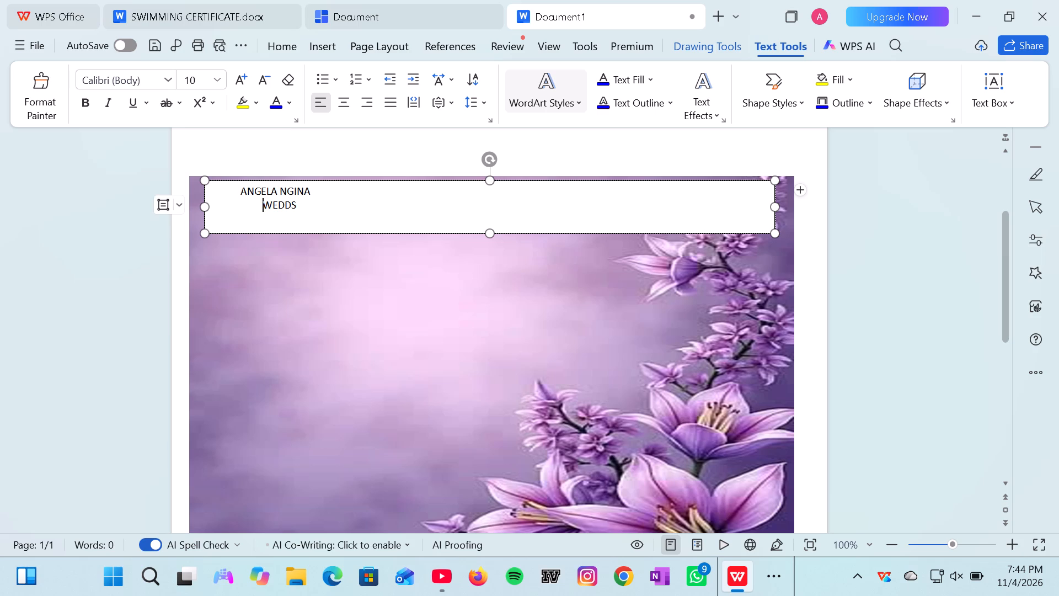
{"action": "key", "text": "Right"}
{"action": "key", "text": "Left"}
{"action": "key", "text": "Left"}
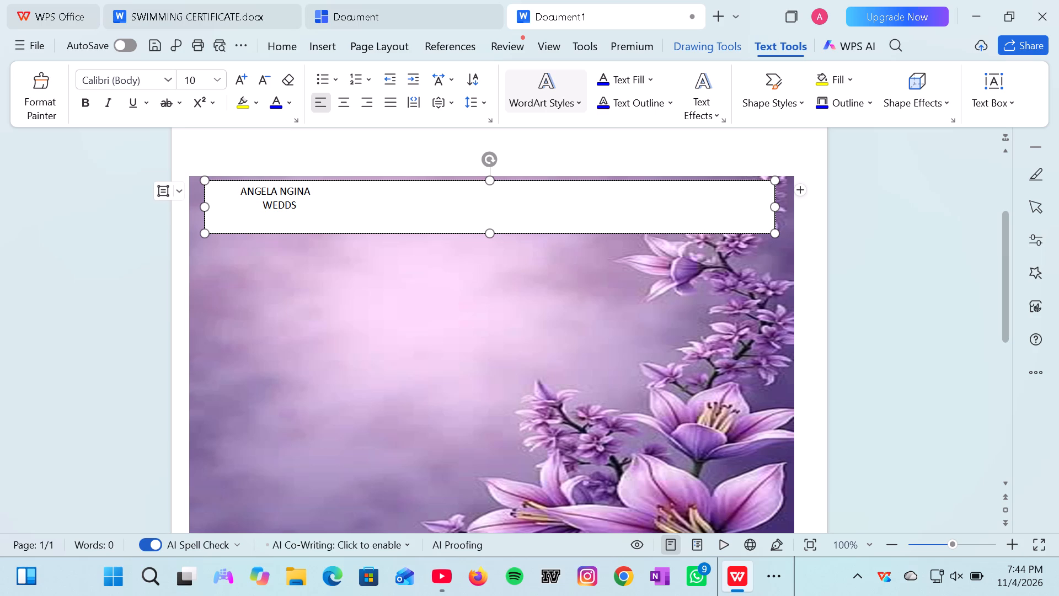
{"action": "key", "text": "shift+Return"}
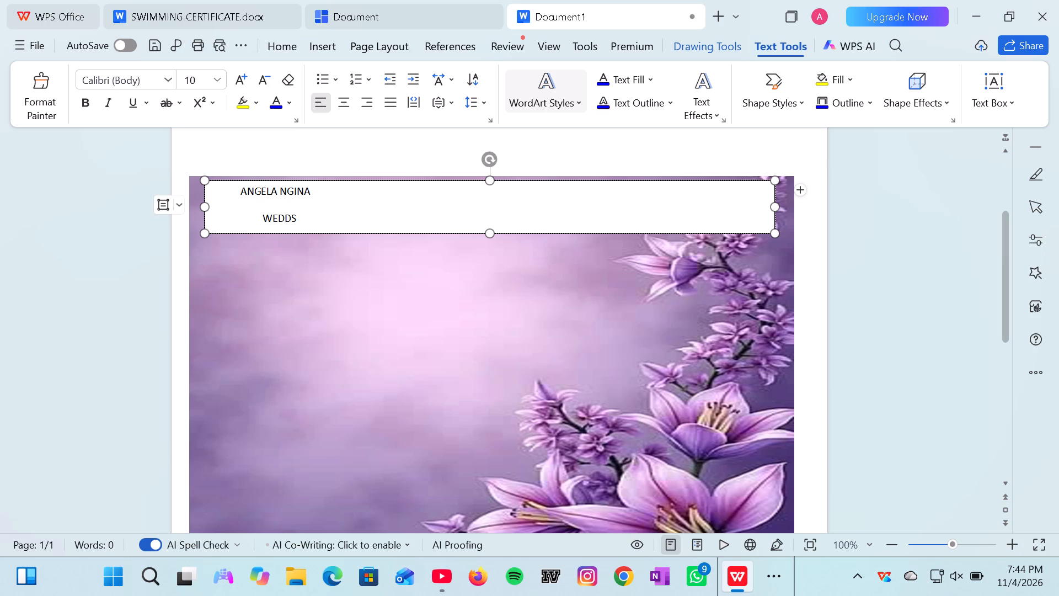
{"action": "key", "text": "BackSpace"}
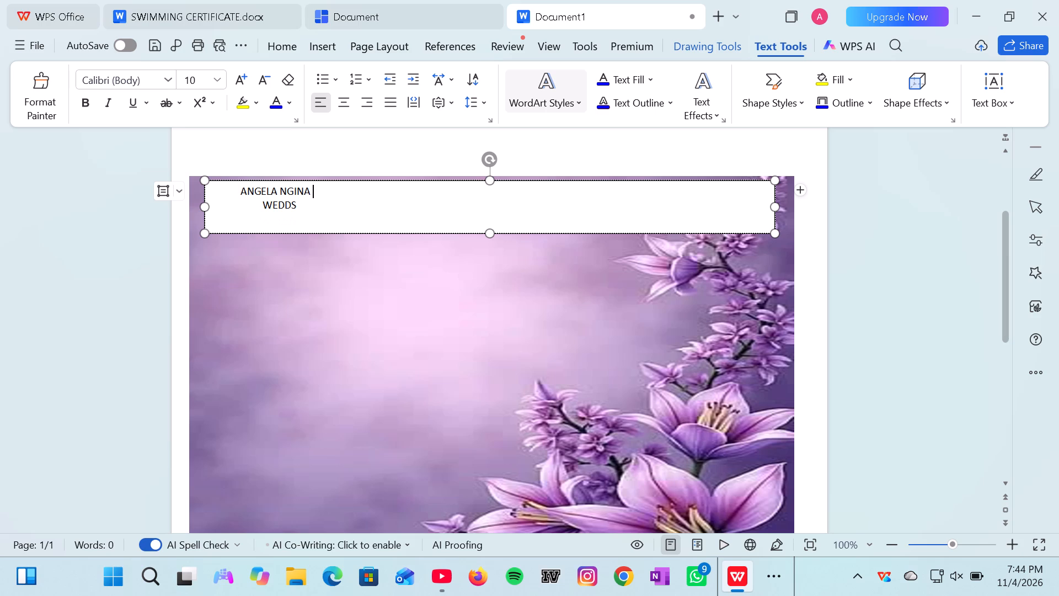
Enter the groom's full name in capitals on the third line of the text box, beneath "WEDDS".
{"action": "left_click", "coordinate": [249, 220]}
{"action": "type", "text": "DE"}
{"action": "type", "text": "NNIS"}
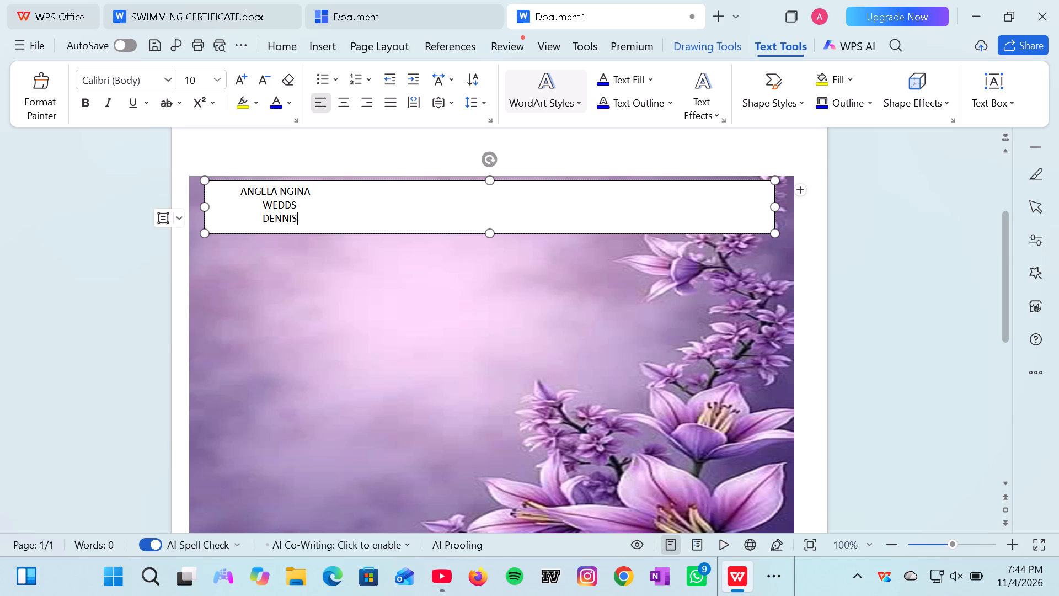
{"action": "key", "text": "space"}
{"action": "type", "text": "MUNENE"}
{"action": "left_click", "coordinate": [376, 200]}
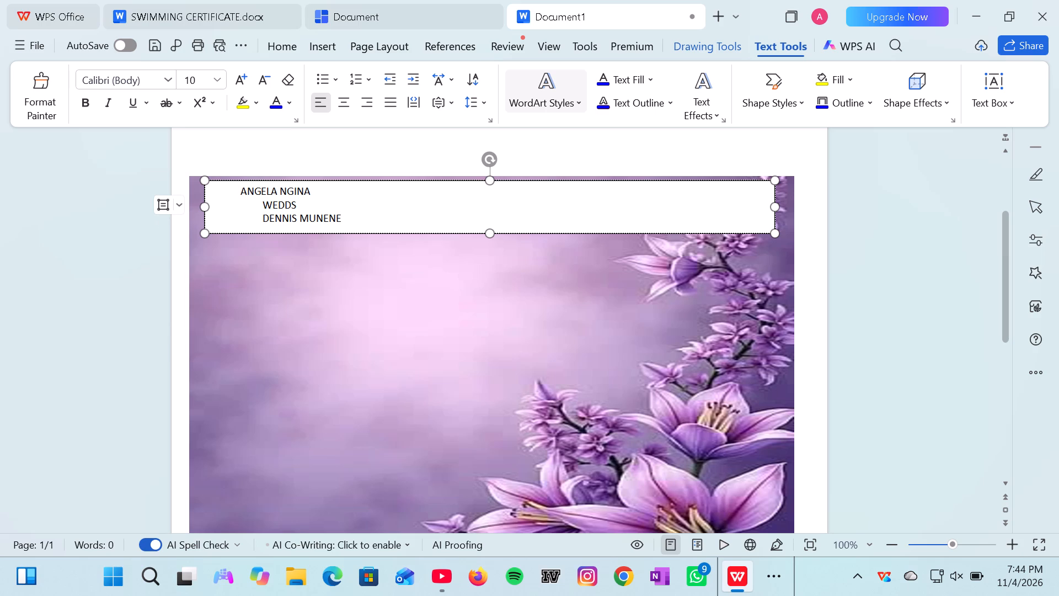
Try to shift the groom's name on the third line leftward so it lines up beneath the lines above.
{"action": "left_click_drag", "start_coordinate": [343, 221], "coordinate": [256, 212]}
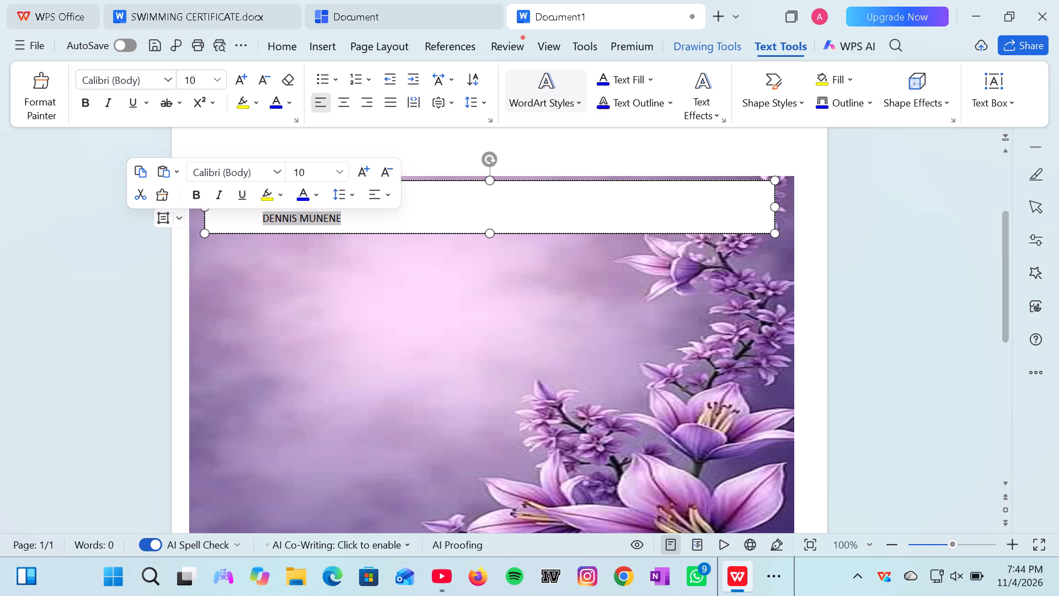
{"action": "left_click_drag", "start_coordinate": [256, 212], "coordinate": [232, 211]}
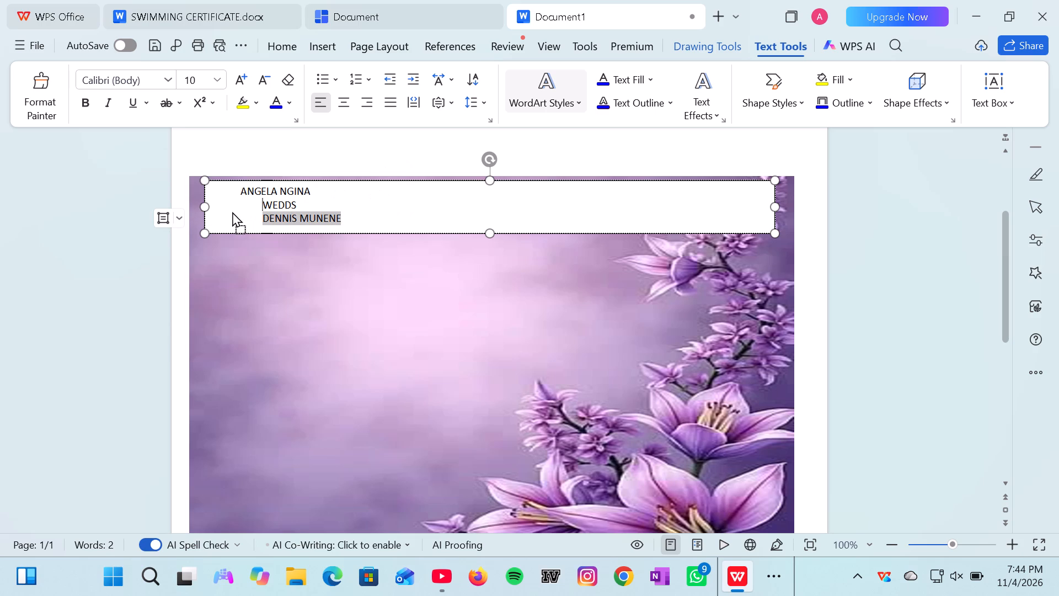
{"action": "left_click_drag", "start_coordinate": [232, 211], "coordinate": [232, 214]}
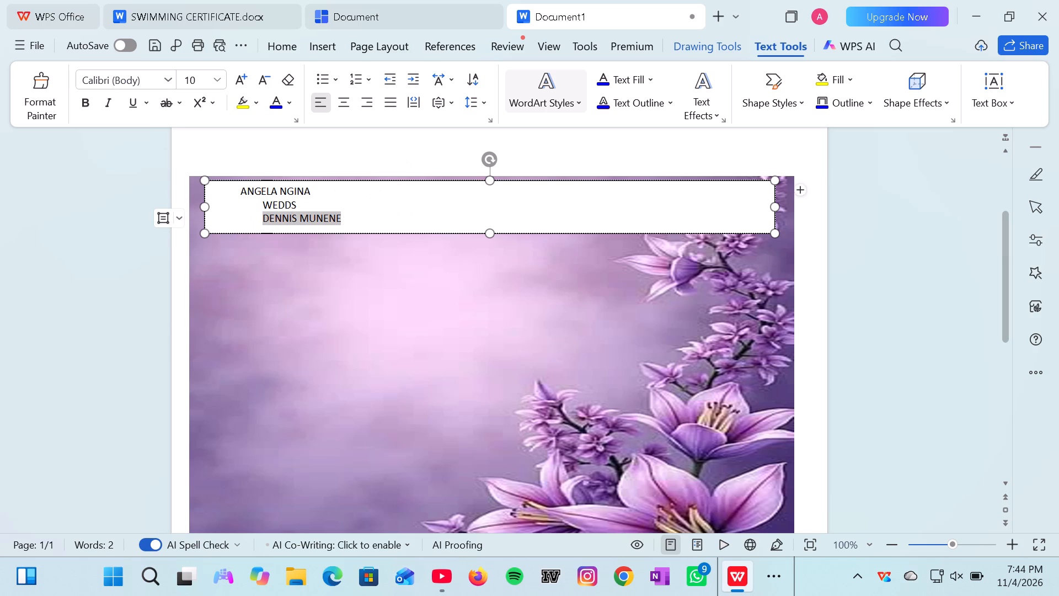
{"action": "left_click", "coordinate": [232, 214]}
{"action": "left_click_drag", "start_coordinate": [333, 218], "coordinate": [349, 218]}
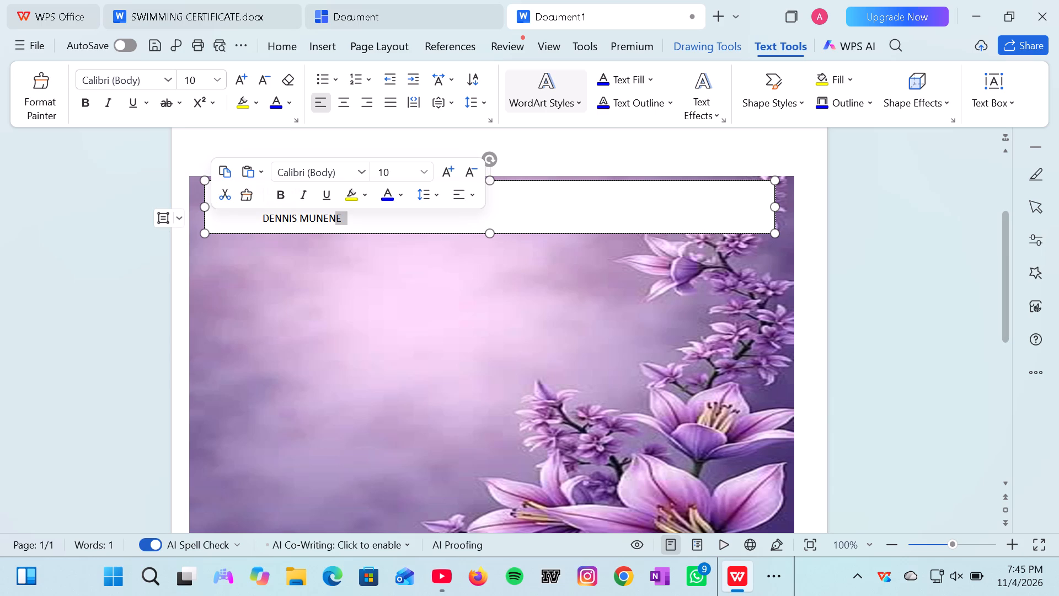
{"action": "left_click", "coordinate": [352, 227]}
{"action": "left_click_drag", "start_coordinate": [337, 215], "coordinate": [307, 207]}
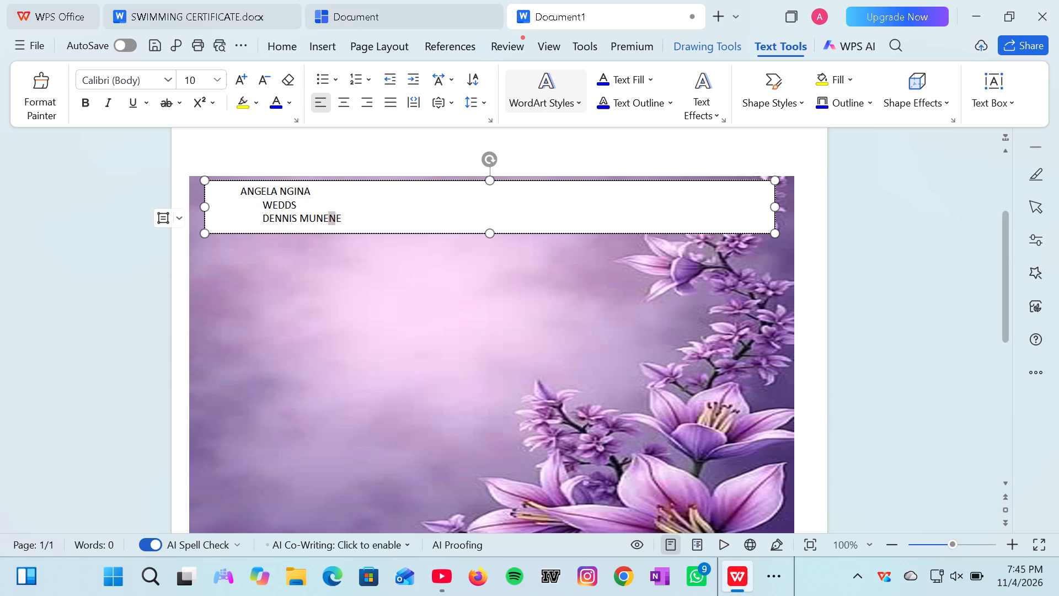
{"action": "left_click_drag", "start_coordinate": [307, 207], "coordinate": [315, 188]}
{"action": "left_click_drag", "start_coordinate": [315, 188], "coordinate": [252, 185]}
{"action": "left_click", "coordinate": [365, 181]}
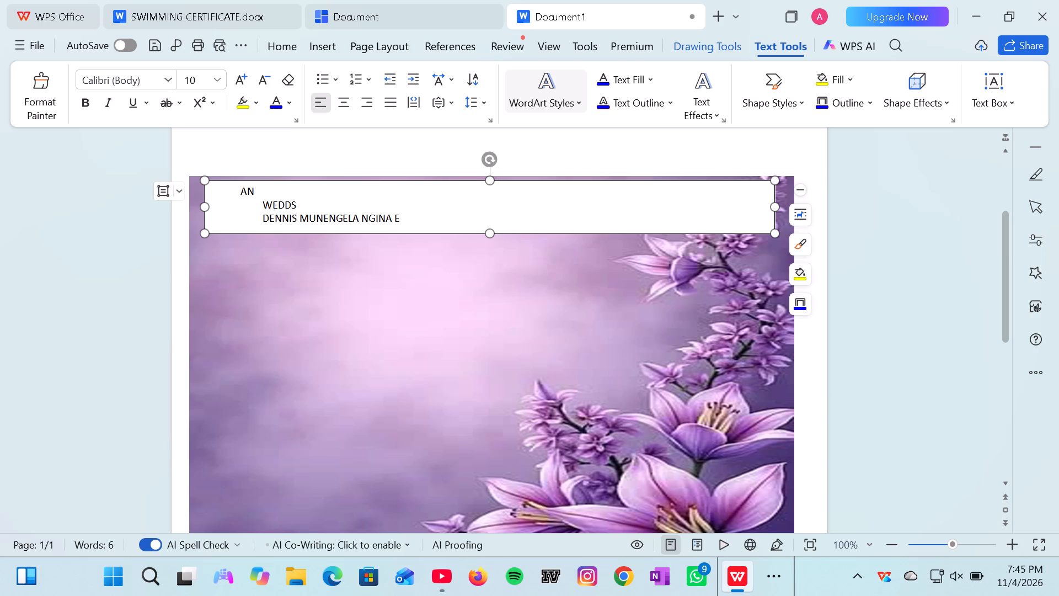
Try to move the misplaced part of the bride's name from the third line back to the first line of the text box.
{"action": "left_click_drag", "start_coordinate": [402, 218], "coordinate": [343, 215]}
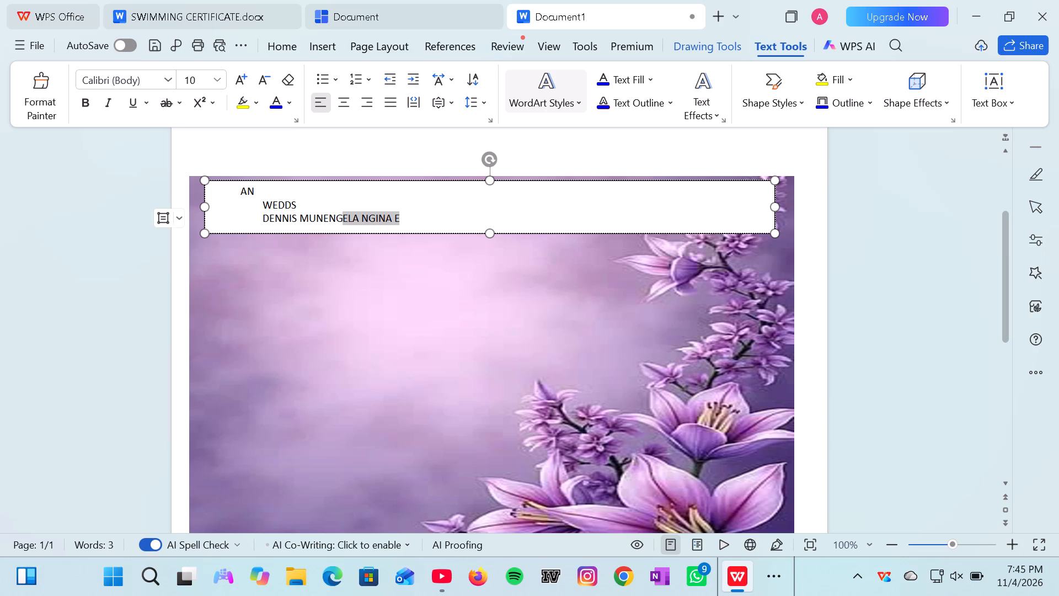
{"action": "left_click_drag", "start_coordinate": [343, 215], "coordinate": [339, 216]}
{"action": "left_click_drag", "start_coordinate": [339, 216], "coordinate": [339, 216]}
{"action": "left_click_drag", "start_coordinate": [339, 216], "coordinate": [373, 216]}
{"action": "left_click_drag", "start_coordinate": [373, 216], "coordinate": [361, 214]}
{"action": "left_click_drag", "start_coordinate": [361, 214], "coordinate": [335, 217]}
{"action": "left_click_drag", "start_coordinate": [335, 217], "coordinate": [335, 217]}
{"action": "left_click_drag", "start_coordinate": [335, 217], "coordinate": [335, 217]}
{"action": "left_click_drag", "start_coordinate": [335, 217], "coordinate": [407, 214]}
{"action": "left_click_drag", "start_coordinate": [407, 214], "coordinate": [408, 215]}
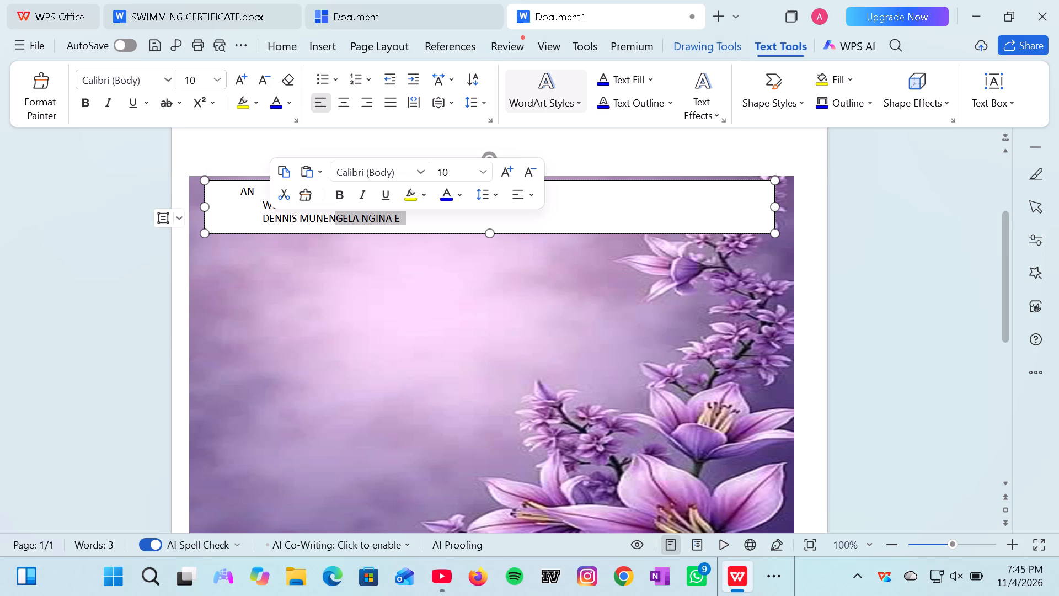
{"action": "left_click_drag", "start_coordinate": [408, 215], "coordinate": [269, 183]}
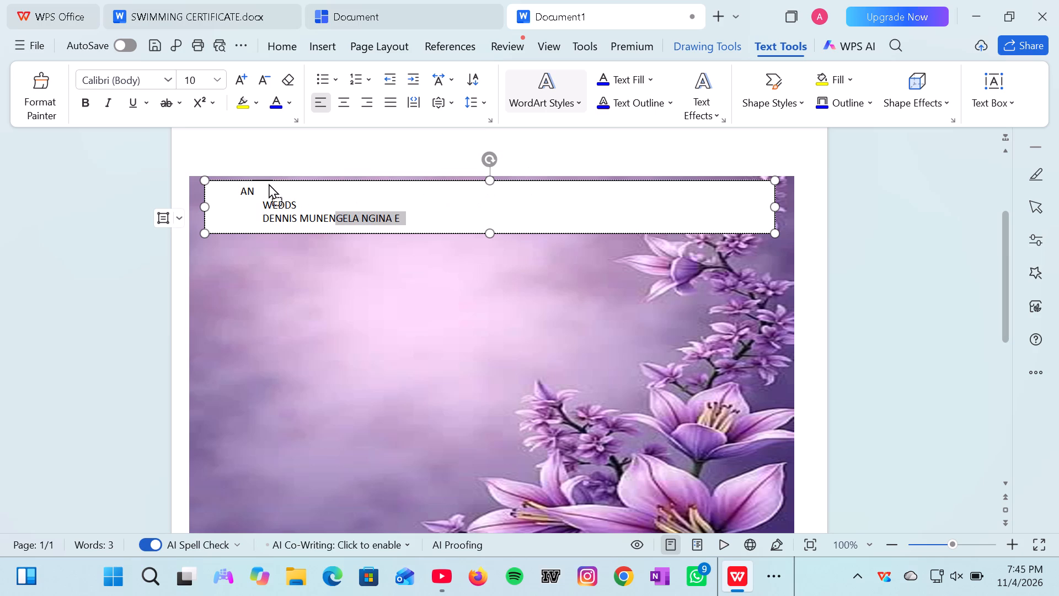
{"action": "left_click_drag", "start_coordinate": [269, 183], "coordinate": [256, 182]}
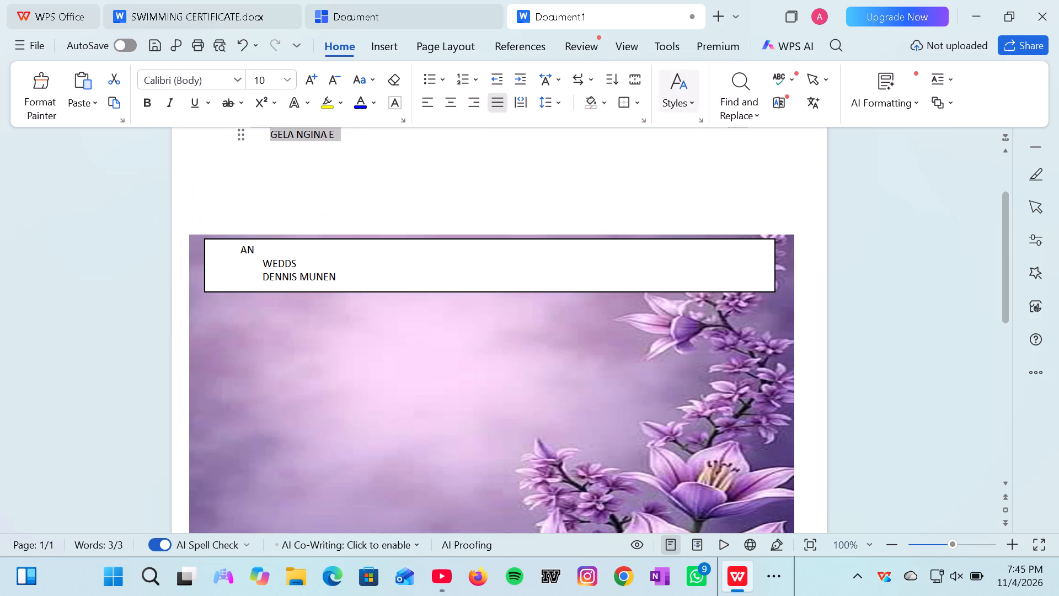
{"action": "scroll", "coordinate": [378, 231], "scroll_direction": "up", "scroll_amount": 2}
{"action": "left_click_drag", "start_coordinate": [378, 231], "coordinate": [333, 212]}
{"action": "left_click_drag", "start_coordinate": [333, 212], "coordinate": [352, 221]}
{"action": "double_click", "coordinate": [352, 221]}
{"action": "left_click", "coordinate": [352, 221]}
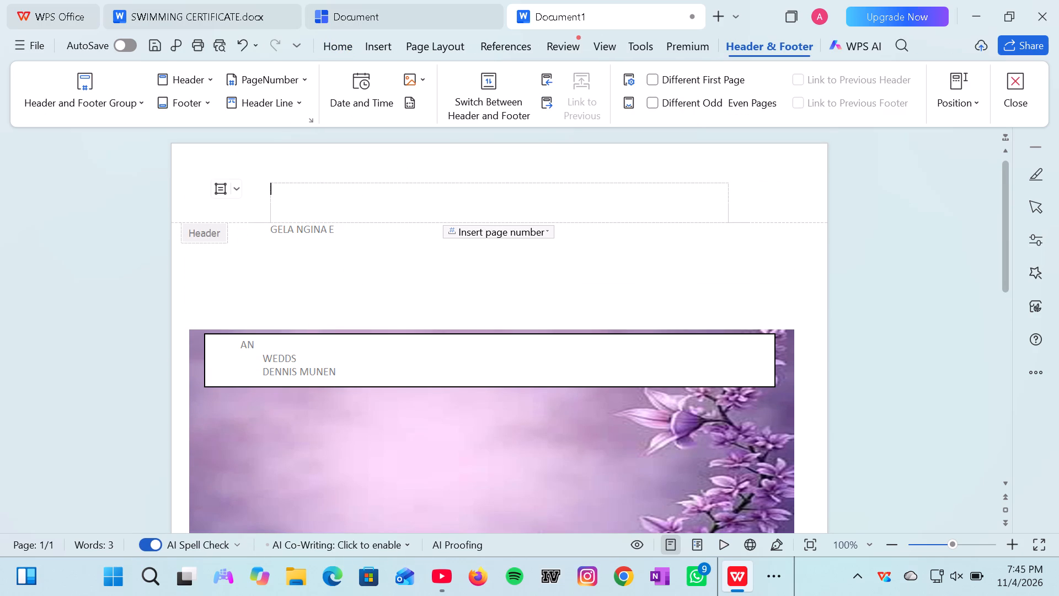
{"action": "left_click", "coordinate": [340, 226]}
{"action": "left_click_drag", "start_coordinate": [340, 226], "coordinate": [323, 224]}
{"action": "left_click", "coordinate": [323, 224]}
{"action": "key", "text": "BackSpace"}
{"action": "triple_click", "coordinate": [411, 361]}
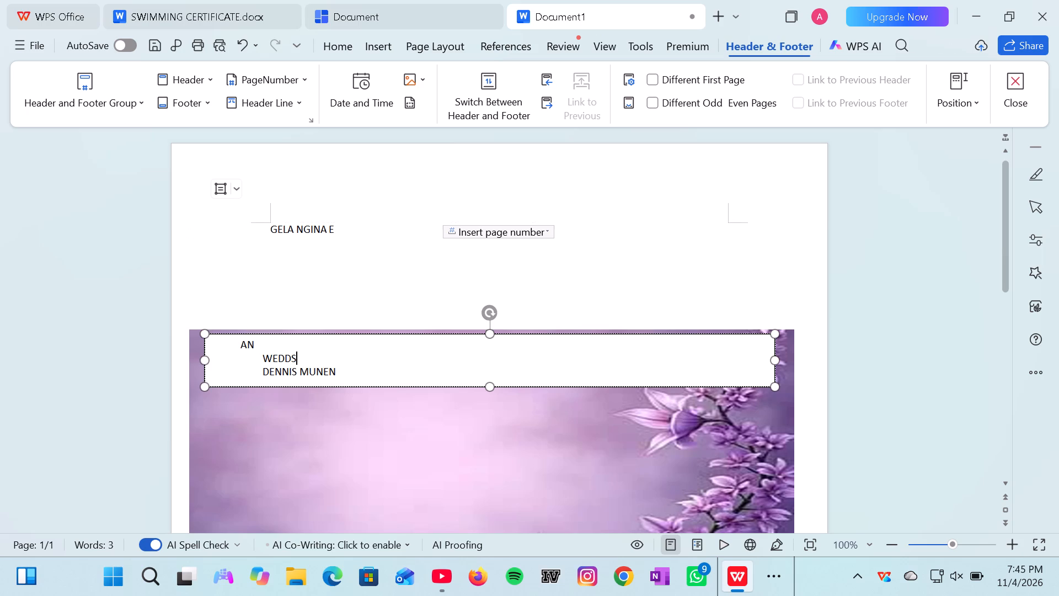
Delete the stray name fragment from the page body above the flower picture.
{"action": "left_click", "coordinate": [344, 237]}
{"action": "left_click", "coordinate": [333, 228]}
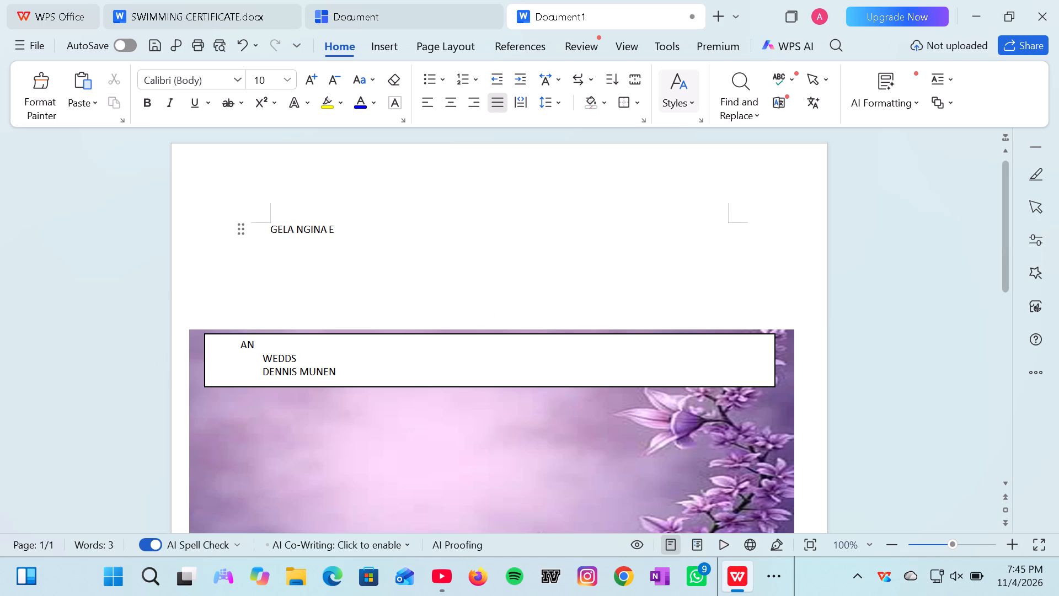
{"action": "key", "text": "BackSpace"}
{"action": "key", "text": "BackSpace"}
{"action": "key", "text": "BackSpace"}
{"action": "key", "text": "BackSpace"}
{"action": "key", "text": "BackSpace"}
{"action": "key", "text": "BackSpace"}
{"action": "key", "text": "BackSpace"}
{"action": "key", "text": "BackSpace"}
{"action": "key", "text": "BackSpace"}
{"action": "key", "text": "BackSpace"}
{"action": "key", "text": "BackSpace"}
{"action": "key", "text": "BackSpace"}
{"action": "key", "text": "BackSpace"}
{"action": "key", "text": "BackSpace"}
{"action": "key", "text": "BackSpace"}
{"action": "key", "text": "BackSpace"}
{"action": "key", "text": "BackSpace"}
{"action": "key", "text": "BackSpace"}
{"action": "key", "text": "BackSpace"}
{"action": "key", "text": "BackSpace"}
Delete the remaining text of the groom's name from the third line of the text box.
{"action": "left_click_drag", "start_coordinate": [346, 375], "coordinate": [230, 374]}
{"action": "key", "text": "BackSpace"}
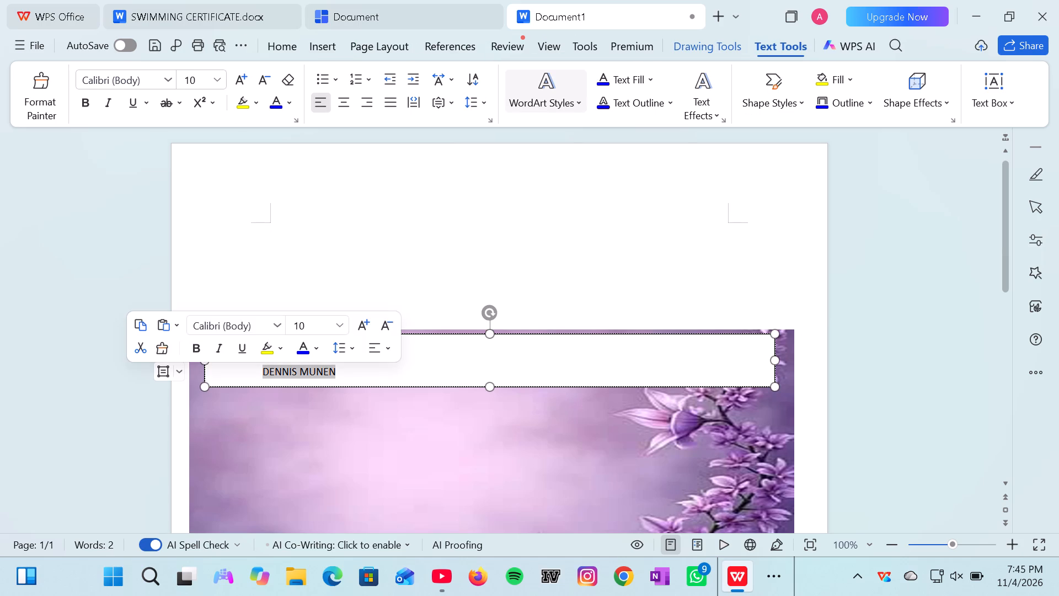
Delete all remaining text from the text box so it is empty.
{"action": "left_click_drag", "start_coordinate": [317, 352], "coordinate": [243, 356]}
{"action": "key", "text": "BackSpace"}
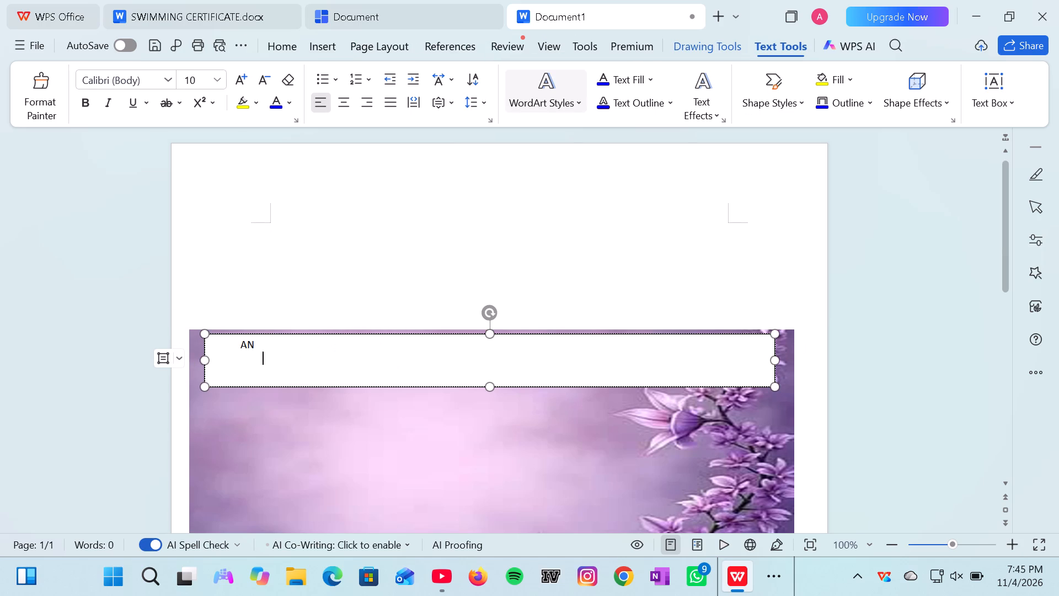
{"action": "left_click_drag", "start_coordinate": [256, 339], "coordinate": [158, 357]}
{"action": "key", "text": "BackSpace"}
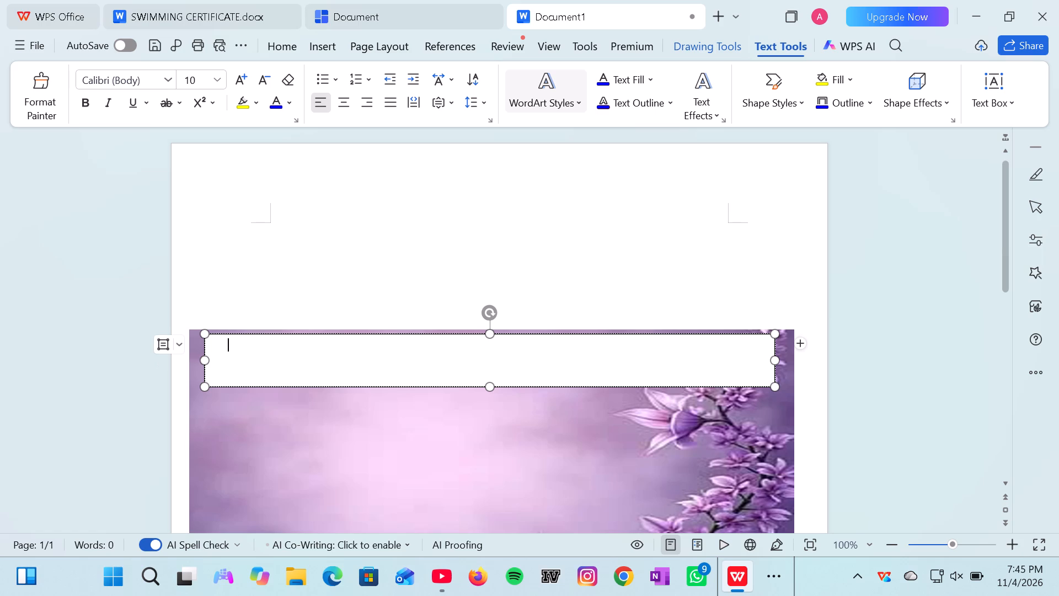
Enter the bride's name in capitals on the text box's first line, indented with nine spaces and followed by a line break.
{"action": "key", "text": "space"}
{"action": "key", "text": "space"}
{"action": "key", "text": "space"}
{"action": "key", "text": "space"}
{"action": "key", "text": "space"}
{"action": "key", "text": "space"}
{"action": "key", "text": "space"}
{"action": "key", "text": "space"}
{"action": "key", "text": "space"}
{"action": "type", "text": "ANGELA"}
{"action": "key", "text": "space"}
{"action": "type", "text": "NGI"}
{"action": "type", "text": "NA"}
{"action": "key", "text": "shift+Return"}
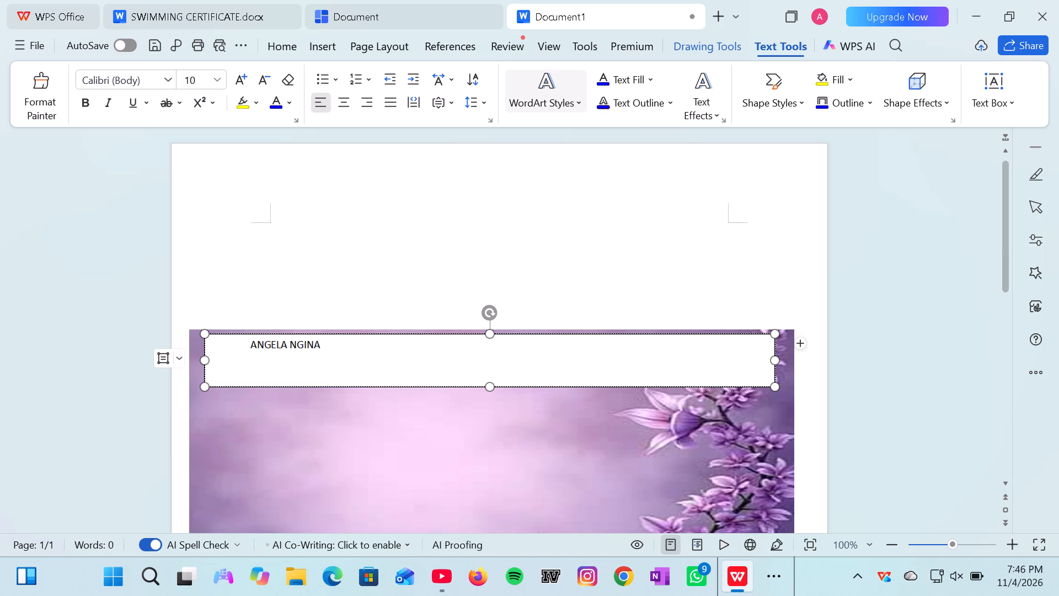
Enter "WEDDS" on the second line of the text box, followed by a line break.
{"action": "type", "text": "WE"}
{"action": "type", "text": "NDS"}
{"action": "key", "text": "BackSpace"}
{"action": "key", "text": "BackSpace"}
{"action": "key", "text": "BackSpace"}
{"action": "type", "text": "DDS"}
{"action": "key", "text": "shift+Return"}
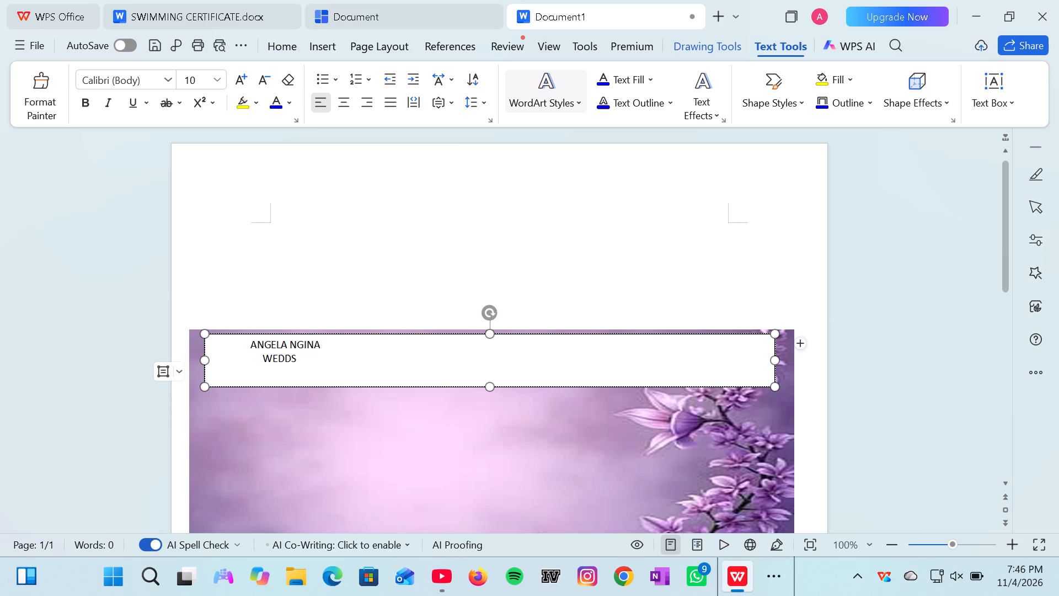
Enter the groom's name in capitals on the third line of the text box.
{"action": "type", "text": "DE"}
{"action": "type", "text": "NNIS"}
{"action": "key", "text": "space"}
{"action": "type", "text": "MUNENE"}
Make all three lines of the text box heading bold.
{"action": "left_click_drag", "start_coordinate": [345, 368], "coordinate": [243, 344]}
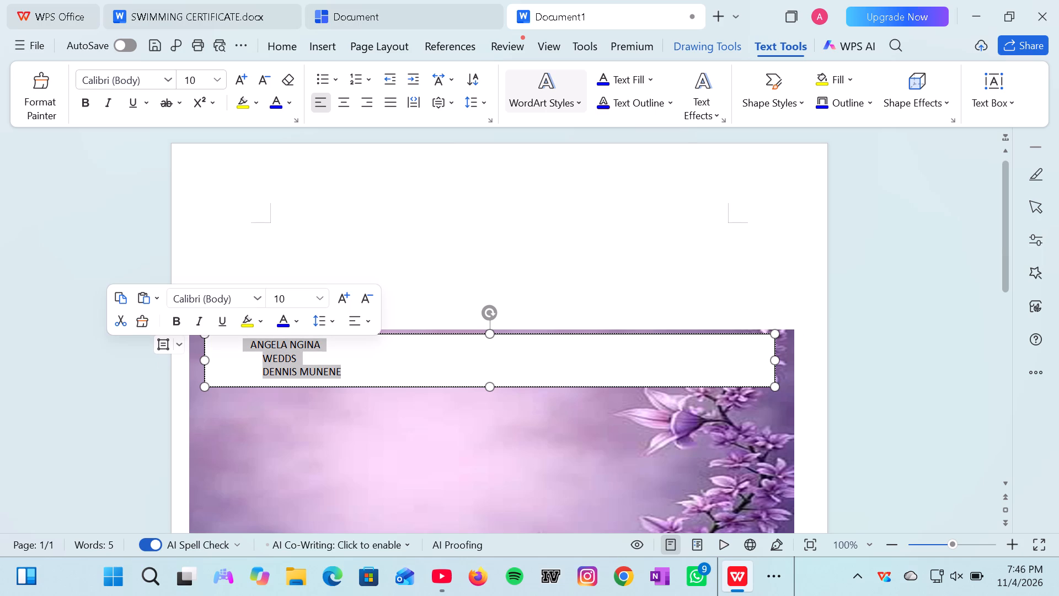
{"action": "left_click", "coordinate": [180, 322]}
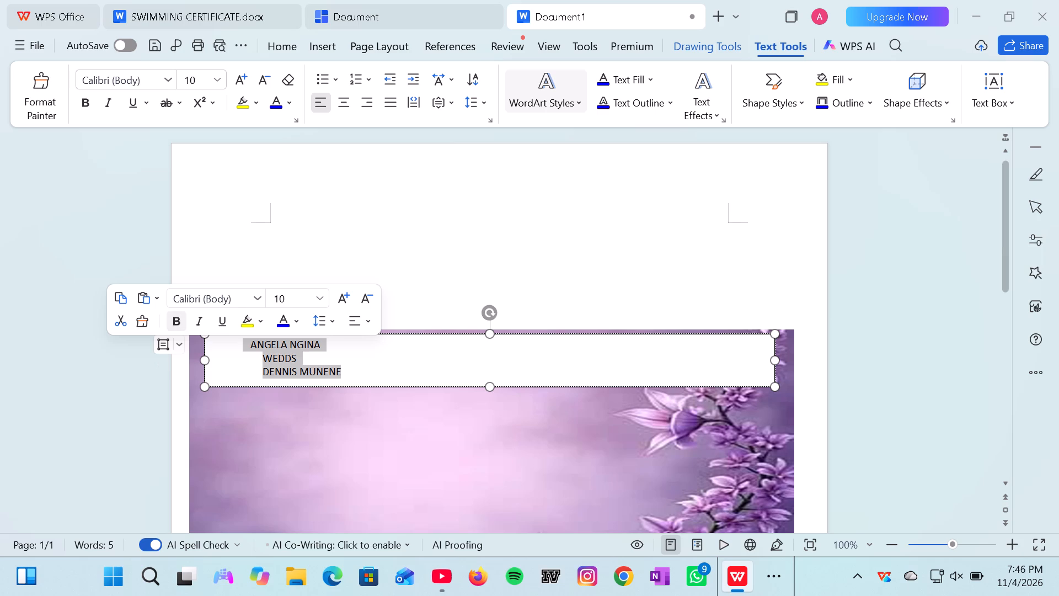
{"action": "left_click", "coordinate": [180, 322]}
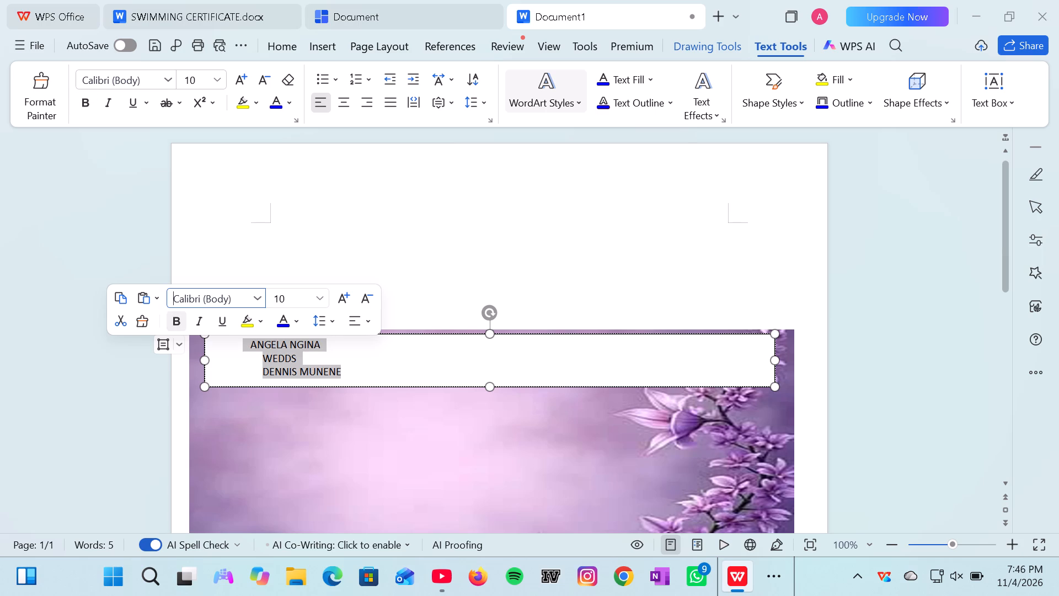
{"action": "left_click", "coordinate": [180, 322]}
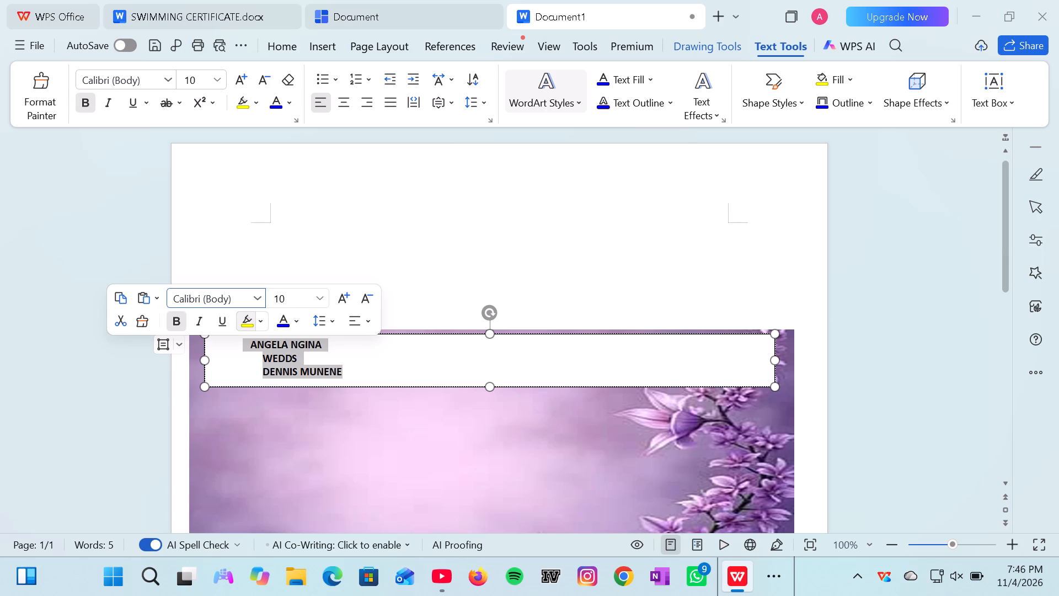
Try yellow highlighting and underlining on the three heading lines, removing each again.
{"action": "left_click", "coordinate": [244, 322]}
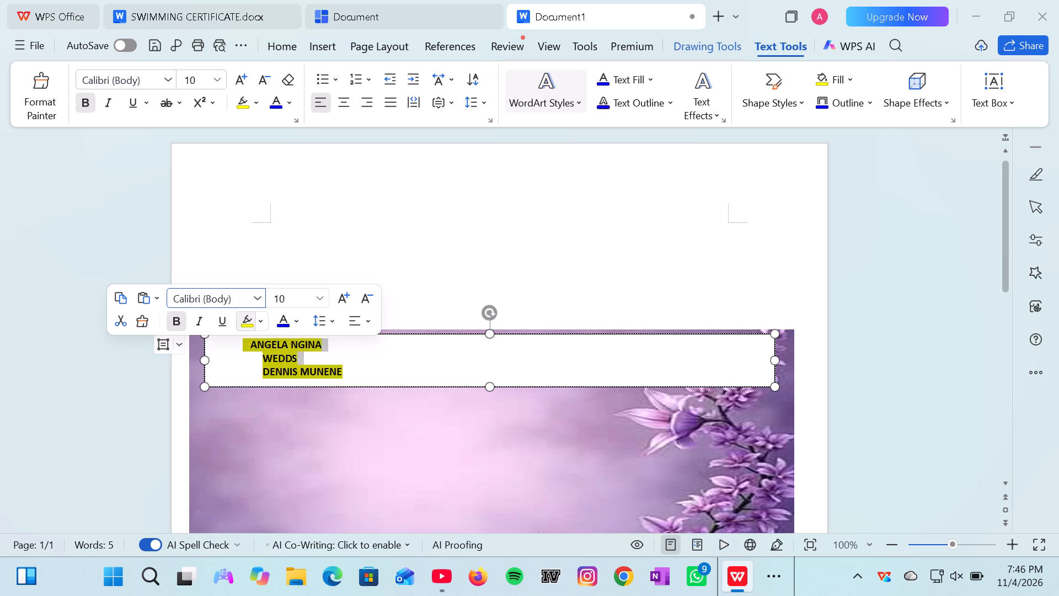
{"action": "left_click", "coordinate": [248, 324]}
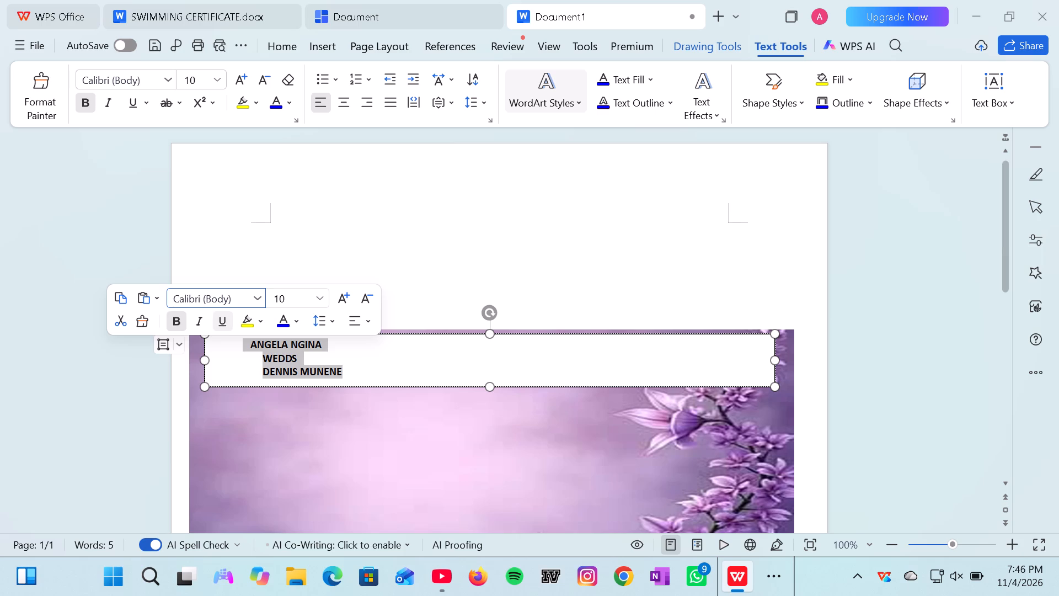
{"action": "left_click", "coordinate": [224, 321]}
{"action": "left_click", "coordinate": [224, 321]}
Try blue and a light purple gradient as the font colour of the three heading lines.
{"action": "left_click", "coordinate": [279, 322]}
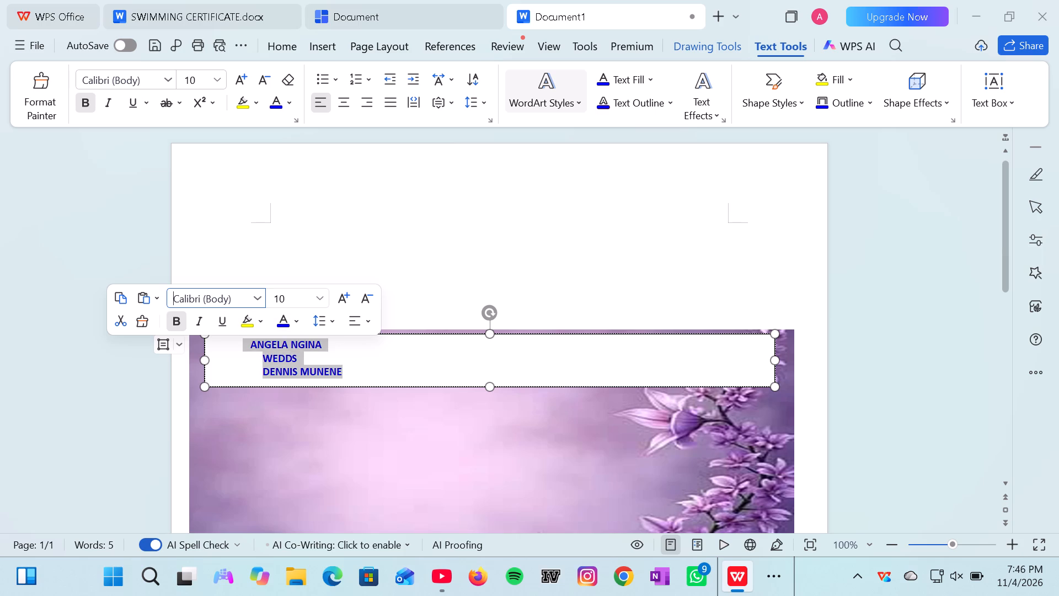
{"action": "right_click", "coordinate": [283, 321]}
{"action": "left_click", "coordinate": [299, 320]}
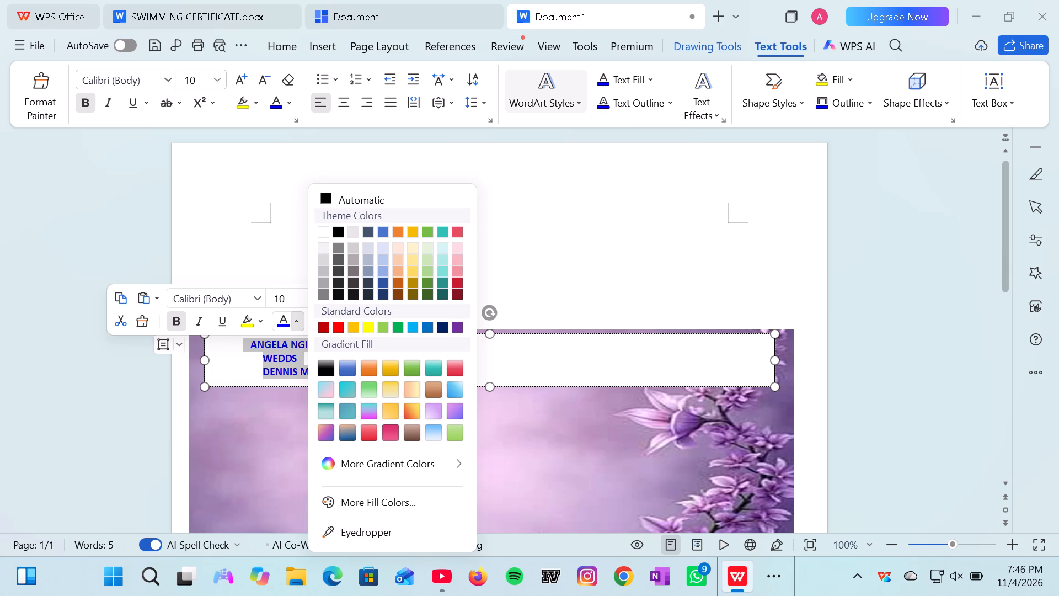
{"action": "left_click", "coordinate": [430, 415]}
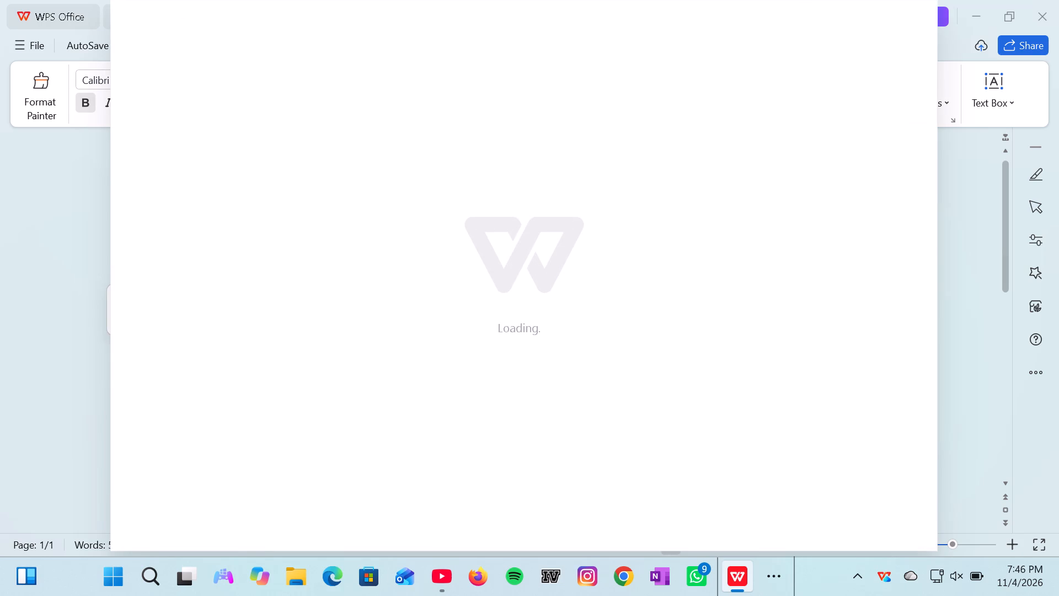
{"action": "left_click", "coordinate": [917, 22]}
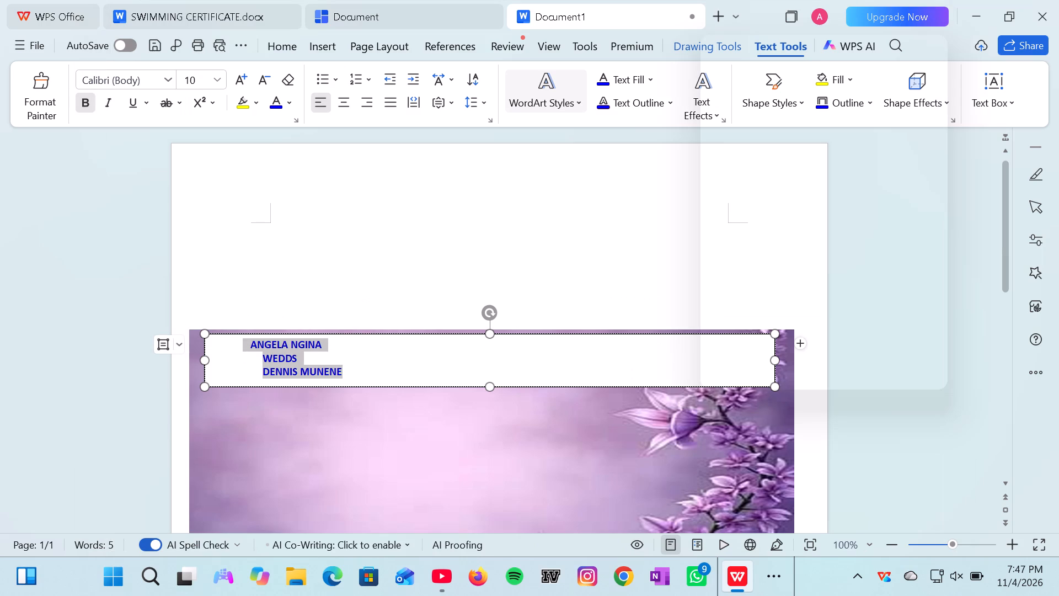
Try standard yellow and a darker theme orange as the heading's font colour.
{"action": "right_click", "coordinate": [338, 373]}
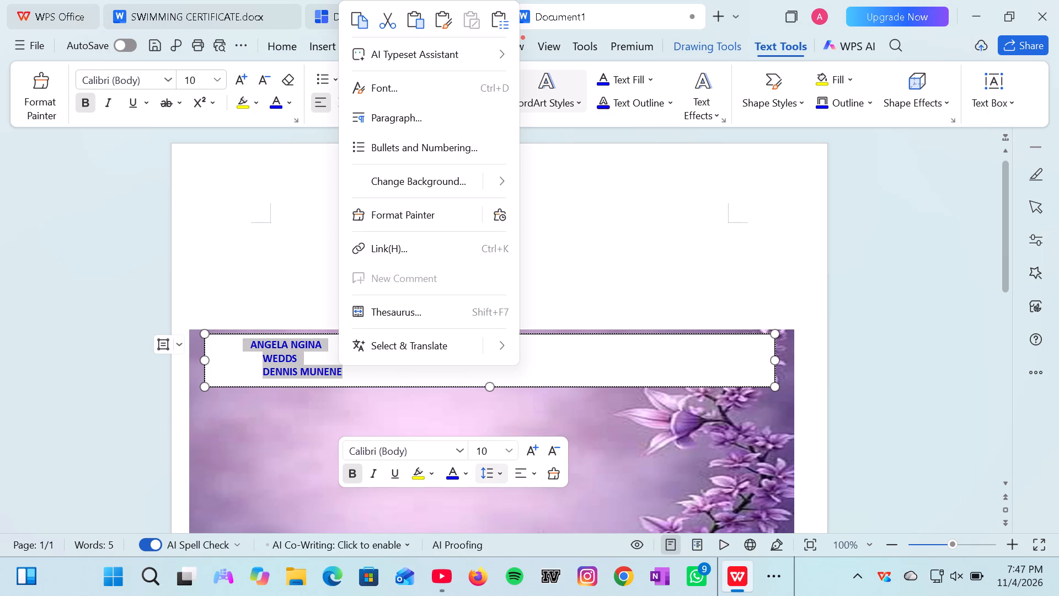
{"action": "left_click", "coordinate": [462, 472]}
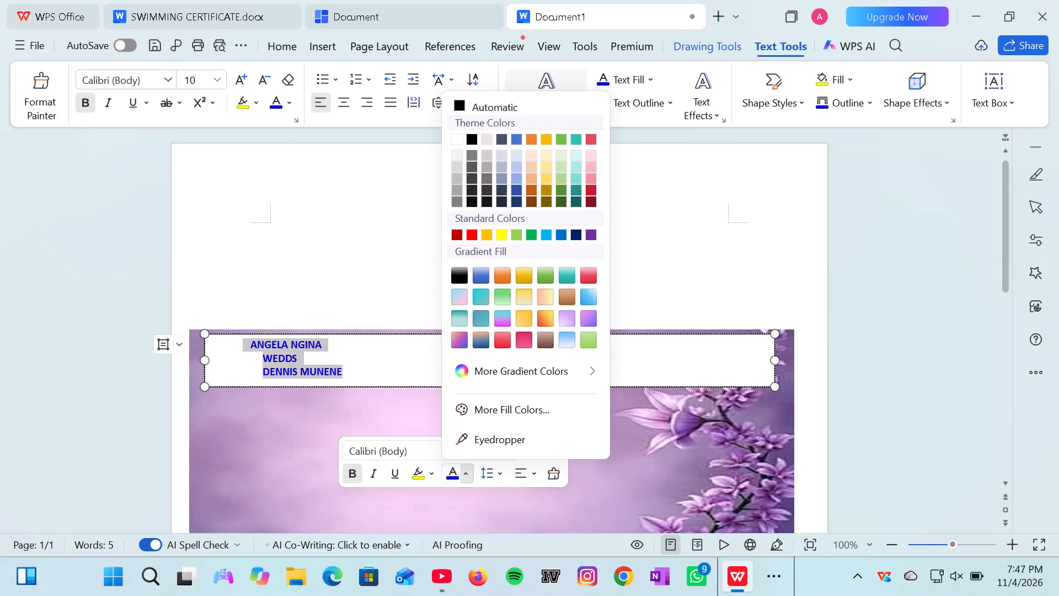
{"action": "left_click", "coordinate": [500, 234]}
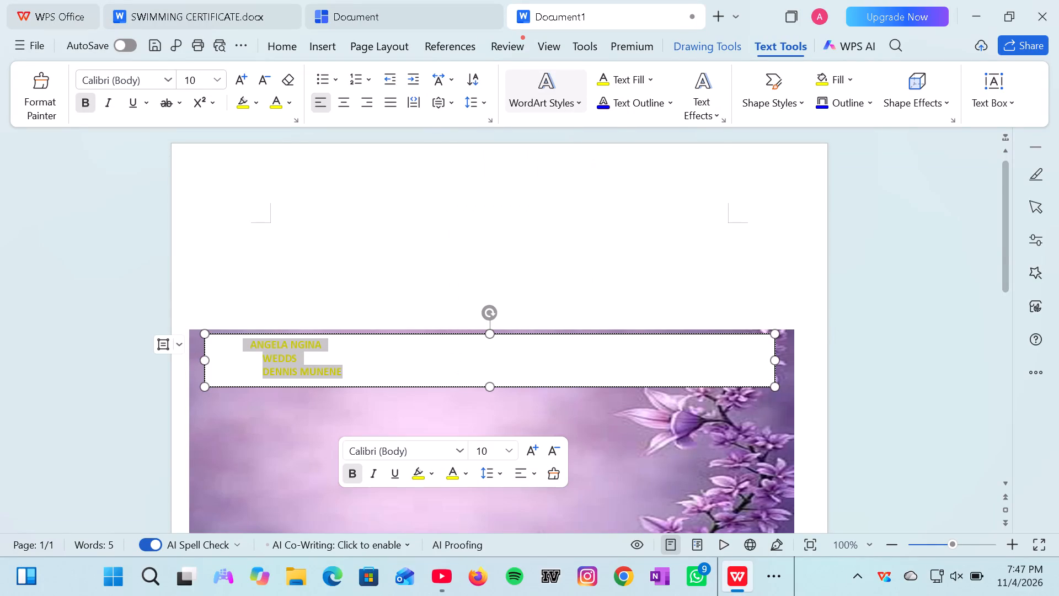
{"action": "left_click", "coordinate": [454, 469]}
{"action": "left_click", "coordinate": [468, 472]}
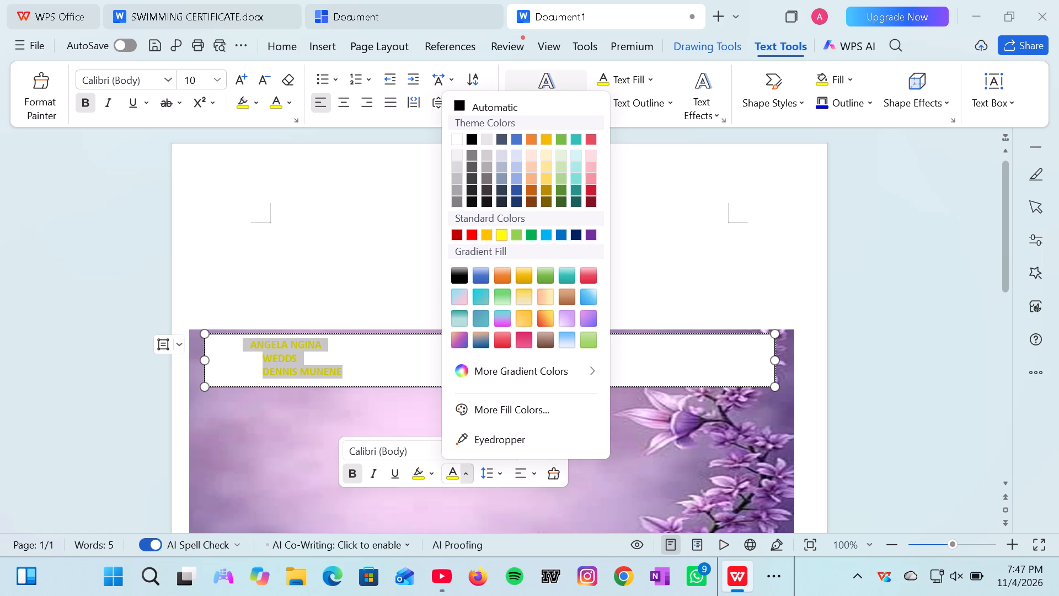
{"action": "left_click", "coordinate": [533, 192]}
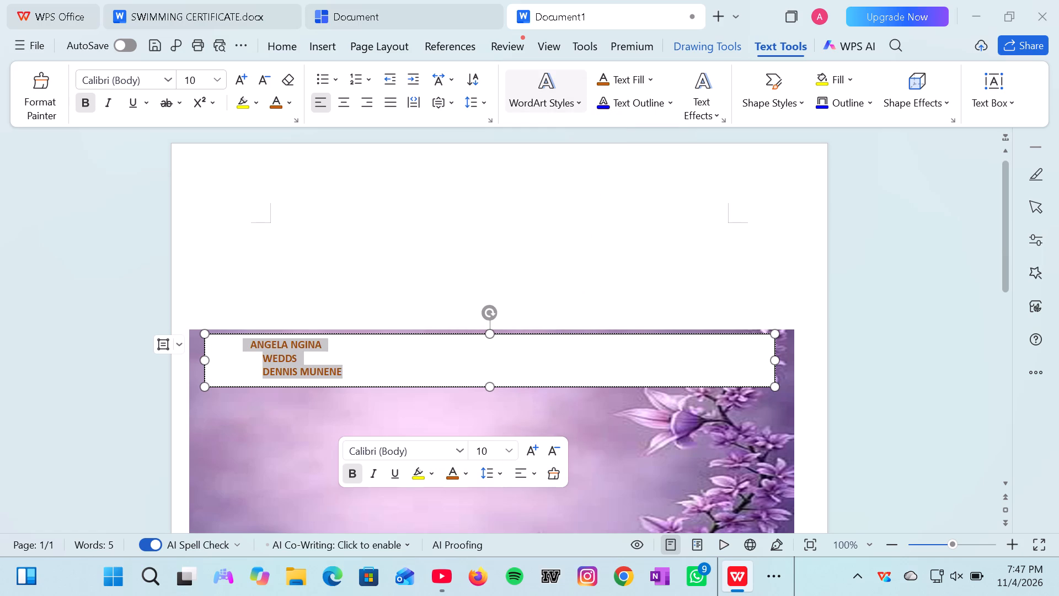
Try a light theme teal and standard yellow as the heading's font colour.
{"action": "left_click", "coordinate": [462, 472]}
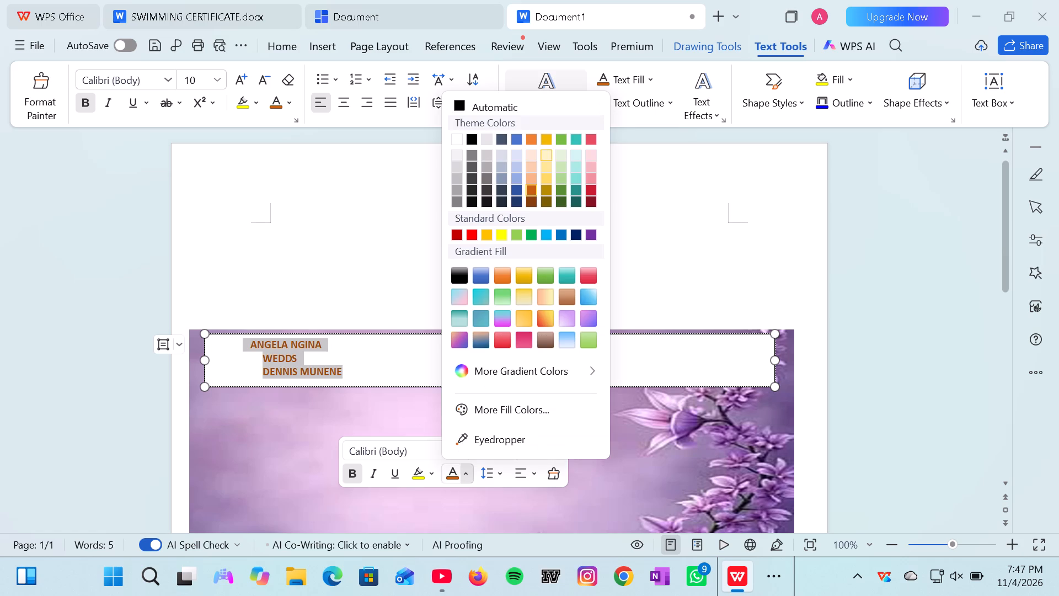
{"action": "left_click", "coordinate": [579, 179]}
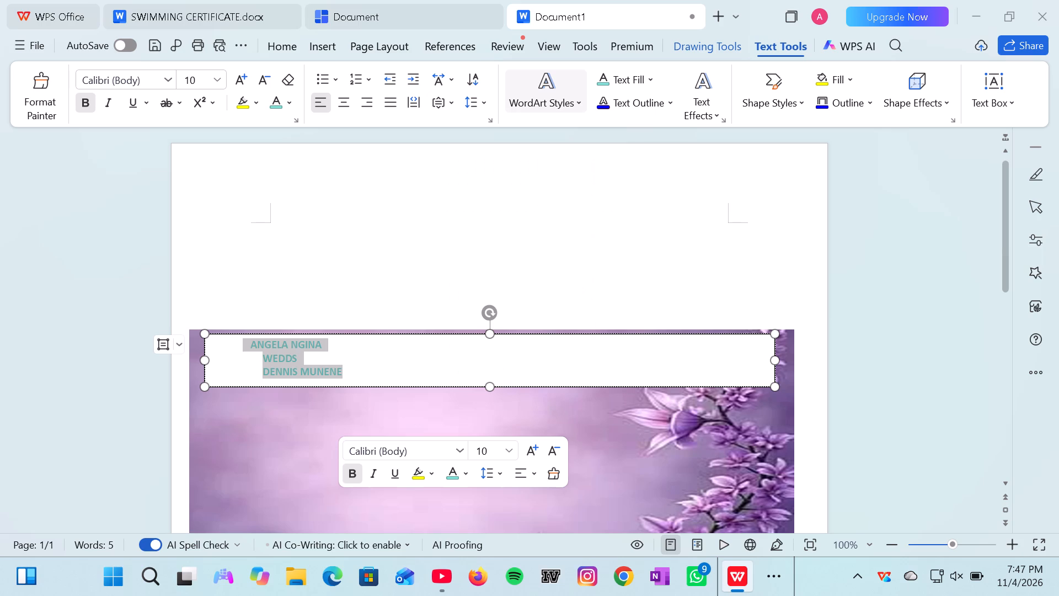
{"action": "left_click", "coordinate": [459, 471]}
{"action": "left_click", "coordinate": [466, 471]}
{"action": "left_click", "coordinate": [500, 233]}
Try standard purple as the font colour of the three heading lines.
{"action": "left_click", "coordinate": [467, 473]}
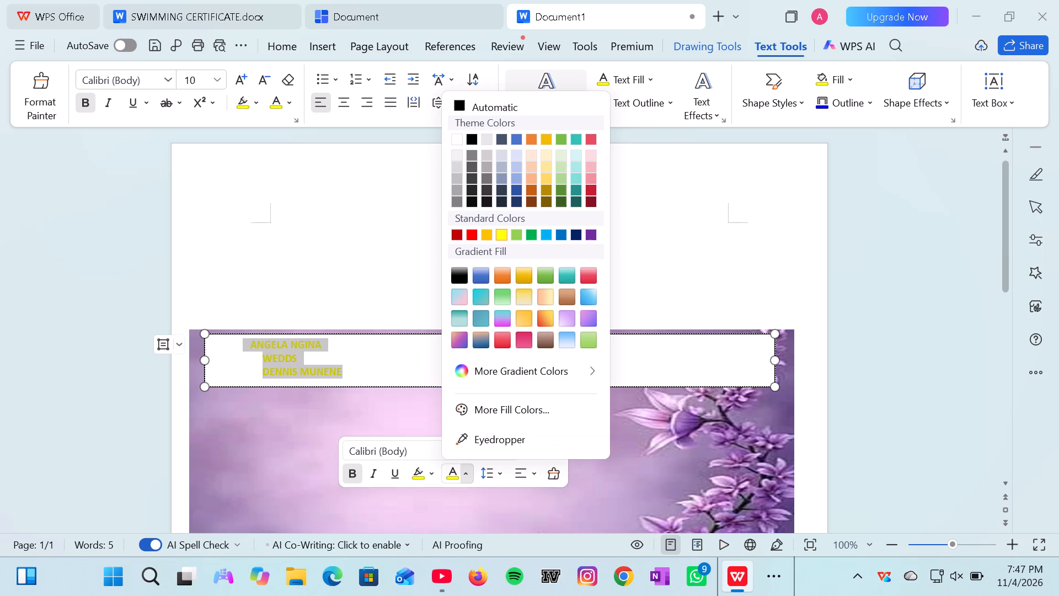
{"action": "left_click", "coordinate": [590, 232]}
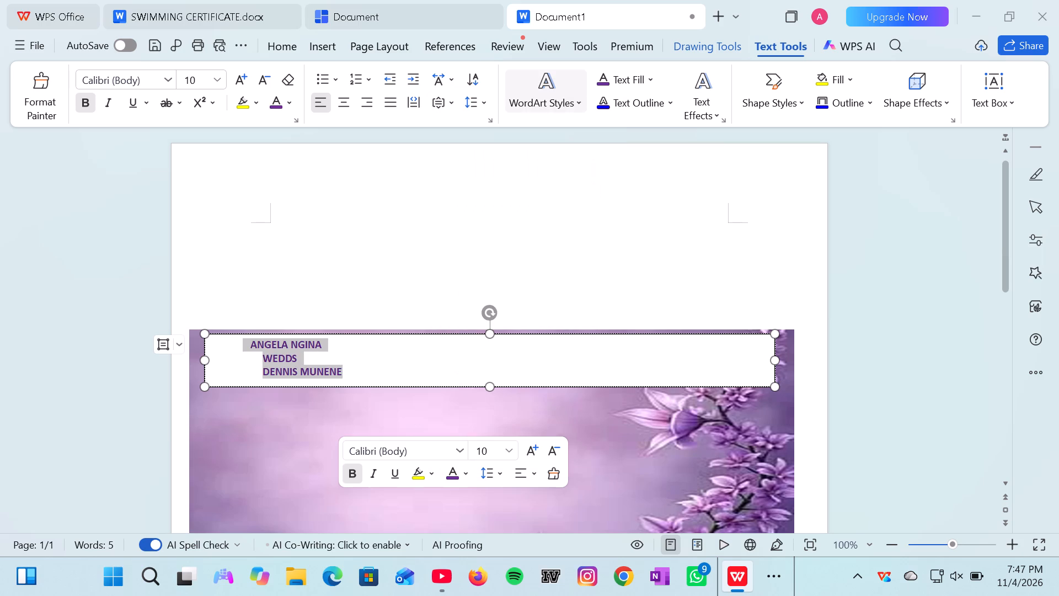
Set the font colour of the three heading lines to standard green.
{"action": "left_click", "coordinate": [468, 470]}
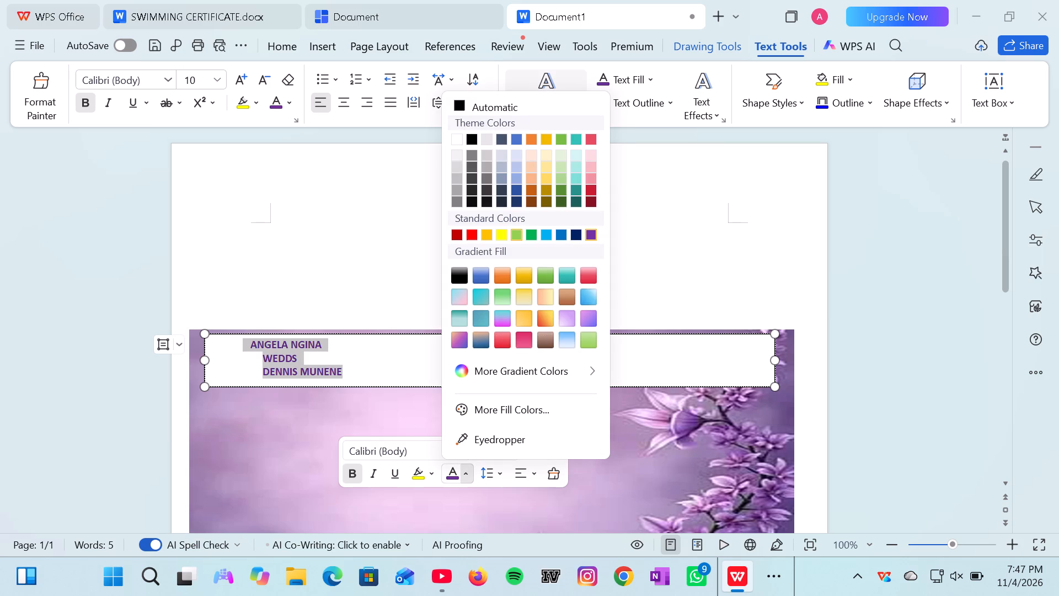
{"action": "left_click", "coordinate": [534, 232]}
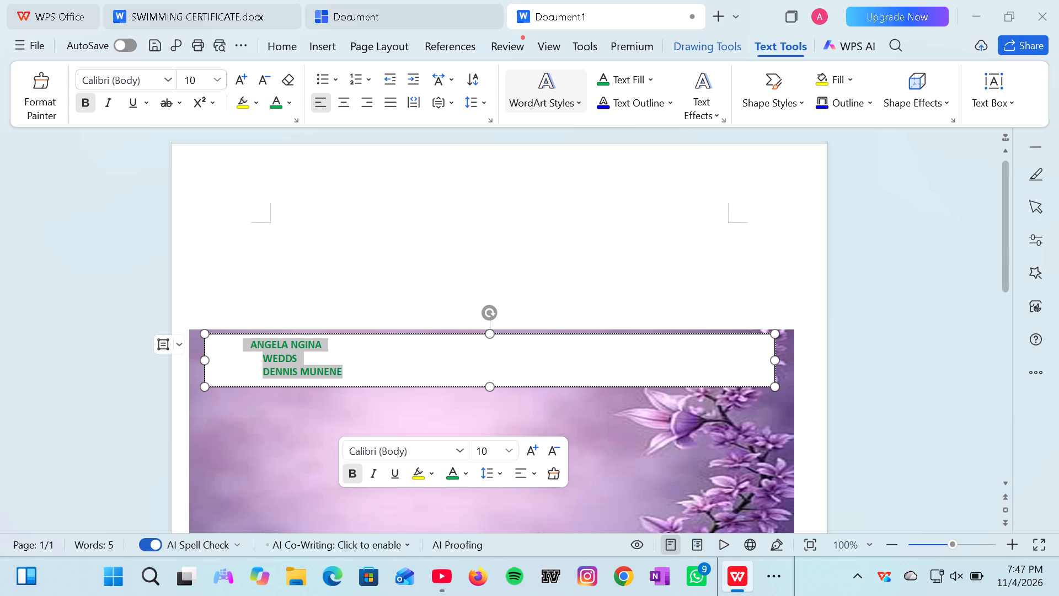
Narrow the heading text box from its flower side until it just surrounds the three lines of text.
{"action": "left_click_drag", "start_coordinate": [773, 361], "coordinate": [641, 343]}
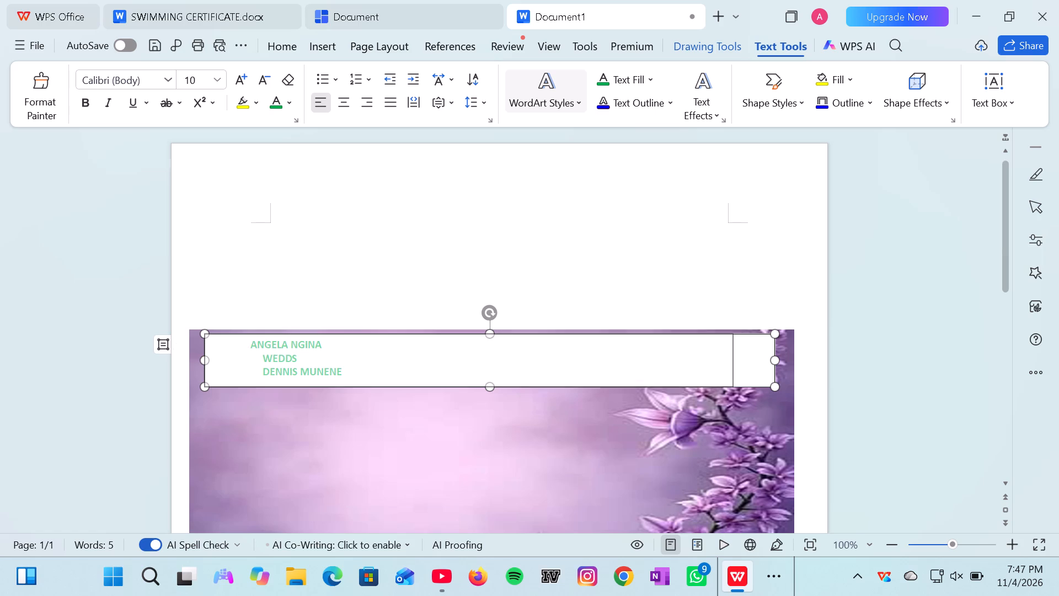
{"action": "left_click_drag", "start_coordinate": [641, 343], "coordinate": [391, 349]}
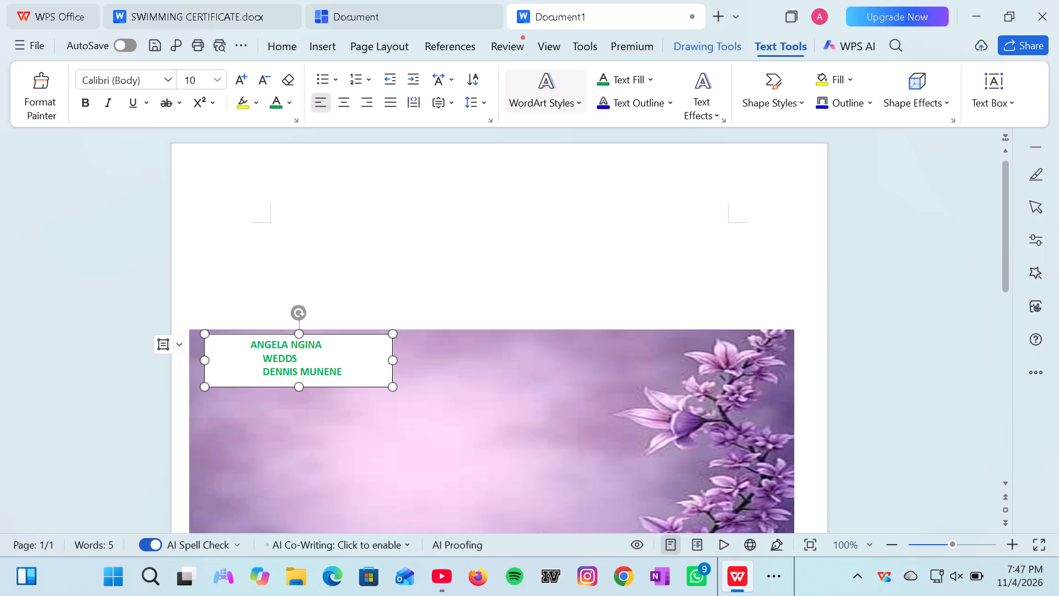
Apply the outlined blue gradient preset style to the heading text box.
{"action": "left_click", "coordinate": [416, 397]}
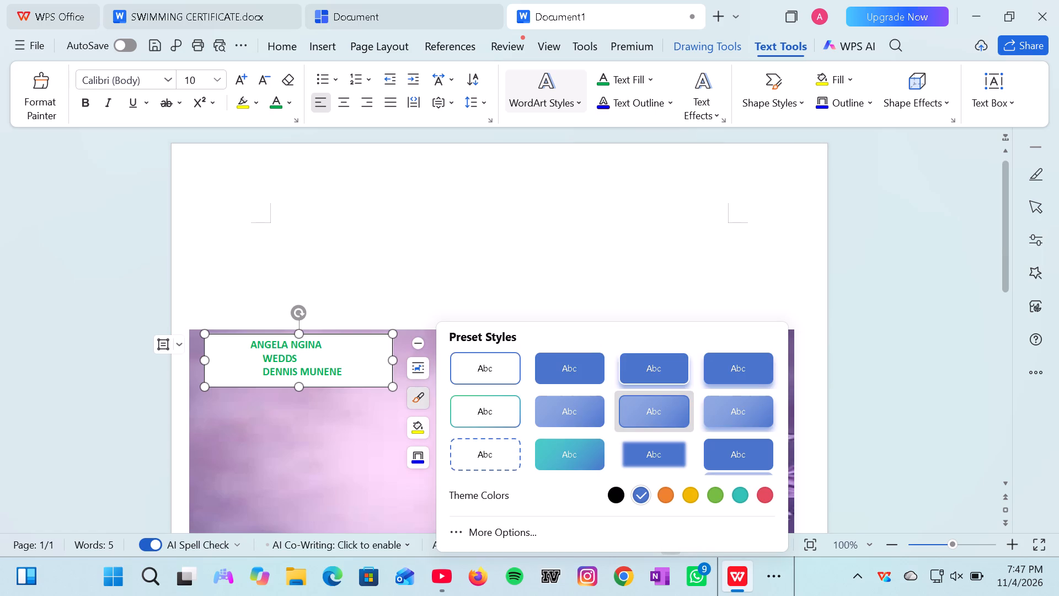
{"action": "left_click", "coordinate": [639, 409]}
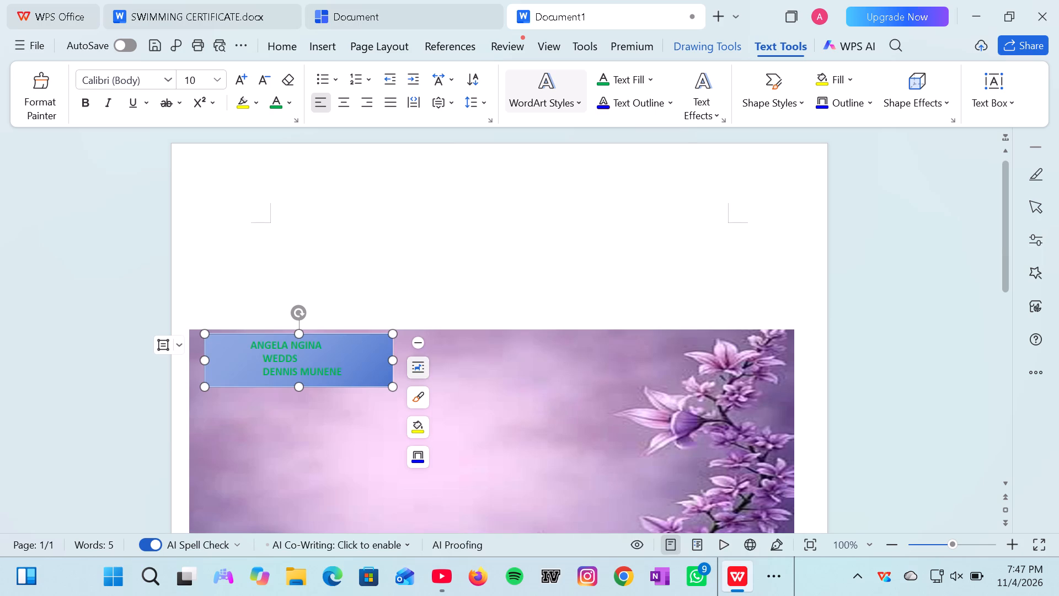
Add an inner shadow along the upper and right edges of the heading text box.
{"action": "left_click", "coordinate": [421, 394]}
{"action": "scroll", "coordinate": [555, 418], "scroll_direction": "down", "scroll_amount": 1}
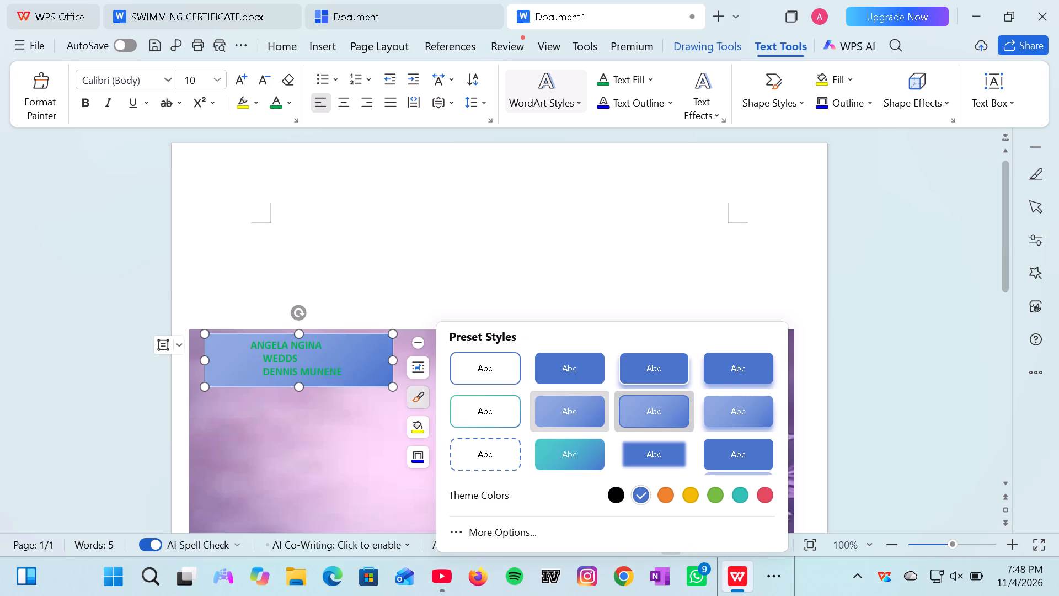
{"action": "scroll", "coordinate": [555, 418], "scroll_direction": "down", "scroll_amount": 1}
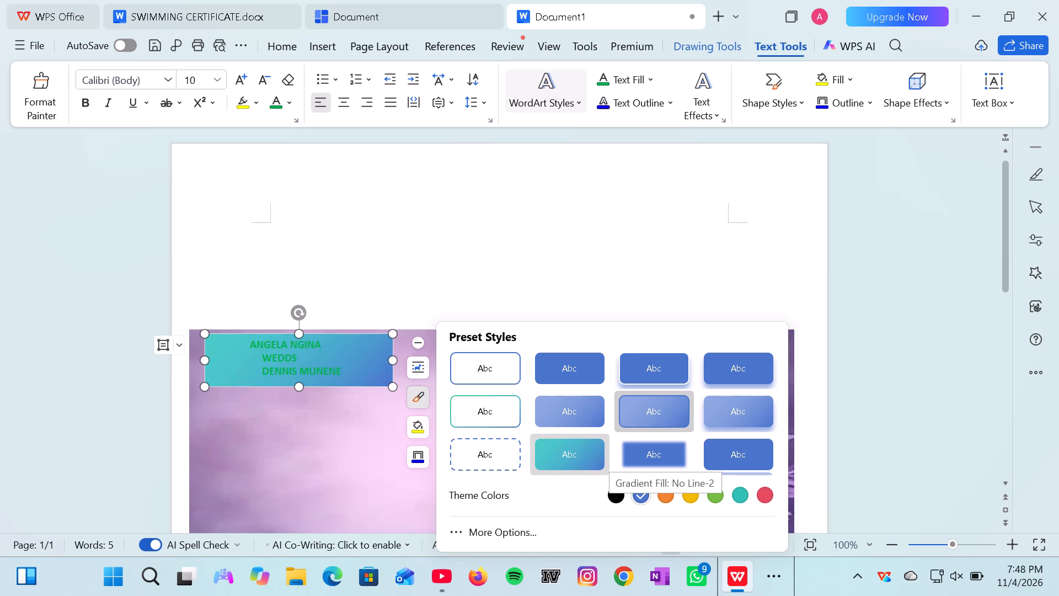
{"action": "scroll", "coordinate": [726, 494], "scroll_direction": "left", "scroll_amount": 2}
{"action": "scroll", "coordinate": [726, 494], "scroll_direction": "down", "scroll_amount": 1}
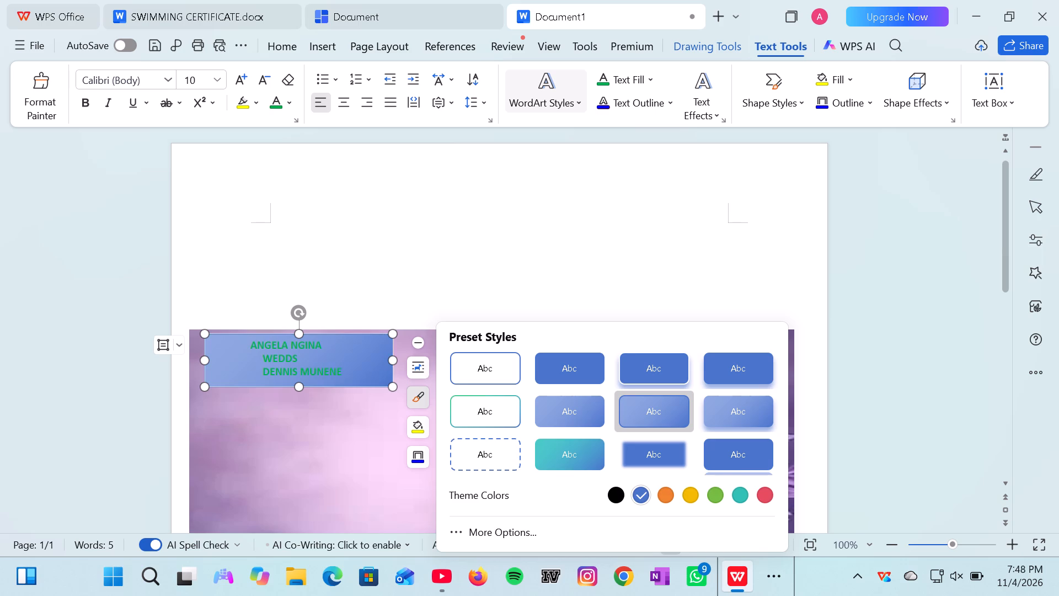
{"action": "left_click", "coordinate": [514, 530]}
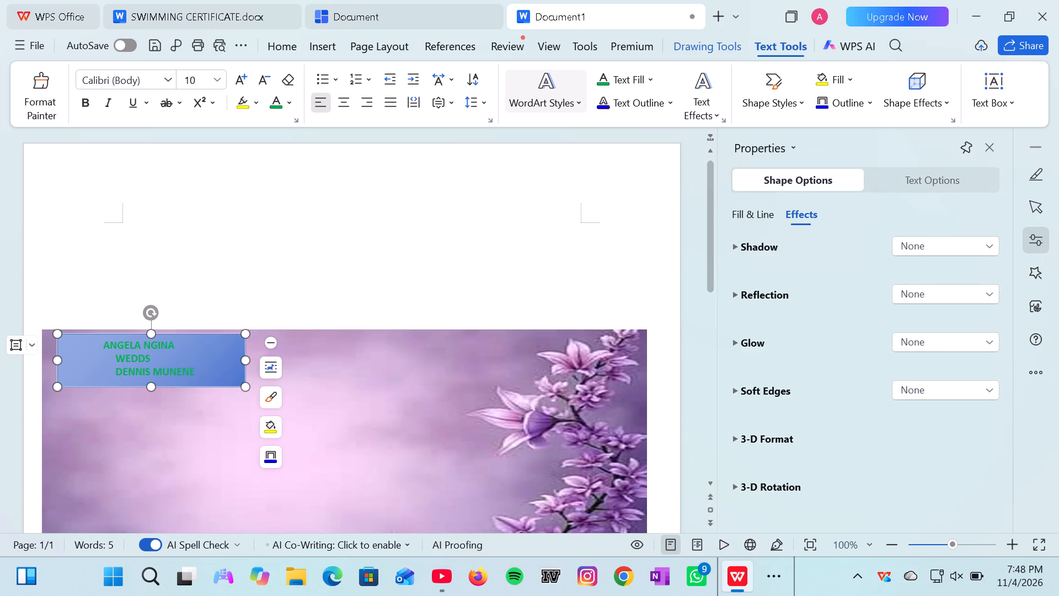
{"action": "left_click", "coordinate": [911, 242]}
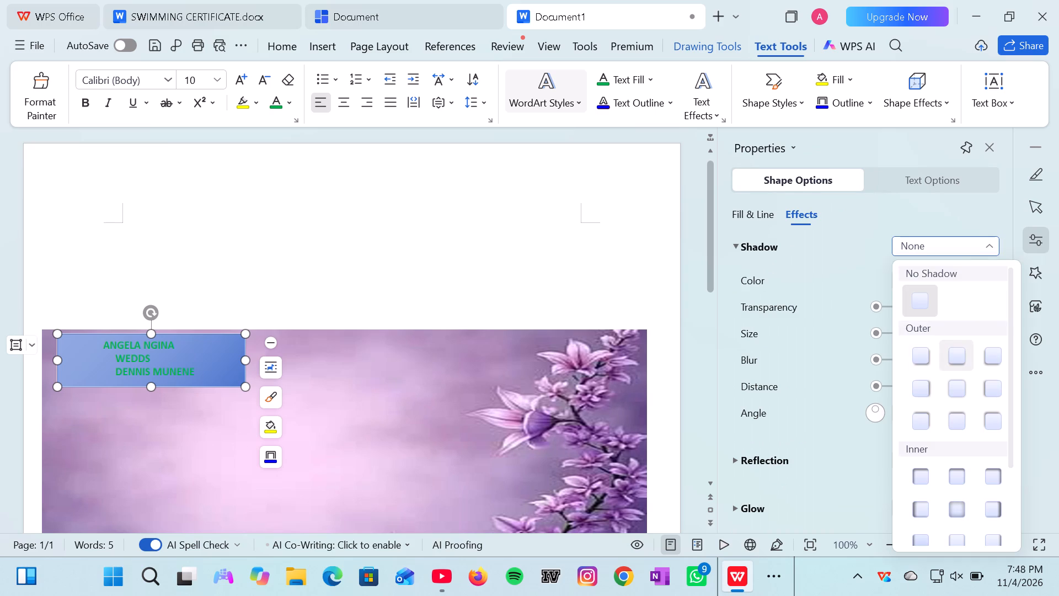
{"action": "left_click", "coordinate": [989, 477]}
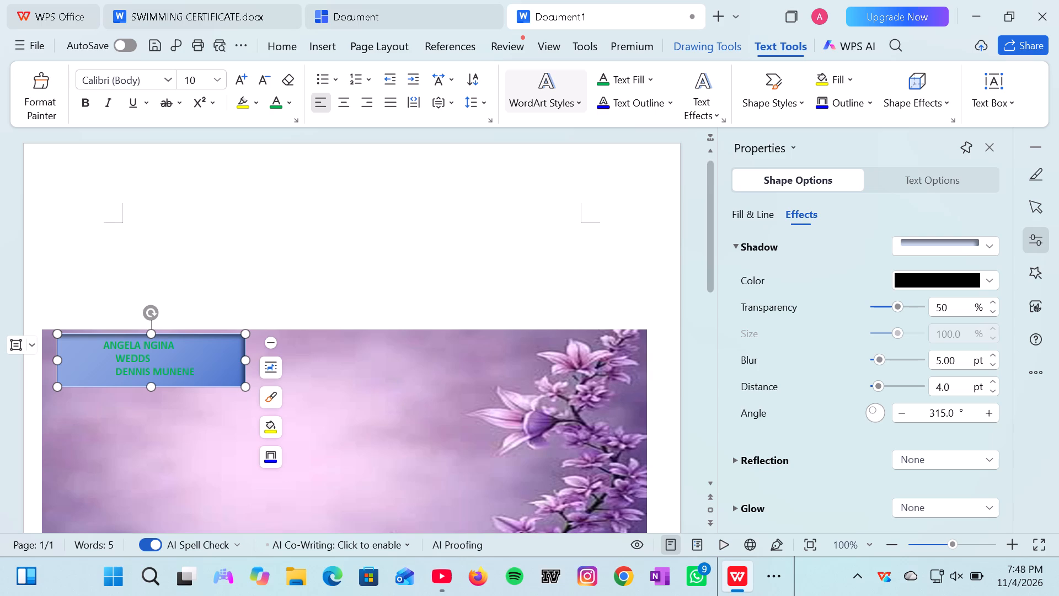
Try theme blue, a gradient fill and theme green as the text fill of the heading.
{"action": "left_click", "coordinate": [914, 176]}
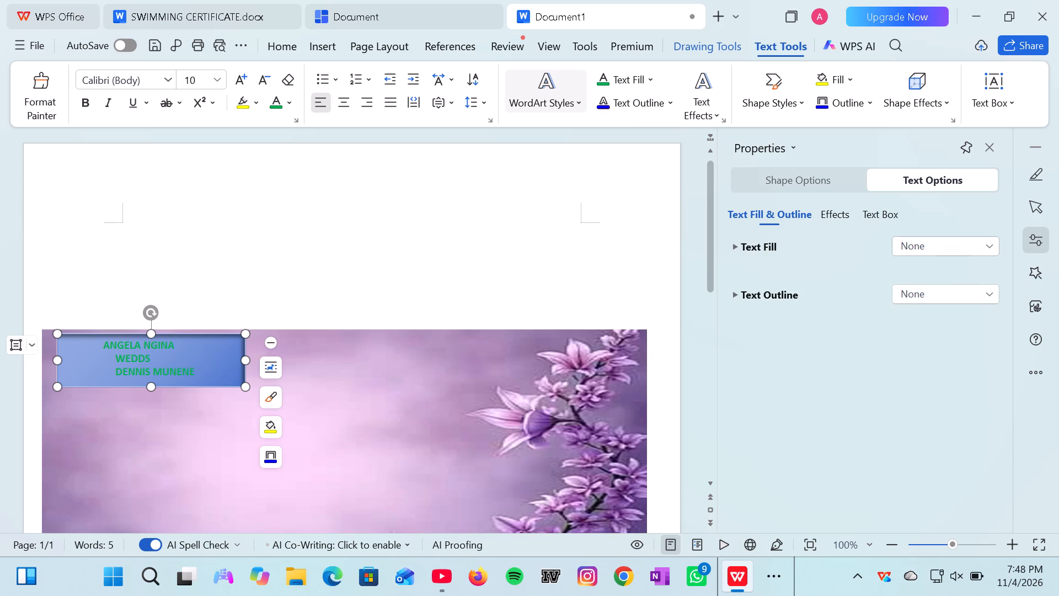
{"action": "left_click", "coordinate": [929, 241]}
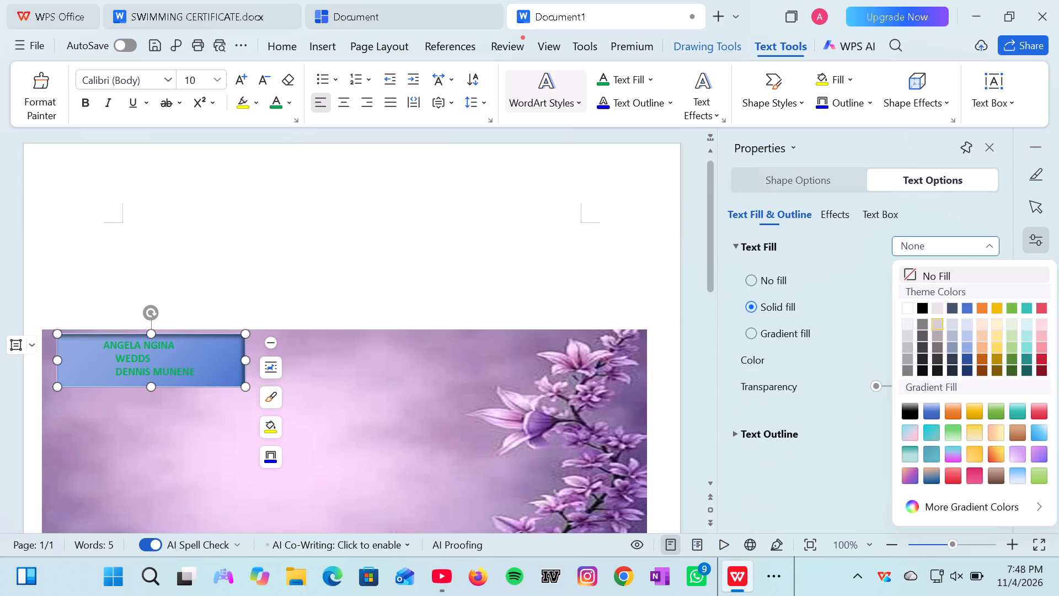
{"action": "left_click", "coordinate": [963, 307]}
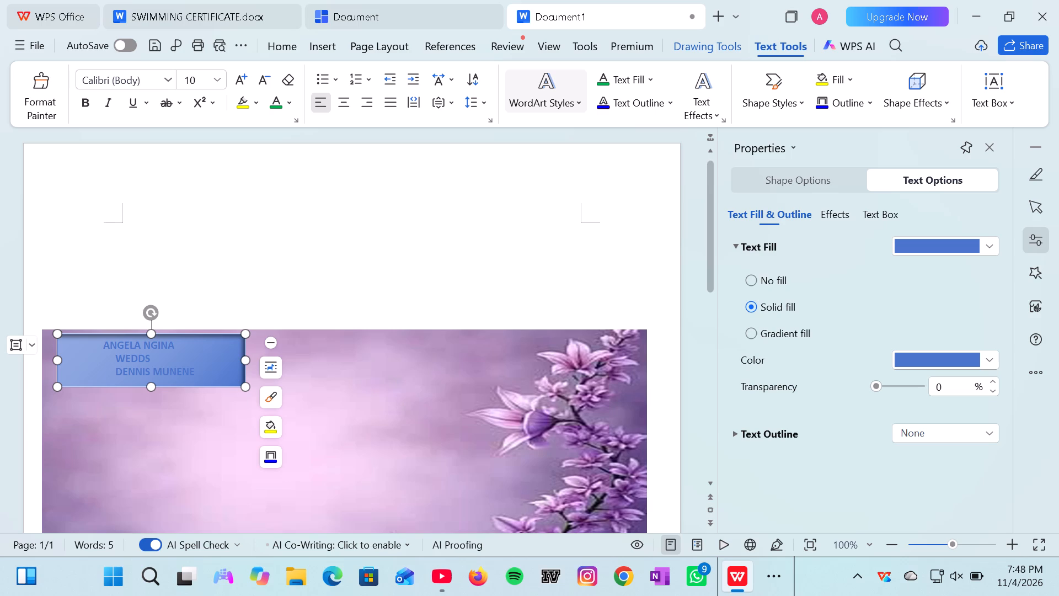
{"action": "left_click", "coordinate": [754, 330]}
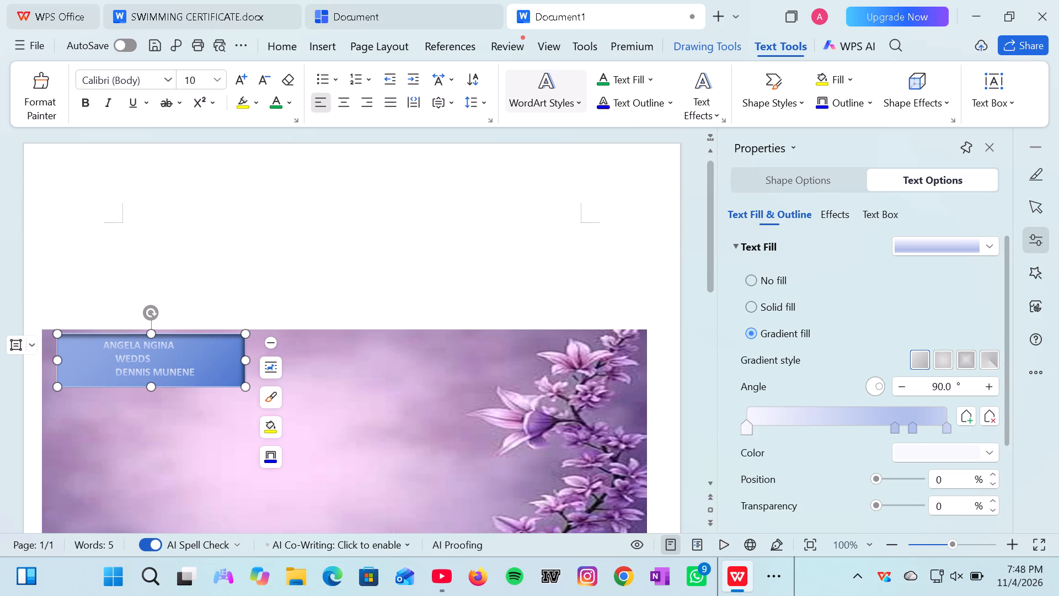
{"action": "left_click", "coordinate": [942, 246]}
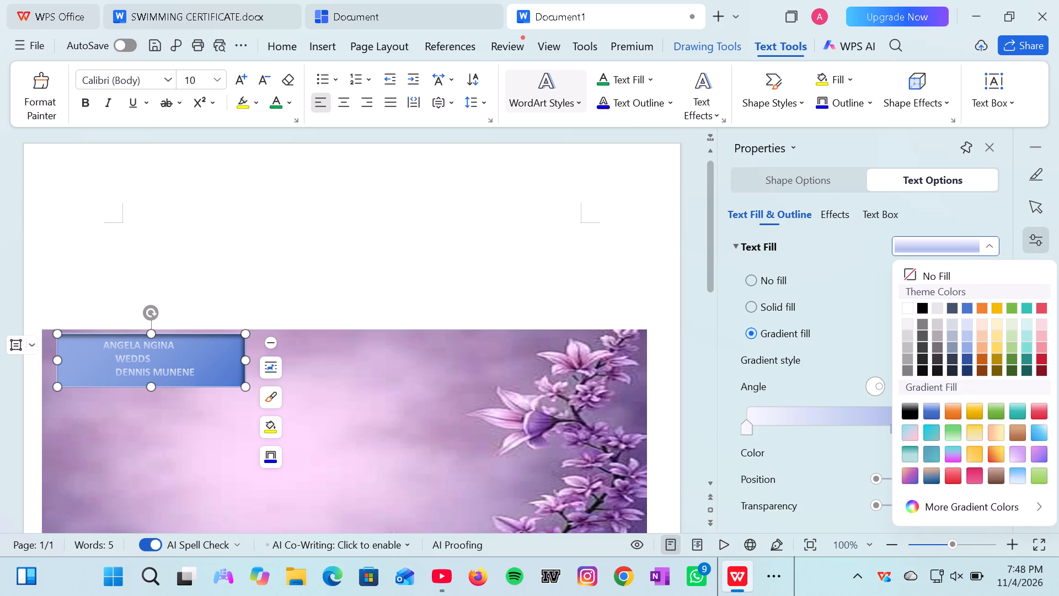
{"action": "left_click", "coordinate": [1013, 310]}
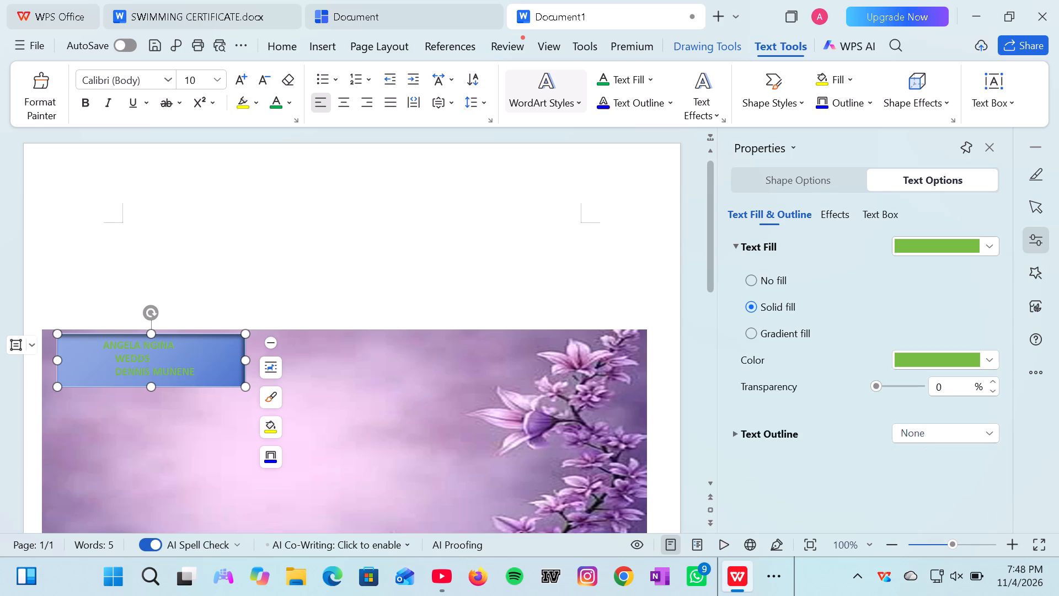
Set the heading's text fill to the darkest shade of theme green and close the shape properties.
{"action": "left_click", "coordinate": [988, 246]}
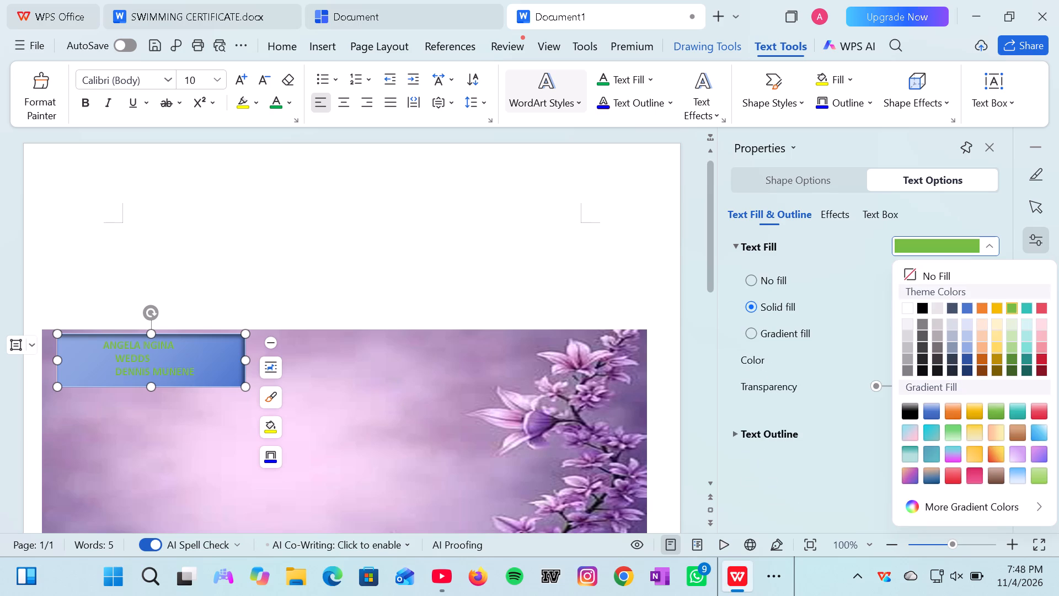
{"action": "left_click", "coordinate": [1009, 365]}
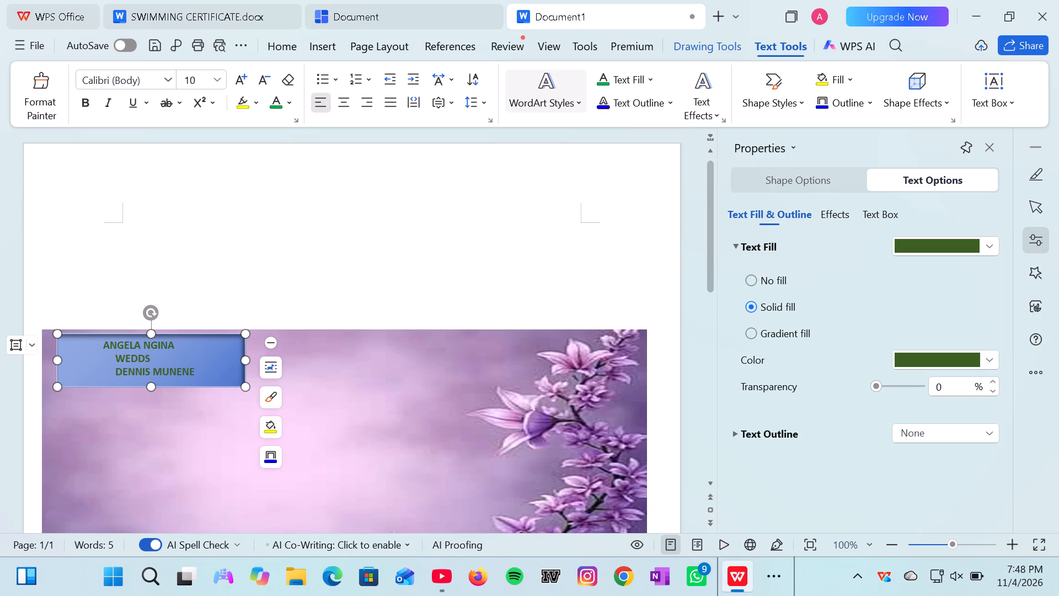
{"action": "left_click", "coordinate": [808, 184]}
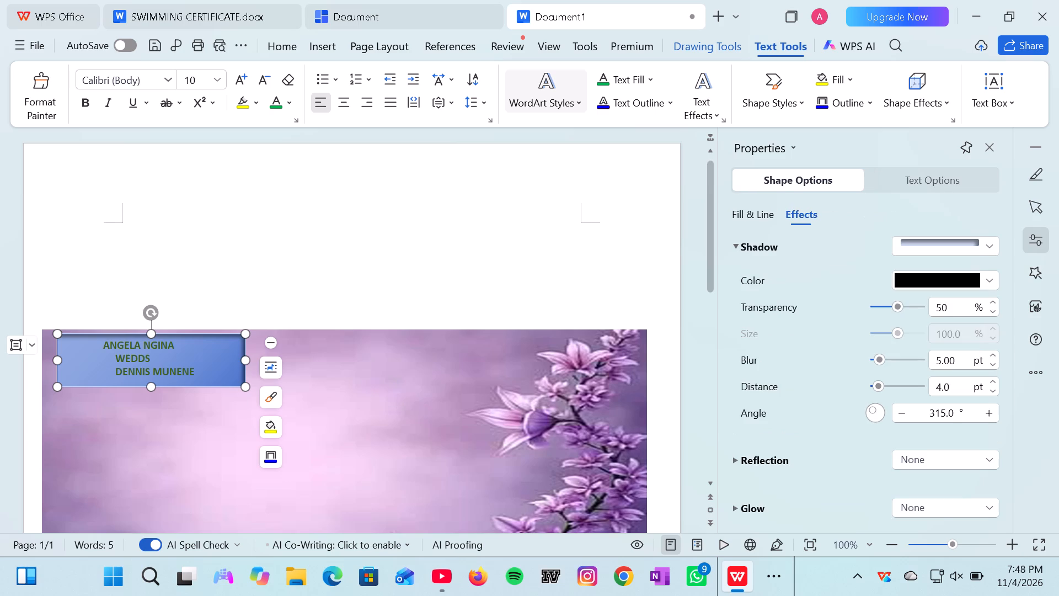
{"action": "left_click", "coordinate": [755, 215]}
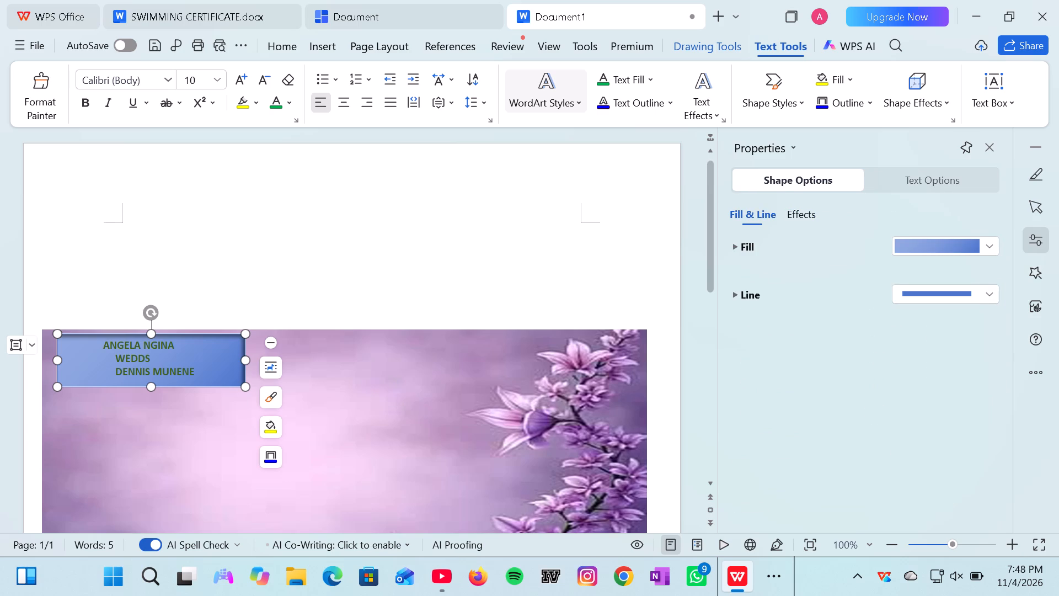
{"action": "left_click", "coordinate": [991, 144]}
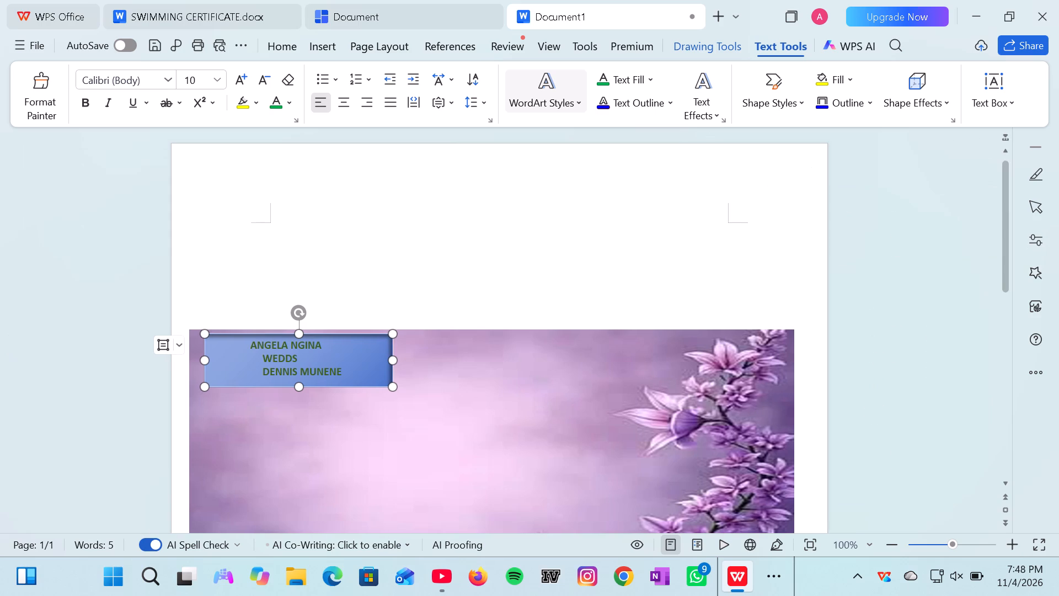
Try to shift the heading text box sideways across the picture, lowering its upper edge slightly.
{"action": "left_click_drag", "start_coordinate": [340, 350], "coordinate": [361, 358]}
{"action": "left_click", "coordinate": [361, 358]}
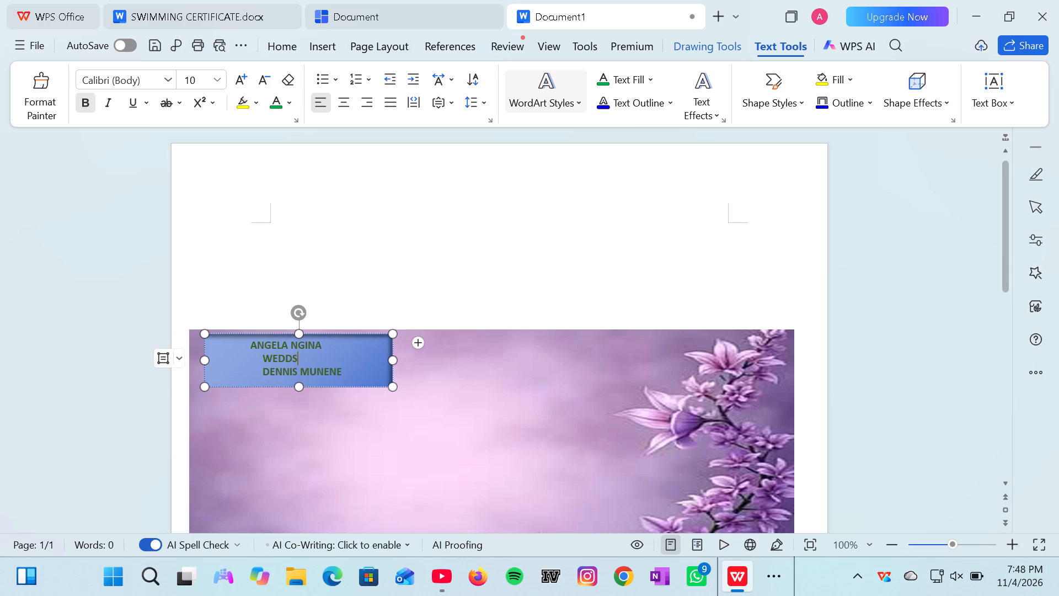
{"action": "left_click_drag", "start_coordinate": [344, 354], "coordinate": [432, 355]}
{"action": "left_click_drag", "start_coordinate": [299, 329], "coordinate": [382, 327]}
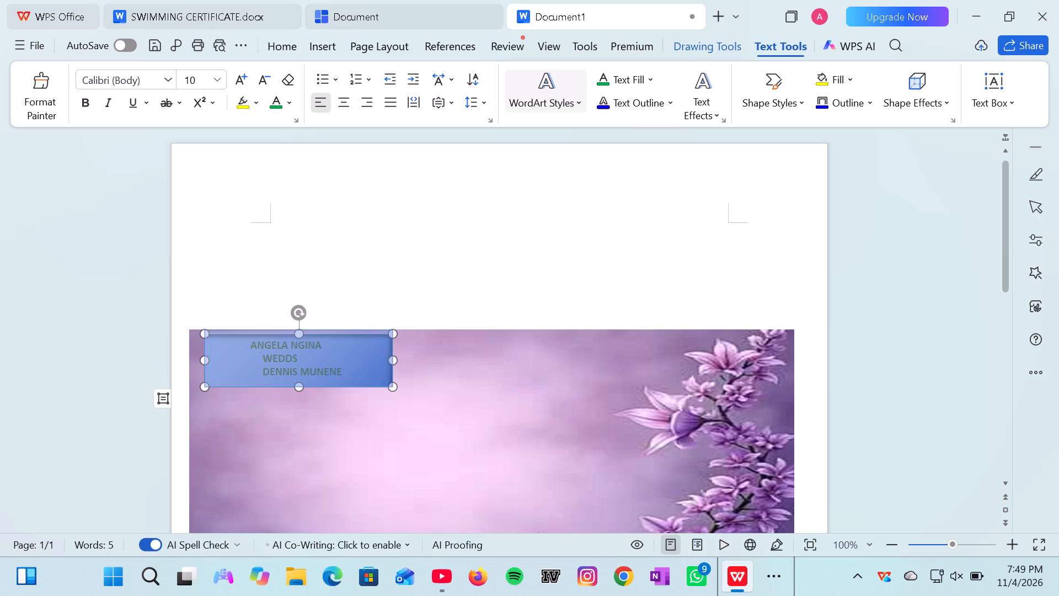
{"action": "left_click_drag", "start_coordinate": [382, 327], "coordinate": [445, 331]}
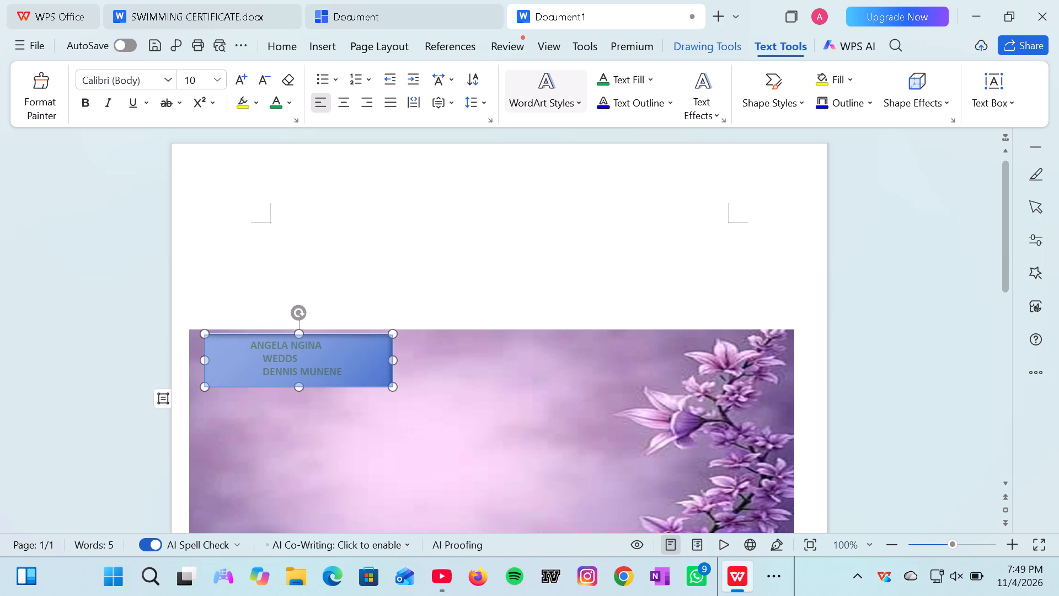
{"action": "left_click_drag", "start_coordinate": [445, 331], "coordinate": [459, 336]}
{"action": "left_click_drag", "start_coordinate": [354, 370], "coordinate": [462, 369]}
{"action": "left_click_drag", "start_coordinate": [370, 367], "coordinate": [447, 376]}
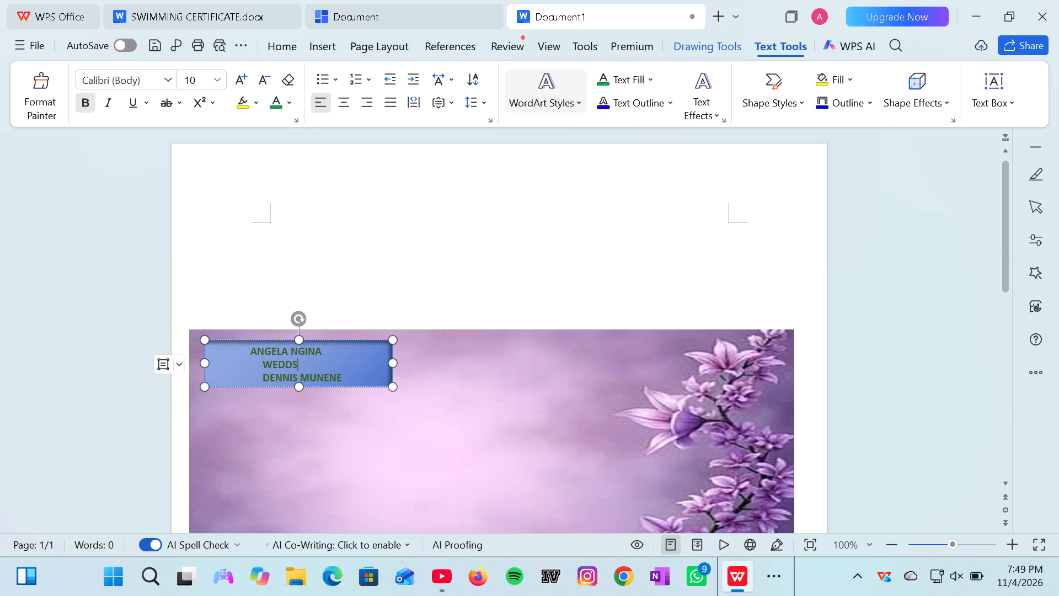
{"action": "left_click_drag", "start_coordinate": [447, 376], "coordinate": [538, 380]}
Move the purple flower picture up so that it starts just below the top edge of the page.
{"action": "left_click_drag", "start_coordinate": [297, 333], "coordinate": [422, 325]}
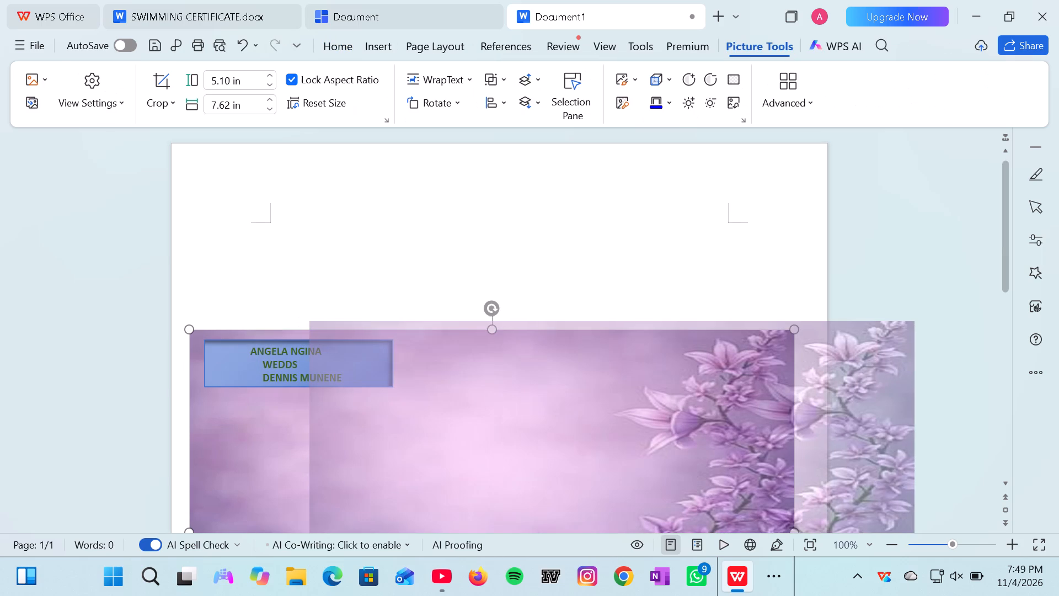
{"action": "left_click_drag", "start_coordinate": [422, 325], "coordinate": [304, 142]}
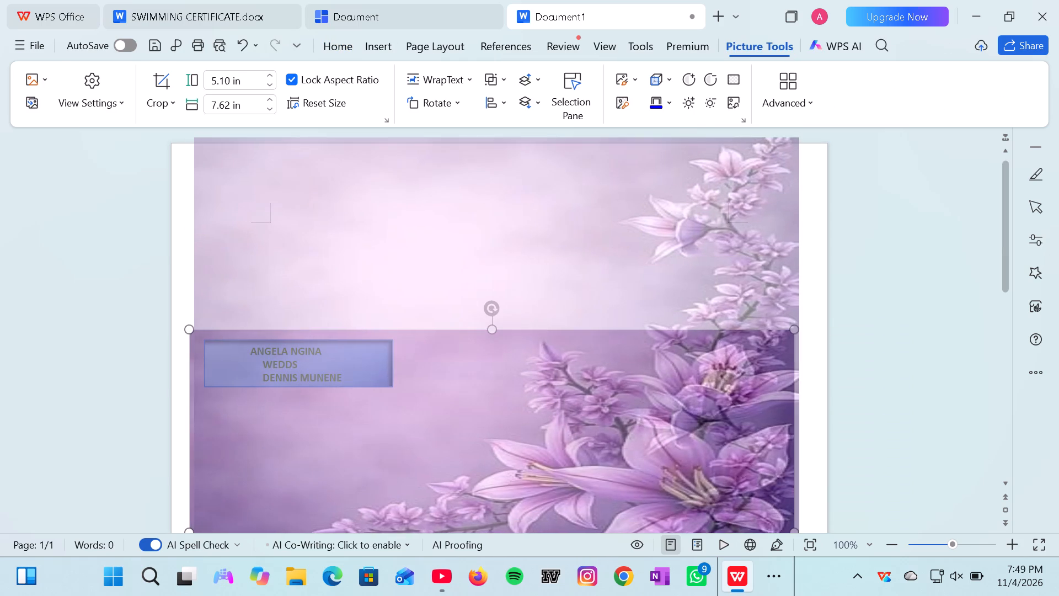
{"action": "left_click_drag", "start_coordinate": [304, 142], "coordinate": [304, 154]}
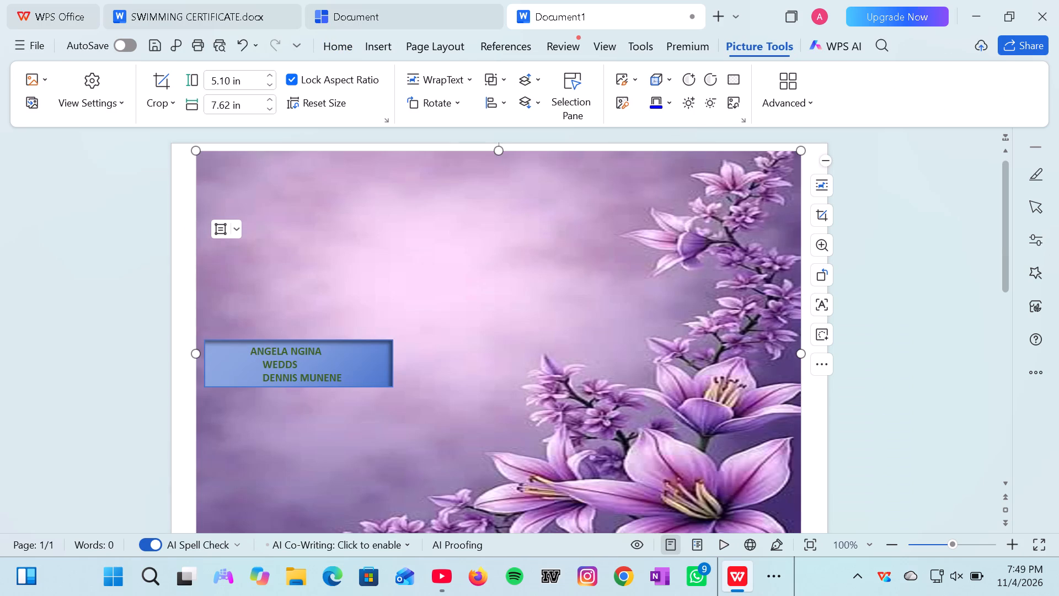
Paste the copied flower picture over the selected WEDDS line in the heading text box.
{"action": "left_click_drag", "start_coordinate": [341, 359], "coordinate": [391, 358]}
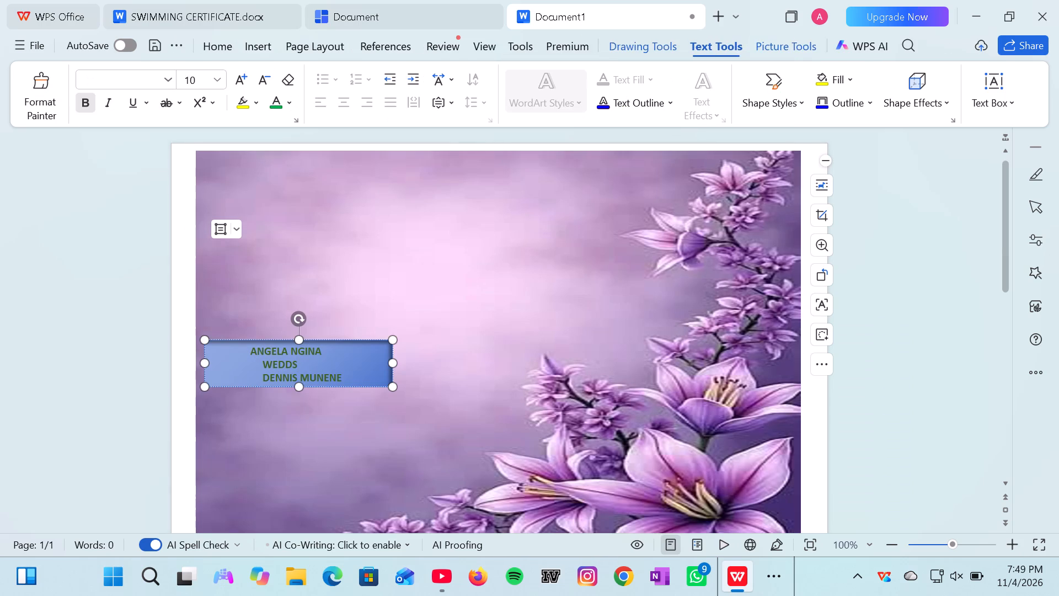
{"action": "left_click_drag", "start_coordinate": [391, 358], "coordinate": [374, 355]}
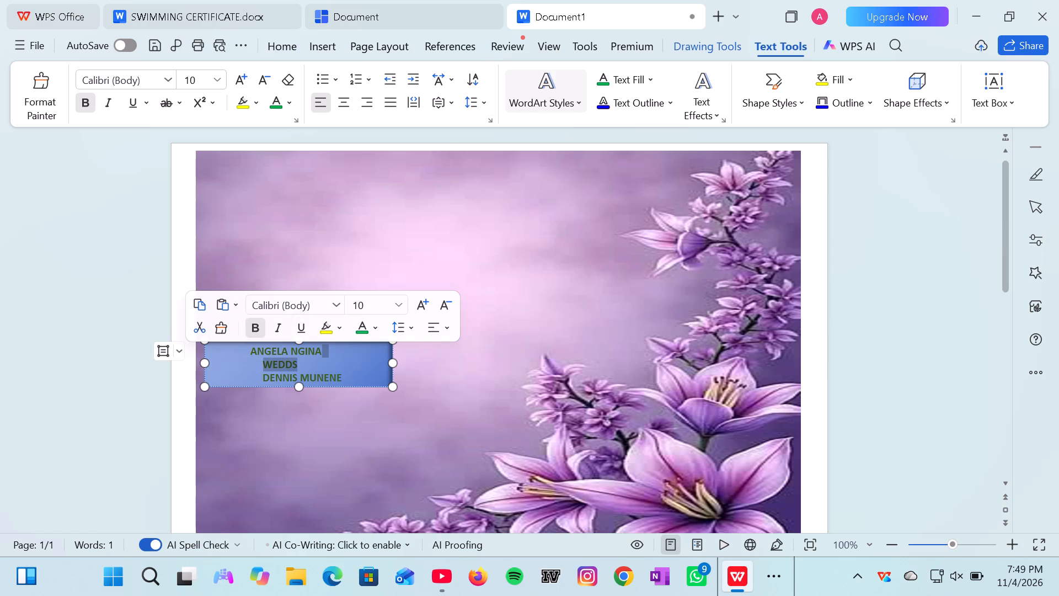
{"action": "left_click", "coordinate": [221, 306]}
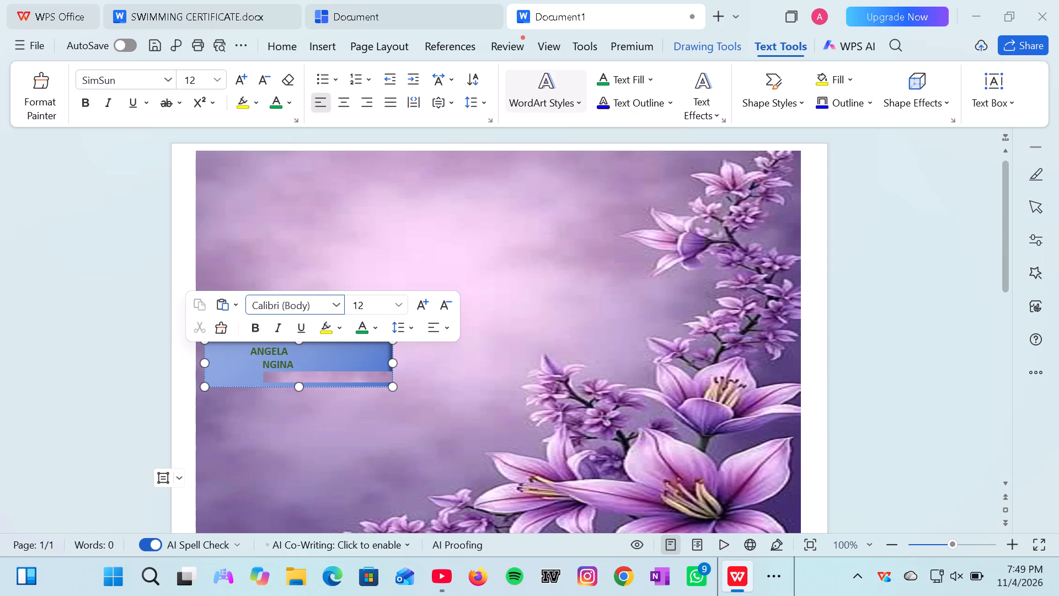
Select the background picture and paste another copy of the flower picture onto the page.
{"action": "left_click", "coordinate": [359, 190]}
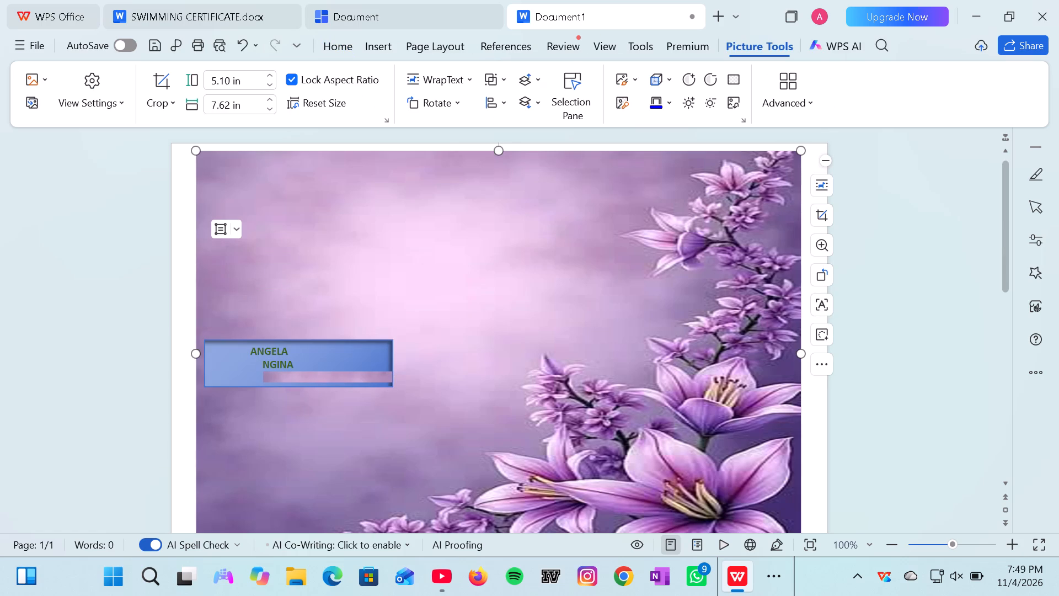
{"action": "key", "text": "ctrl+v"}
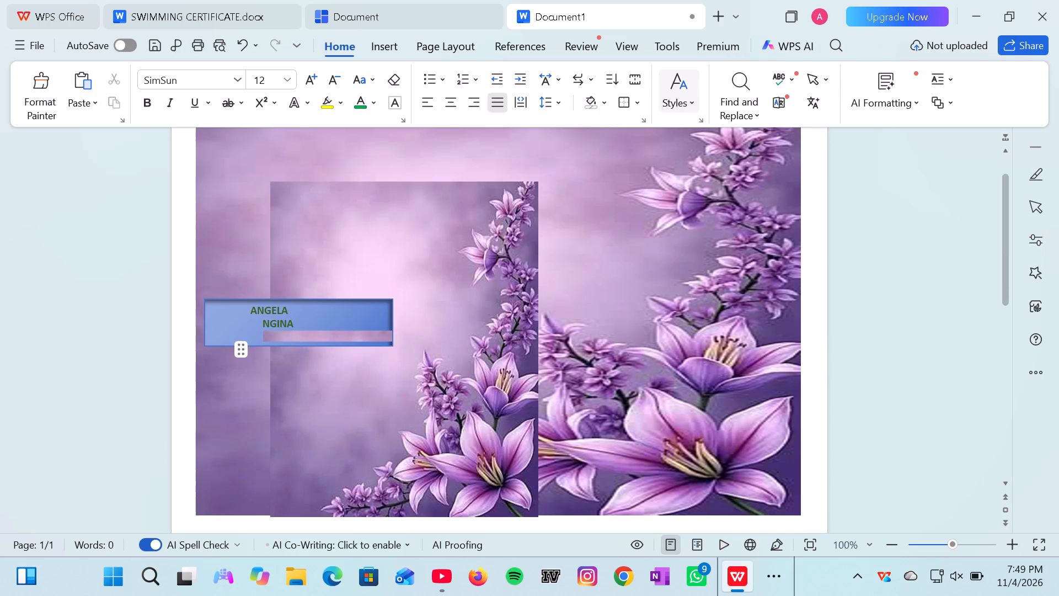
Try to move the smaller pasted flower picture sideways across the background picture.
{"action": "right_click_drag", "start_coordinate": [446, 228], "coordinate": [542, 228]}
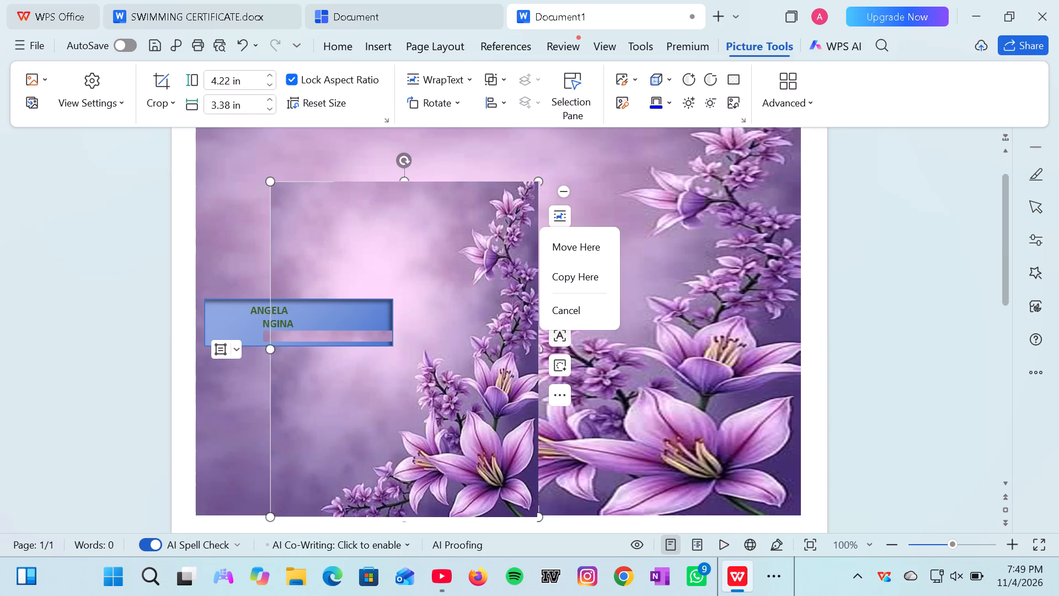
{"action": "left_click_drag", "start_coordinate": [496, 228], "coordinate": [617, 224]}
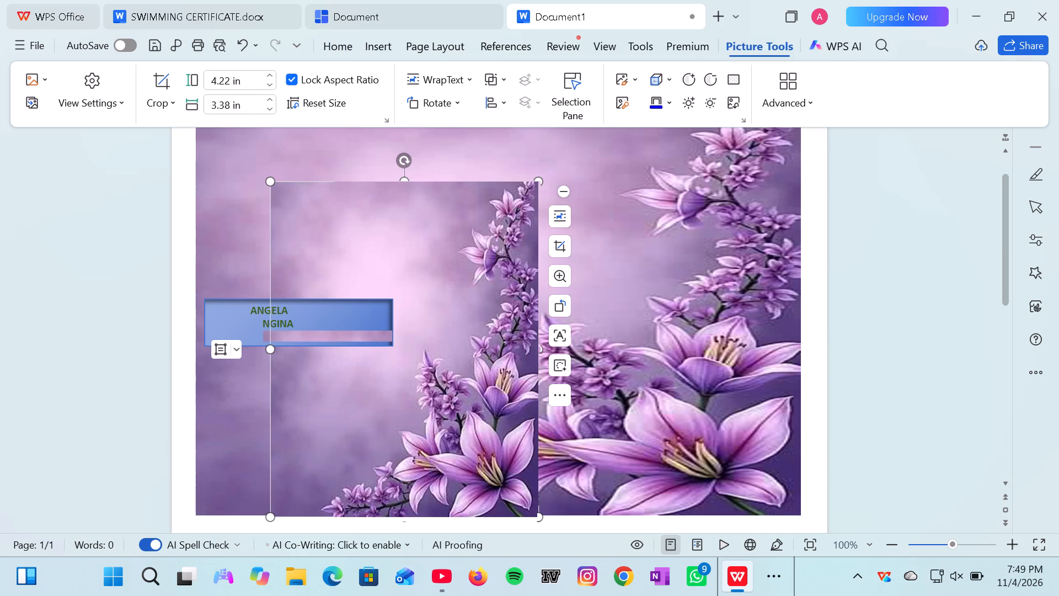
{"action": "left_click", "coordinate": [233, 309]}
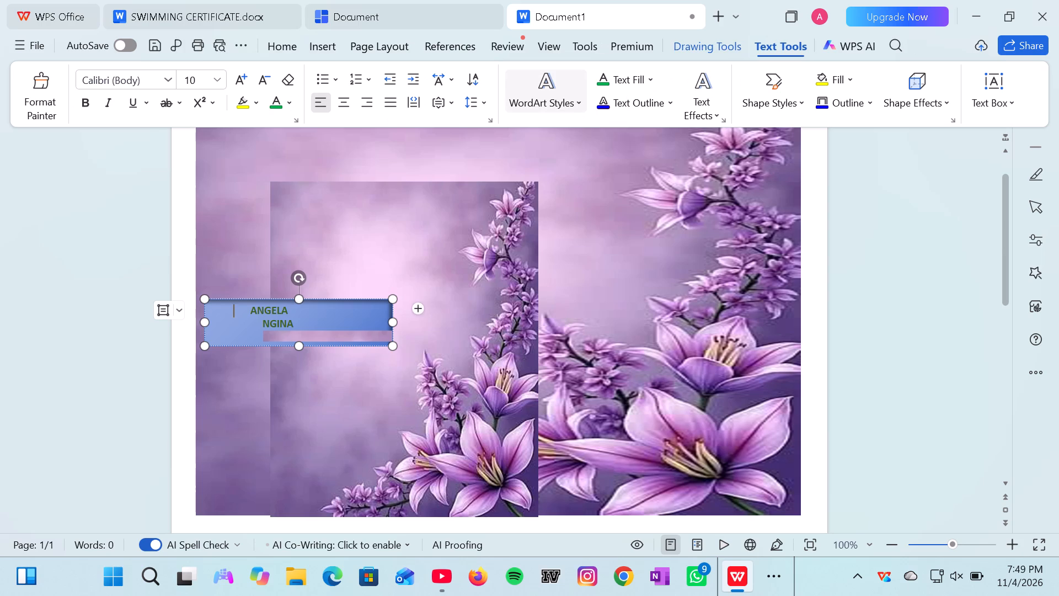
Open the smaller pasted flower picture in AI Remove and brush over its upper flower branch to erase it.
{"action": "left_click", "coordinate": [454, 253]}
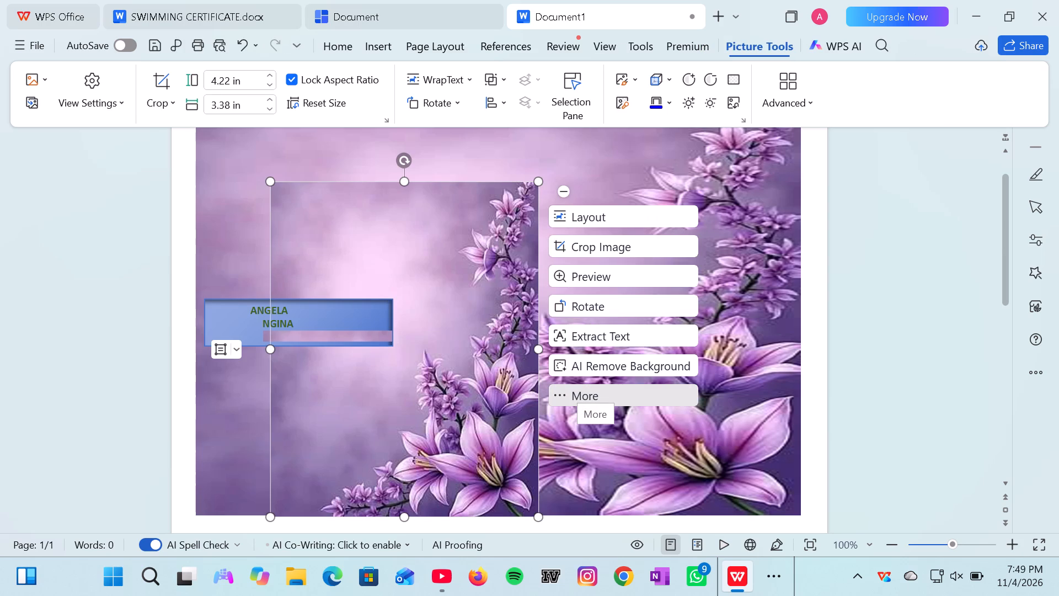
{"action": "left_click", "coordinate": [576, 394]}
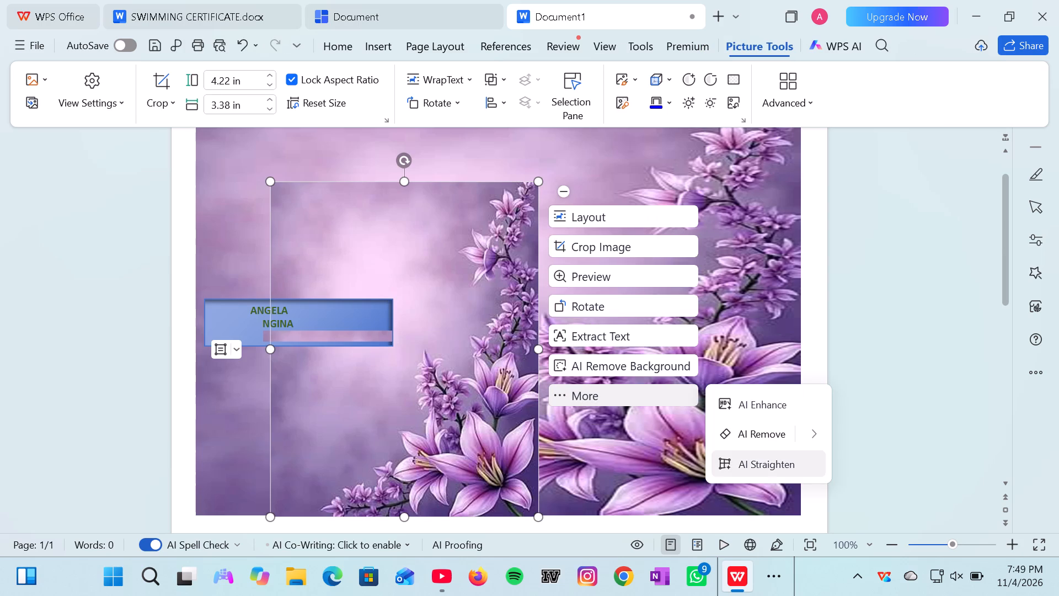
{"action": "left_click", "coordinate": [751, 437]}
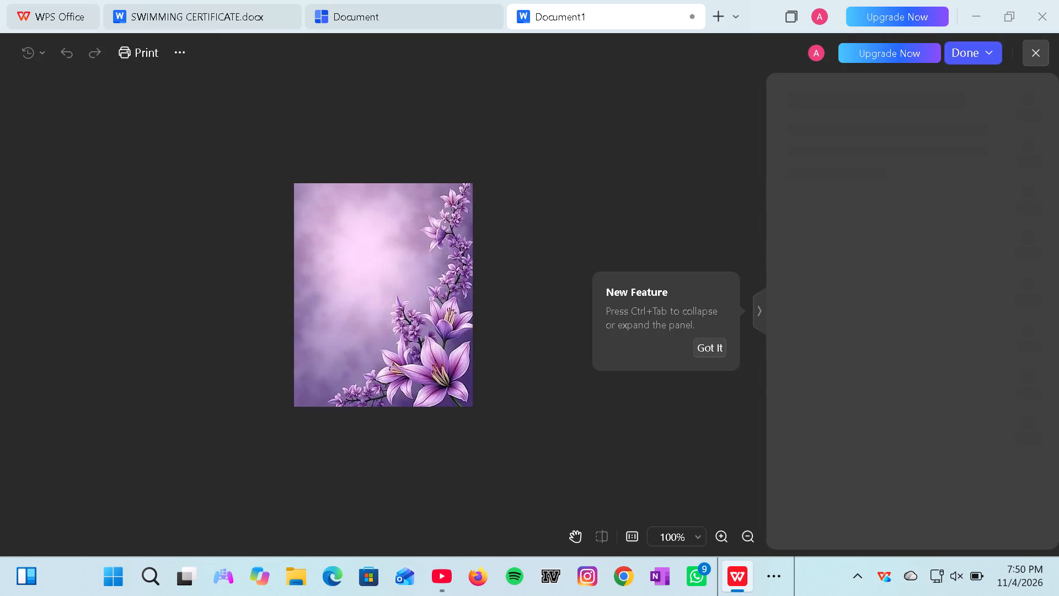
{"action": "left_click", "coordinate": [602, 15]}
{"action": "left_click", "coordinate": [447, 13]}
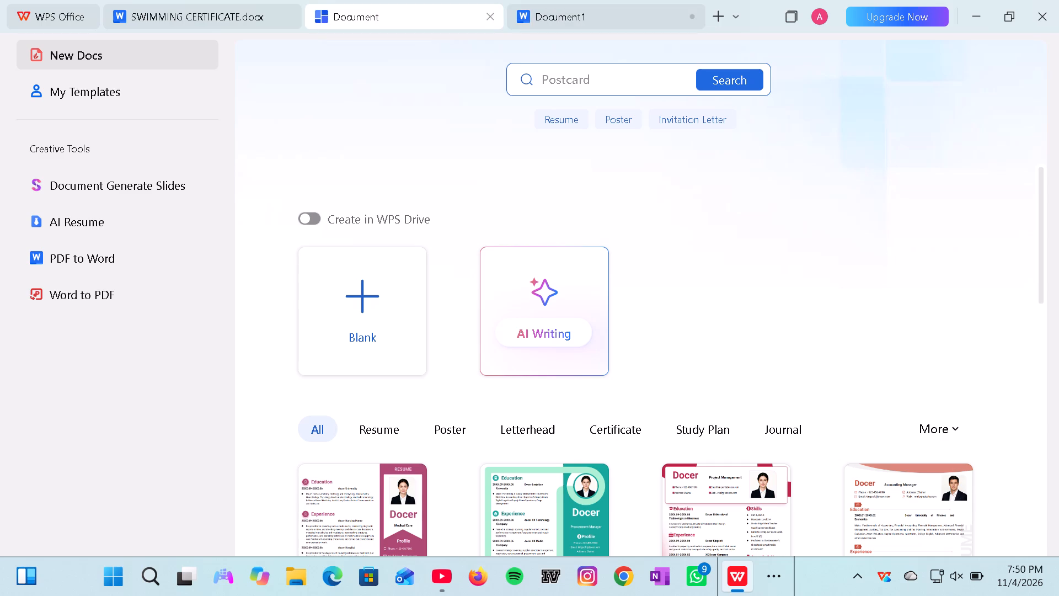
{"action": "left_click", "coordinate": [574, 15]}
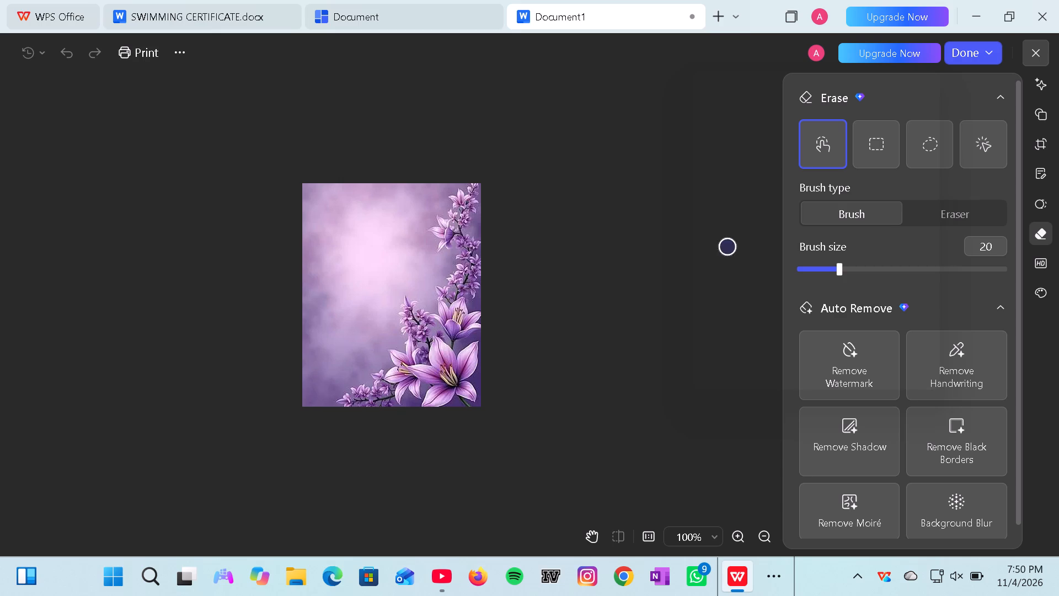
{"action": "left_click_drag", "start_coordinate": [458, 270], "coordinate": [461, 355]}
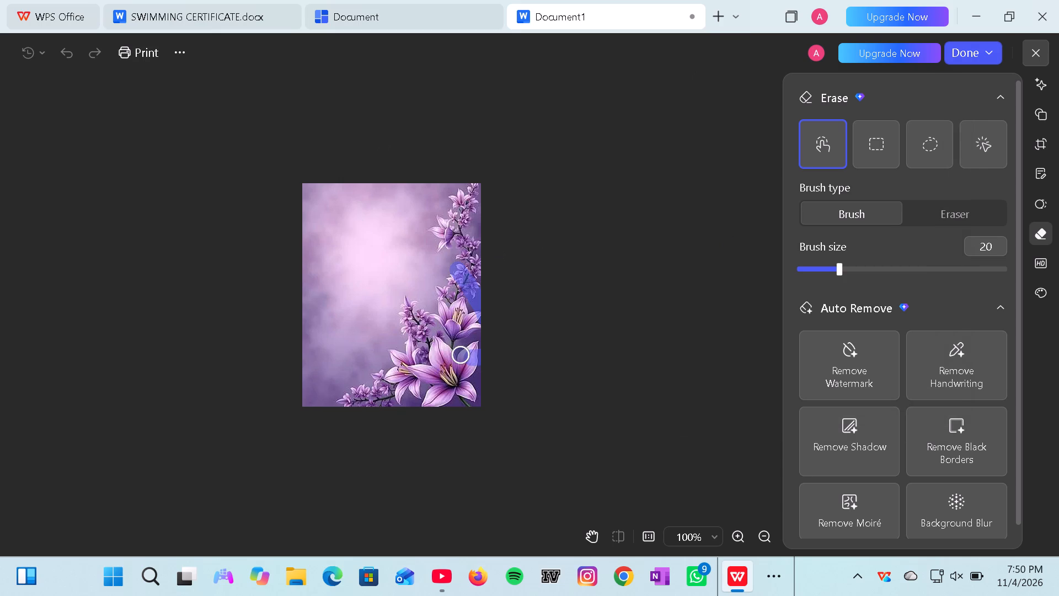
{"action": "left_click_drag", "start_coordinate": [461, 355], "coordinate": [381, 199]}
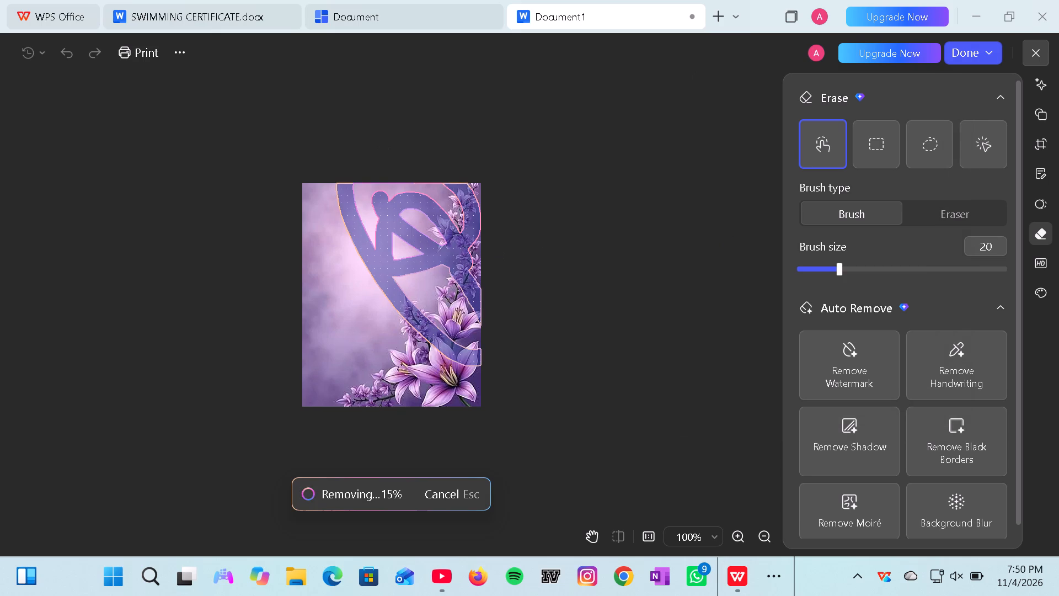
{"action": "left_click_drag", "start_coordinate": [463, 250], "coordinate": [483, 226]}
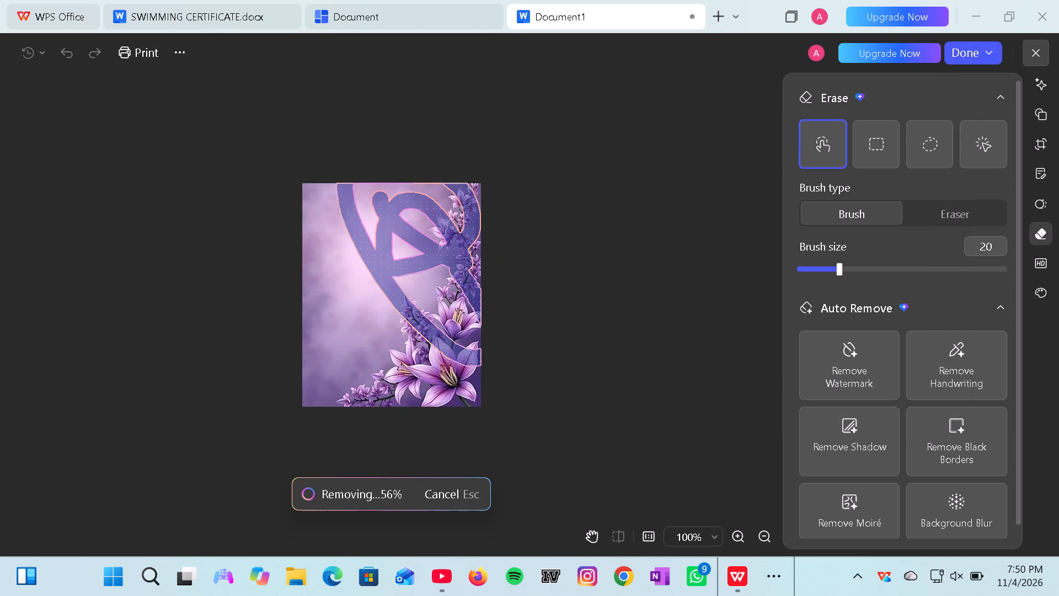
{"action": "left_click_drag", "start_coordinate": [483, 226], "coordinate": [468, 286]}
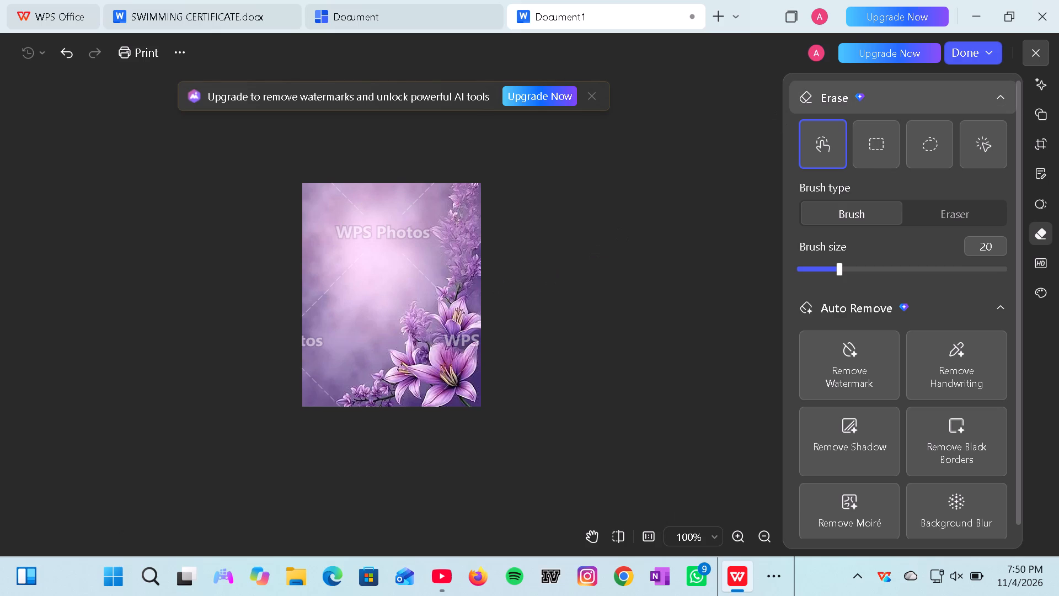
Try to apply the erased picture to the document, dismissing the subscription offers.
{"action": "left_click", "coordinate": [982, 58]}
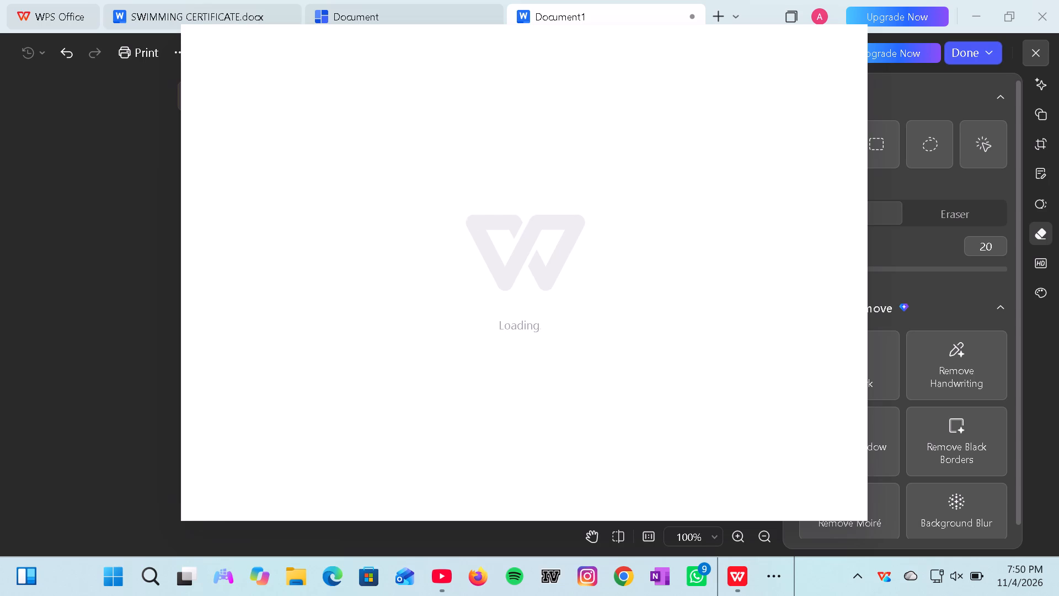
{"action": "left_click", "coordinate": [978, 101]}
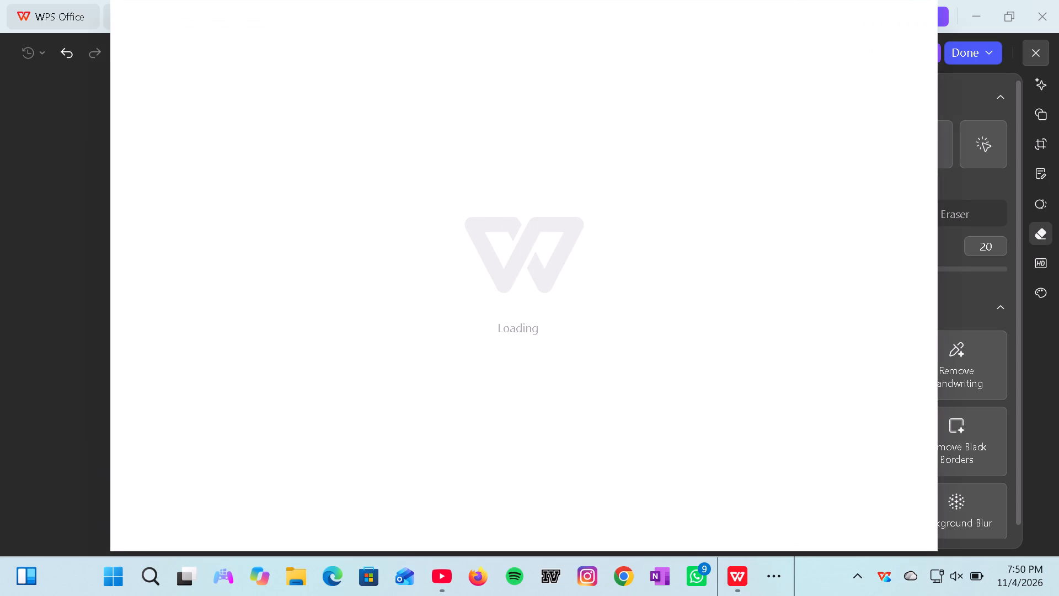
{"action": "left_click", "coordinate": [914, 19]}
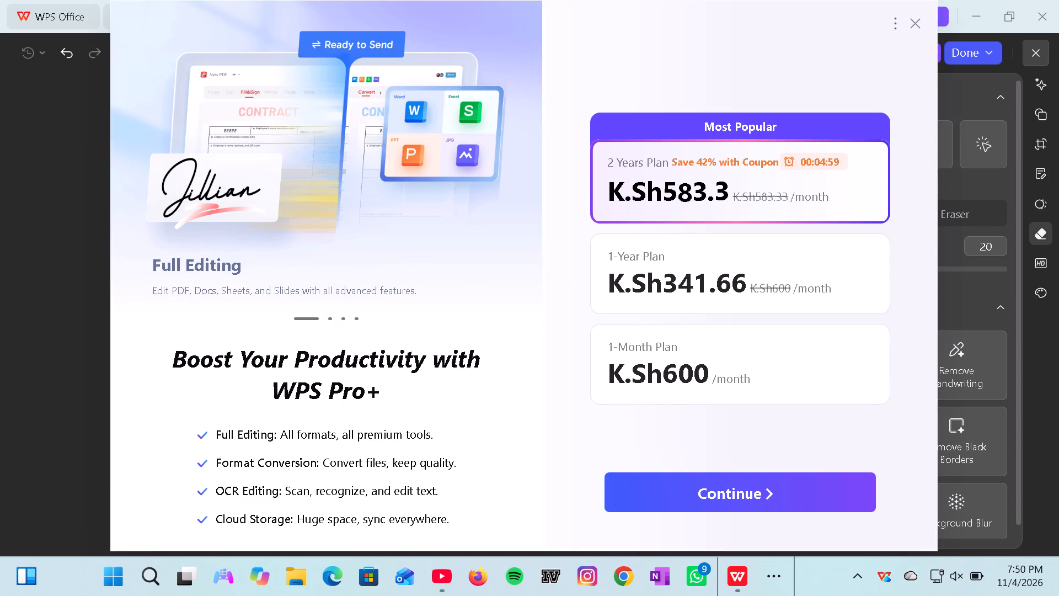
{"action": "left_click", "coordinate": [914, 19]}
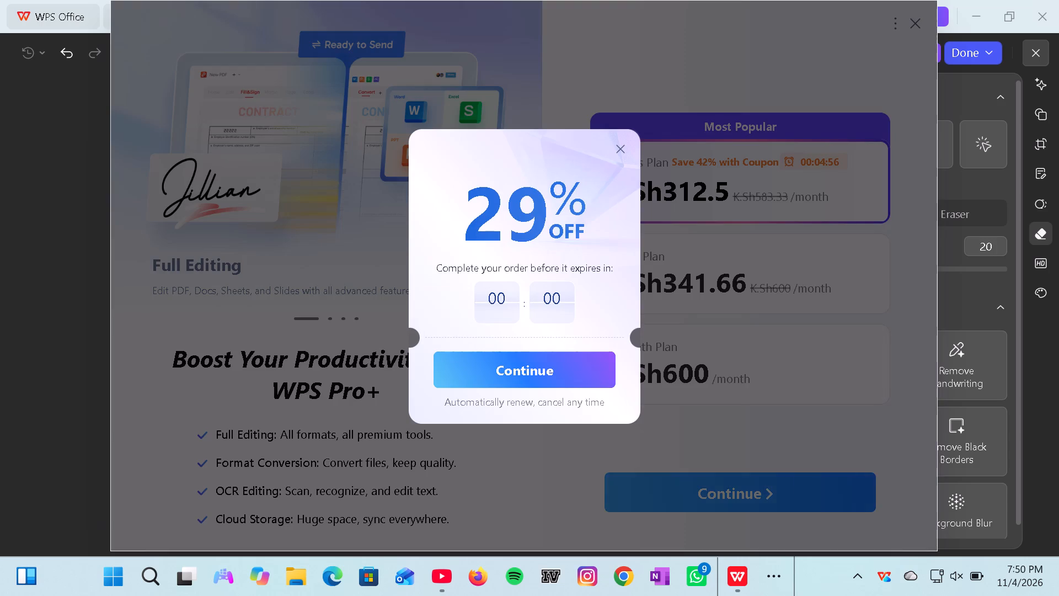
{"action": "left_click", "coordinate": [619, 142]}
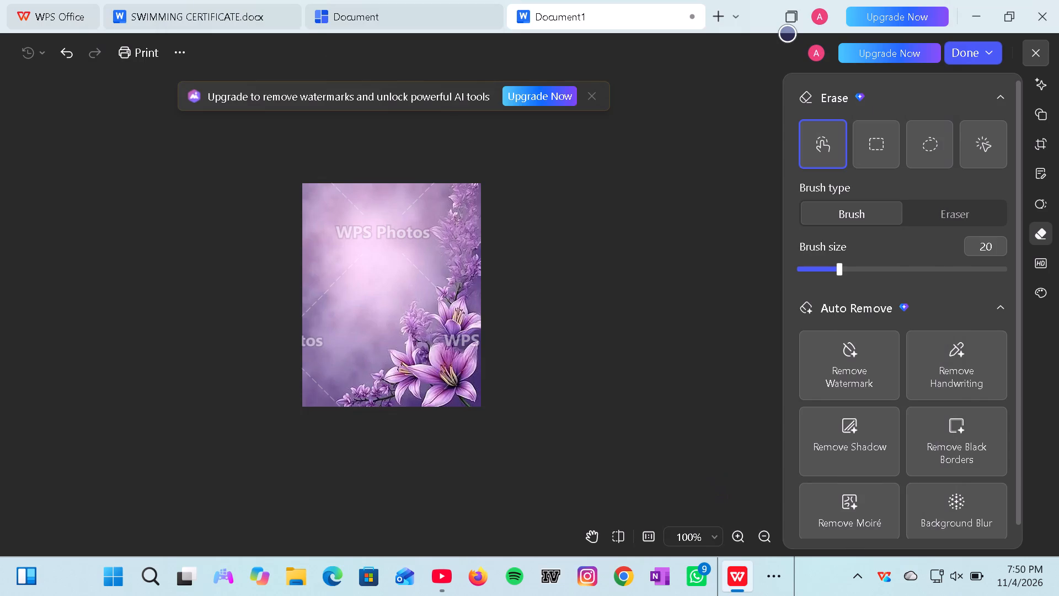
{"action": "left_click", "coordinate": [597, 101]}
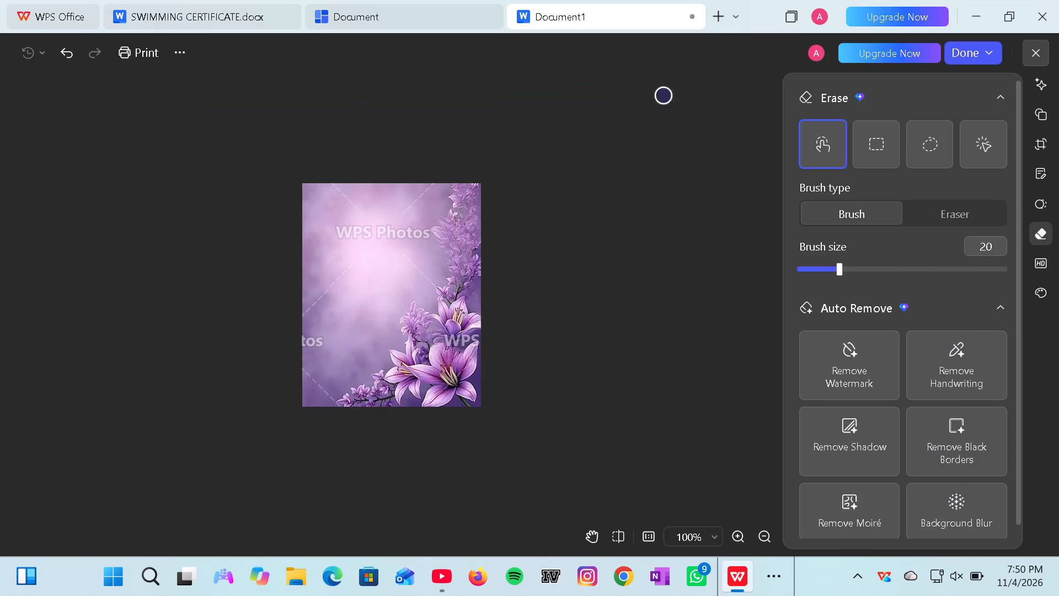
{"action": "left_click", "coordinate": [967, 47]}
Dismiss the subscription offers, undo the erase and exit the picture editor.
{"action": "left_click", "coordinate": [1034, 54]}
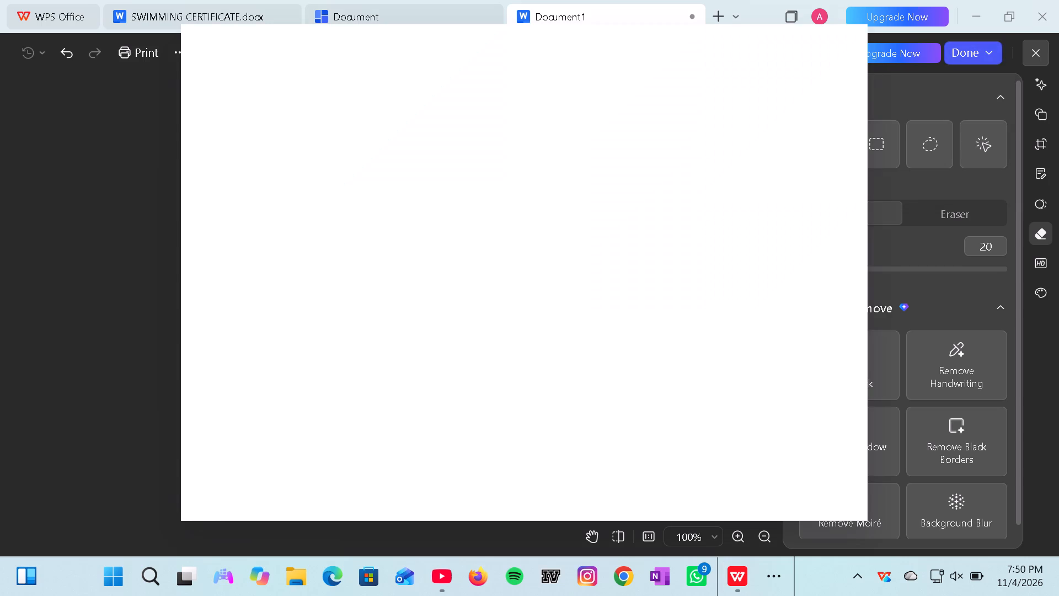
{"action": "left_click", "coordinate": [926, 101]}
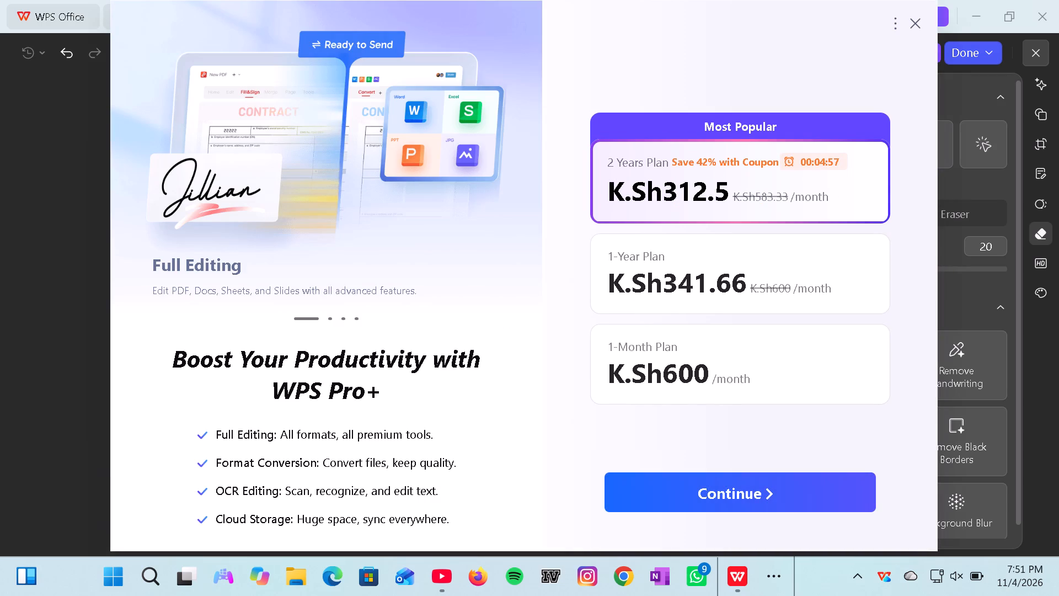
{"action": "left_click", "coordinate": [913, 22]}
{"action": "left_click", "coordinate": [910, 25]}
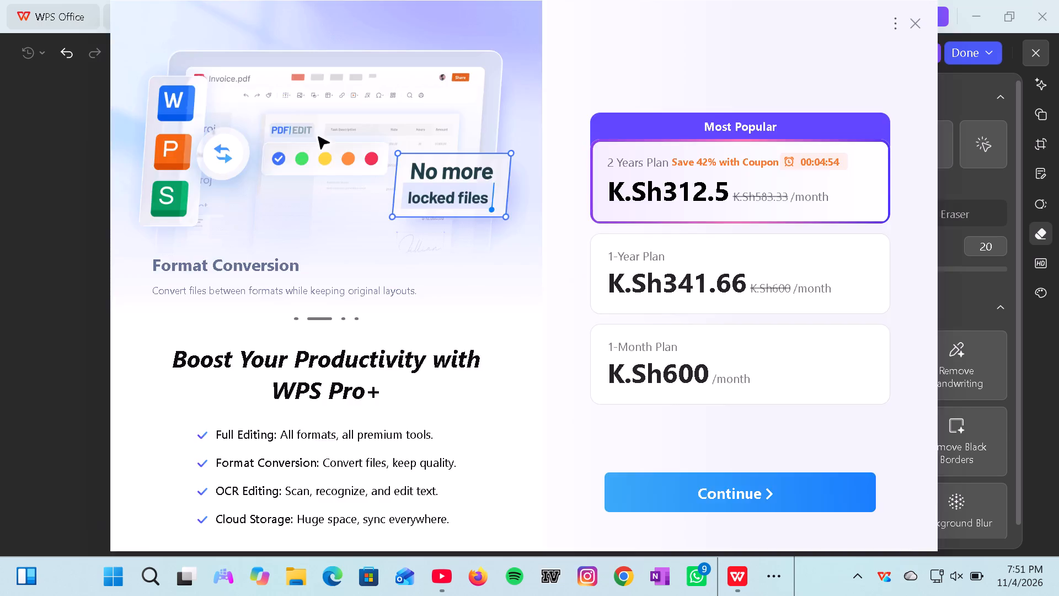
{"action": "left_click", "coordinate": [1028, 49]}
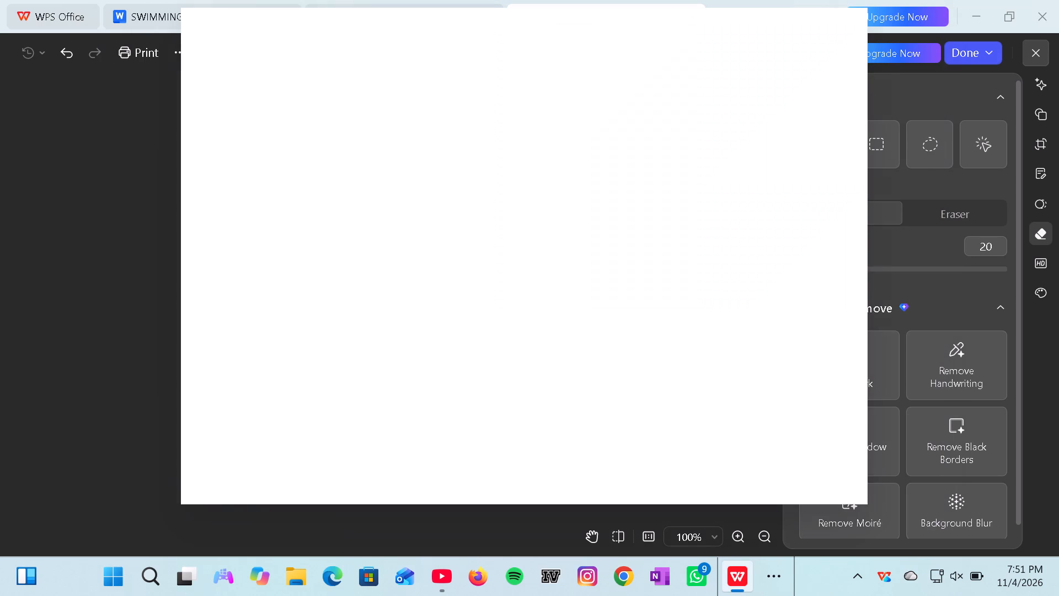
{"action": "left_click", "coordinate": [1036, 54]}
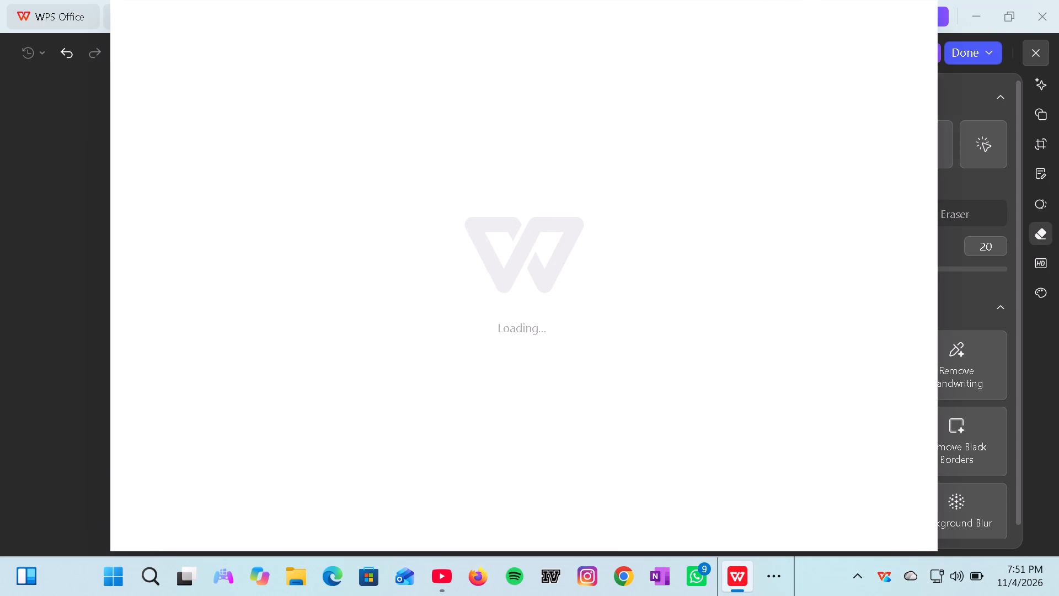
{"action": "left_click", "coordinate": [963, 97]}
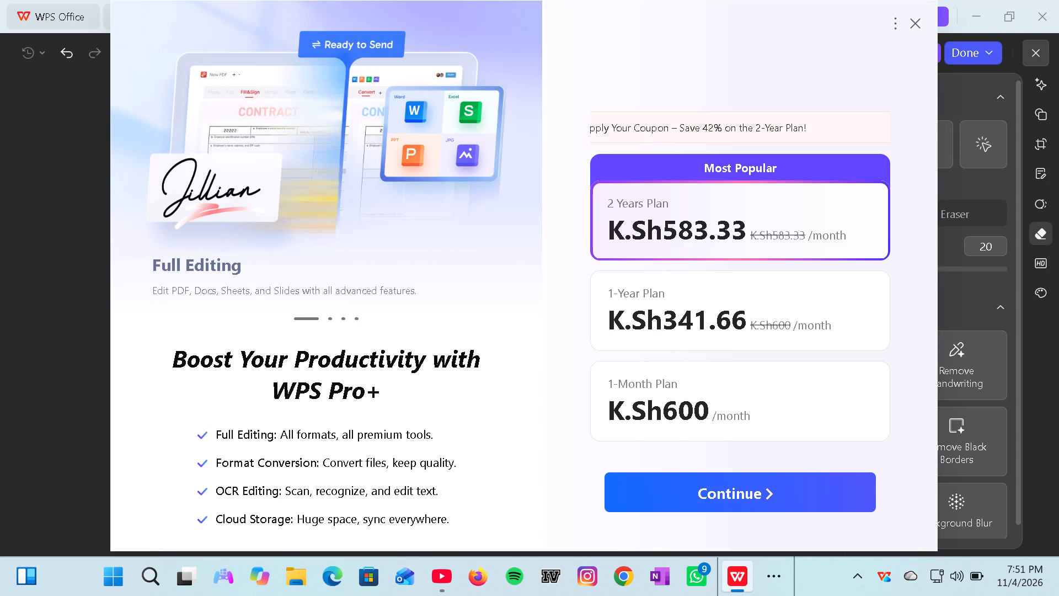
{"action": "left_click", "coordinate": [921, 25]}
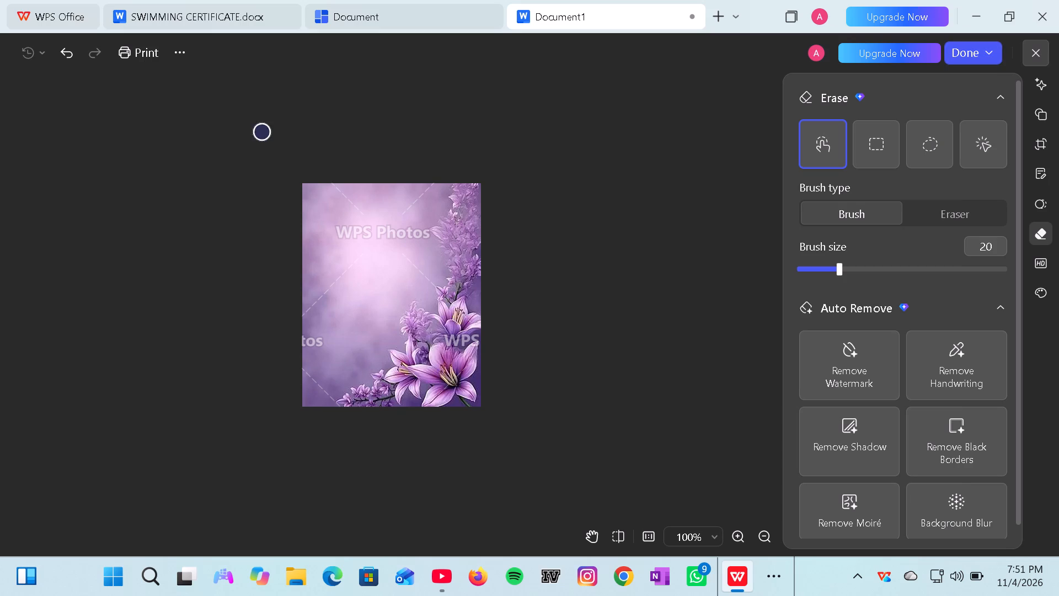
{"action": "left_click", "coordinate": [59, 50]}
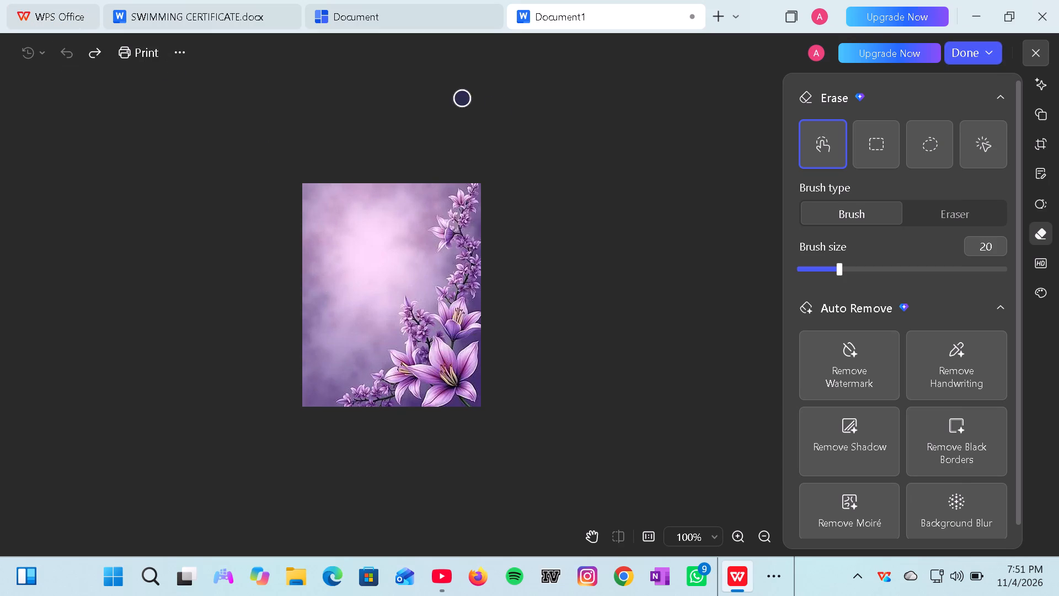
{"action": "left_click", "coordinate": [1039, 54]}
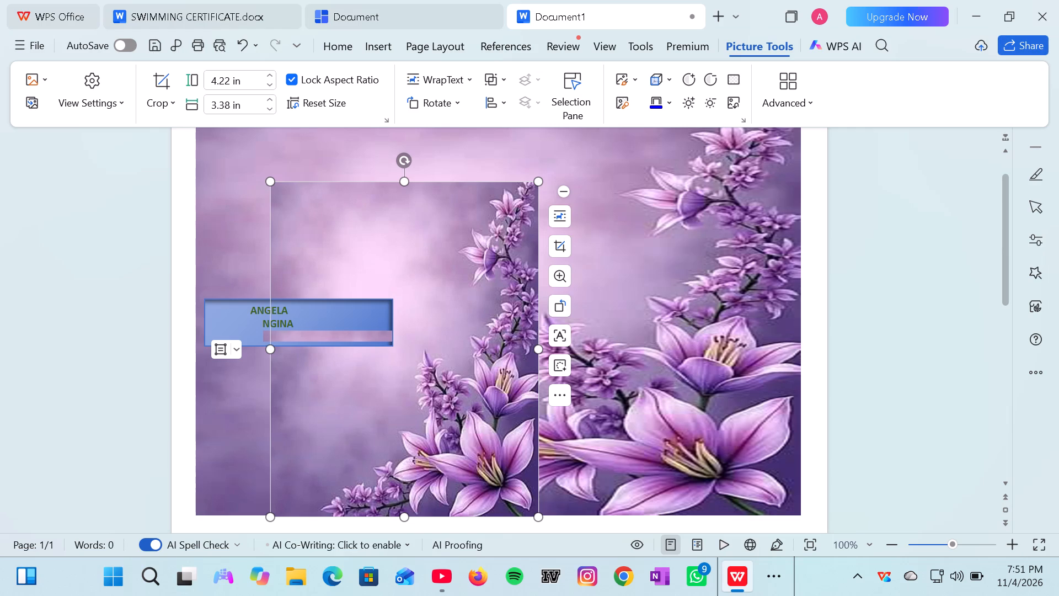
Delete the smaller pasted flower picture from the page.
{"action": "right_click", "coordinate": [454, 225]}
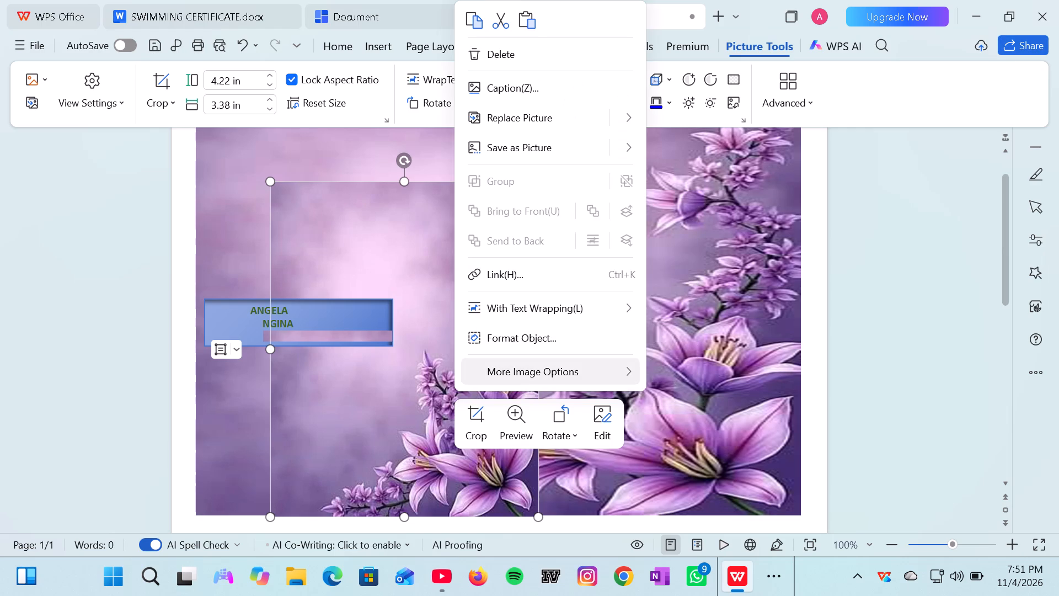
{"action": "left_click", "coordinate": [497, 59]}
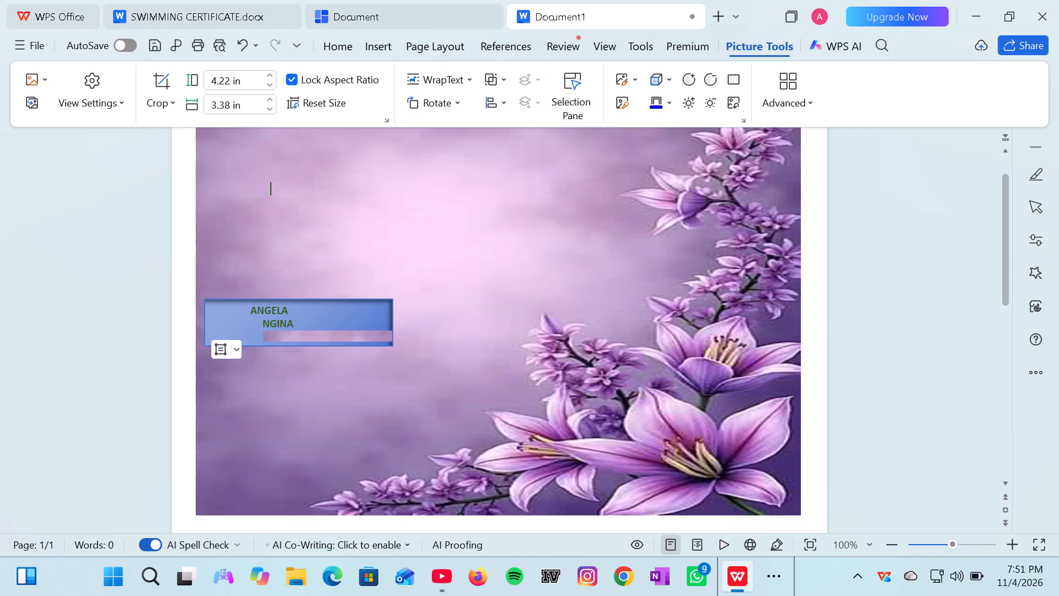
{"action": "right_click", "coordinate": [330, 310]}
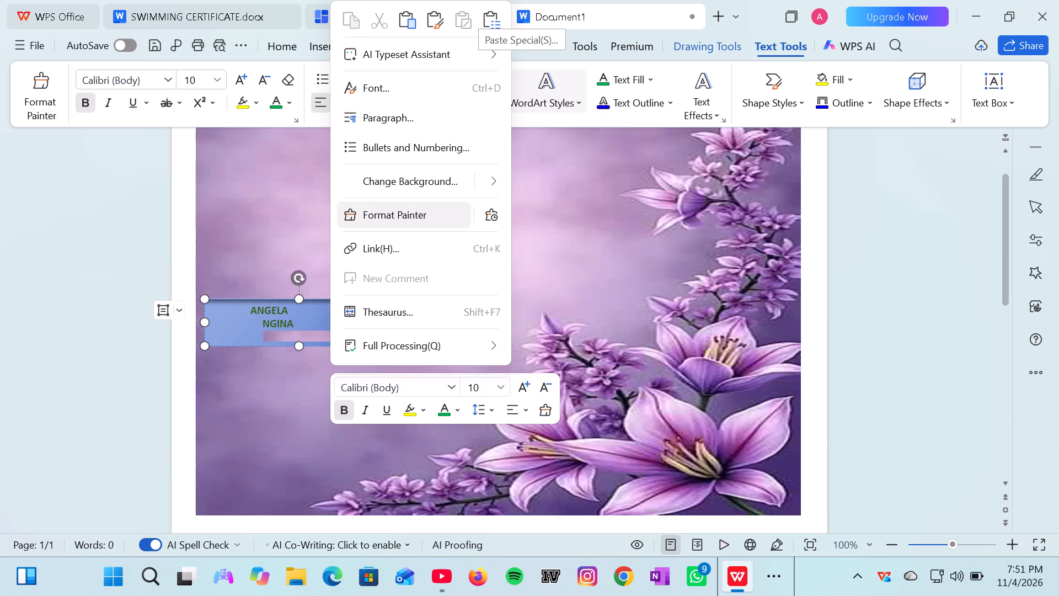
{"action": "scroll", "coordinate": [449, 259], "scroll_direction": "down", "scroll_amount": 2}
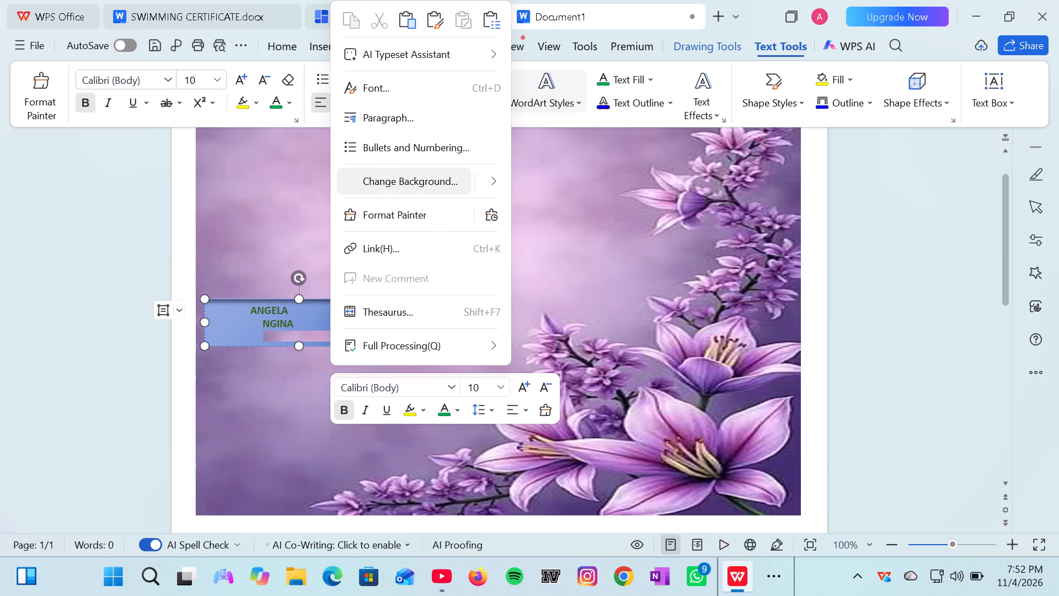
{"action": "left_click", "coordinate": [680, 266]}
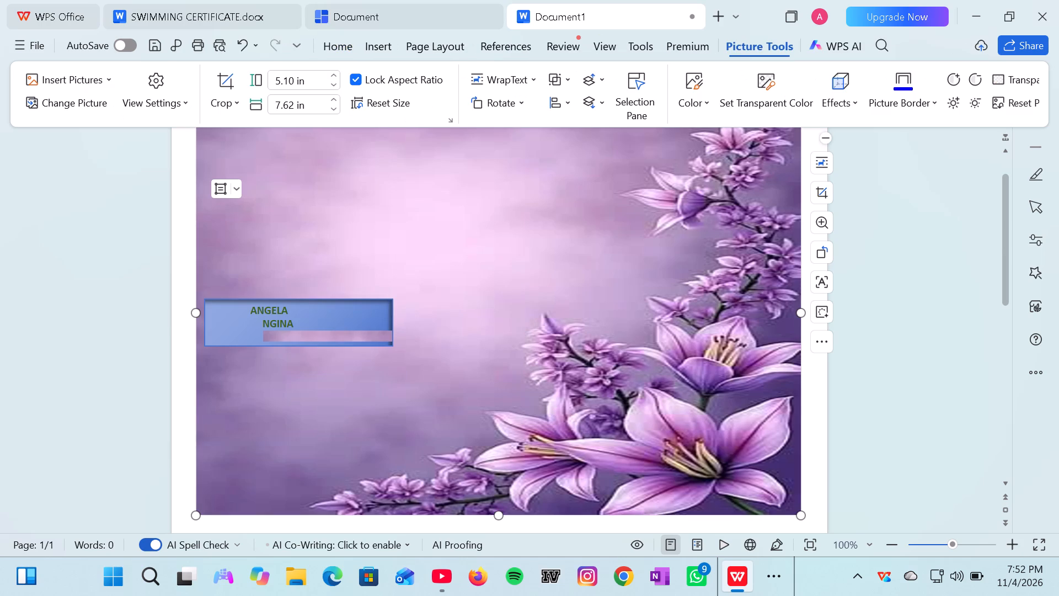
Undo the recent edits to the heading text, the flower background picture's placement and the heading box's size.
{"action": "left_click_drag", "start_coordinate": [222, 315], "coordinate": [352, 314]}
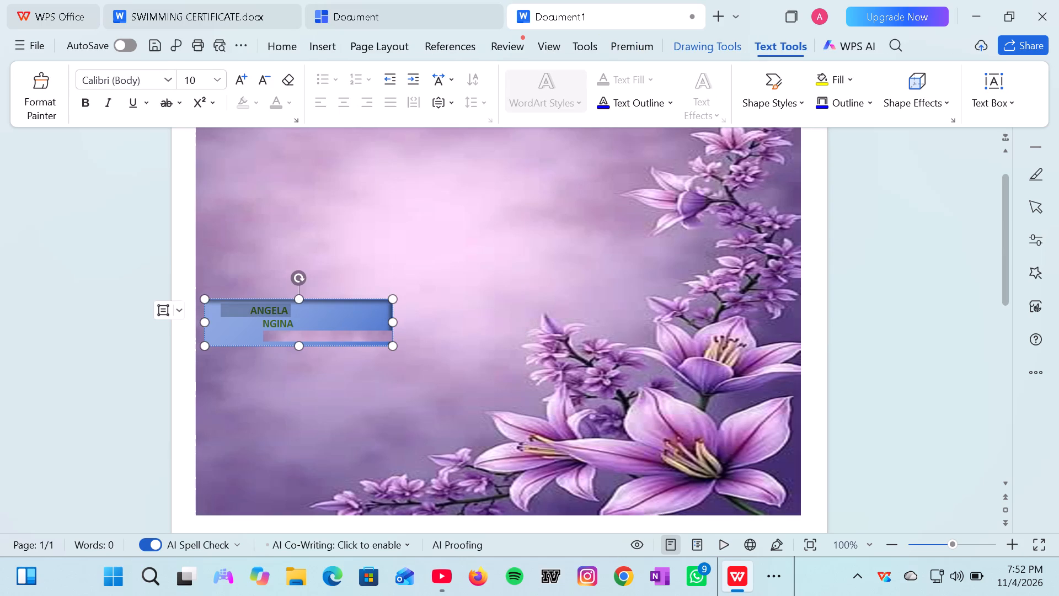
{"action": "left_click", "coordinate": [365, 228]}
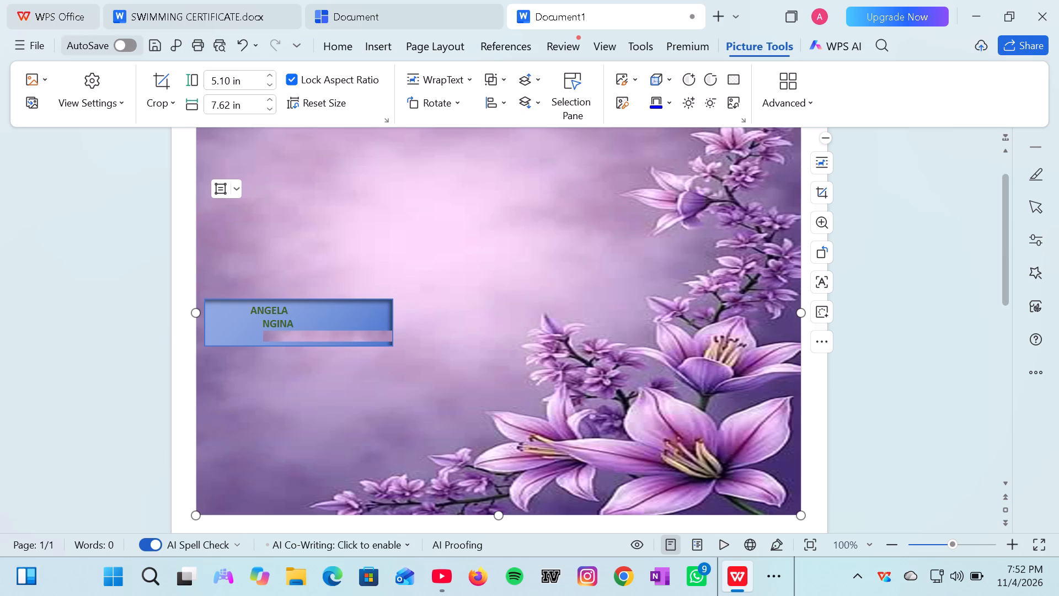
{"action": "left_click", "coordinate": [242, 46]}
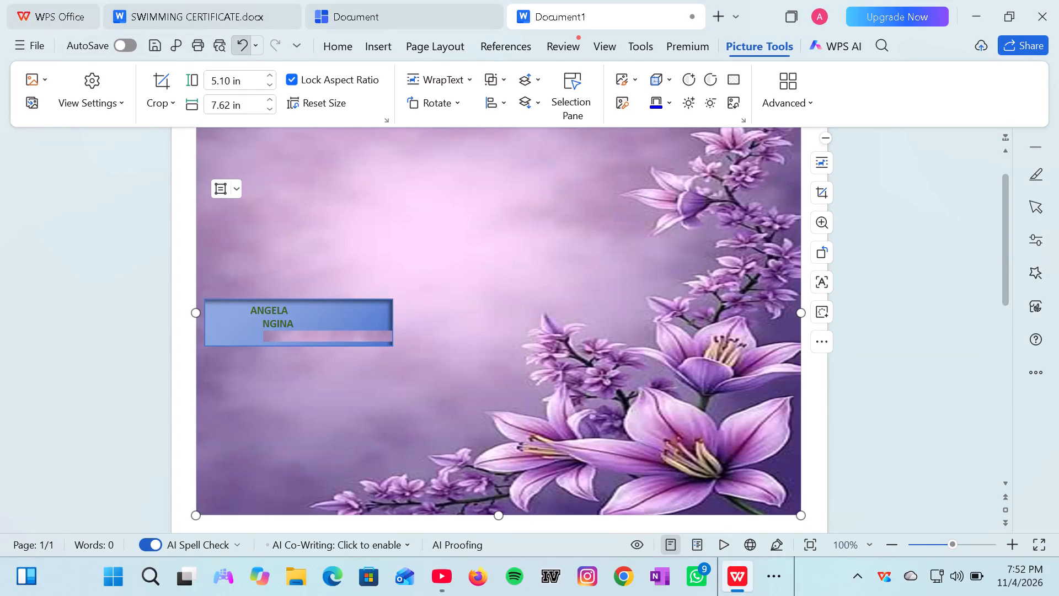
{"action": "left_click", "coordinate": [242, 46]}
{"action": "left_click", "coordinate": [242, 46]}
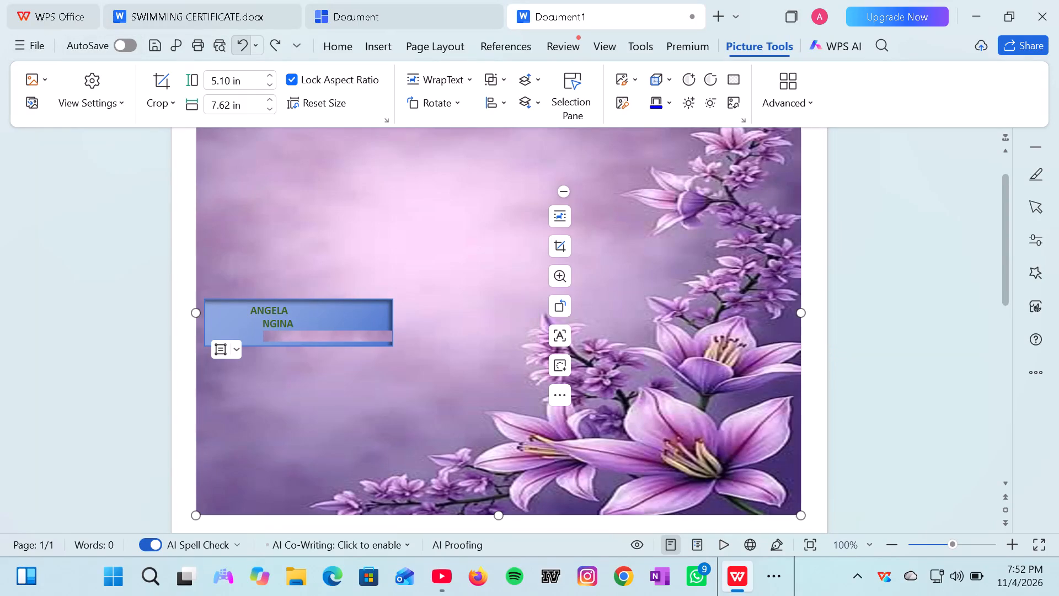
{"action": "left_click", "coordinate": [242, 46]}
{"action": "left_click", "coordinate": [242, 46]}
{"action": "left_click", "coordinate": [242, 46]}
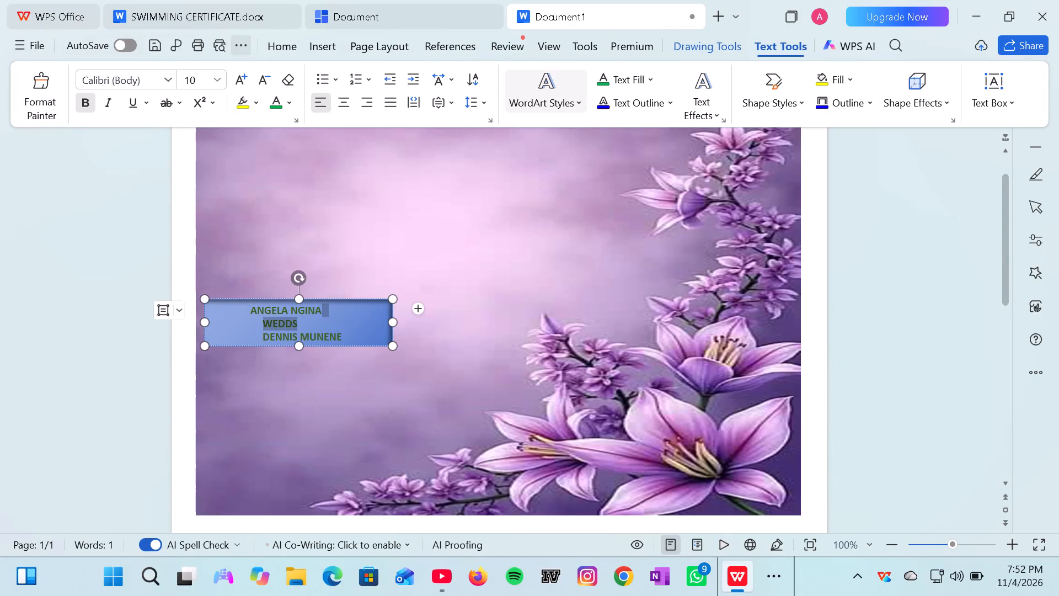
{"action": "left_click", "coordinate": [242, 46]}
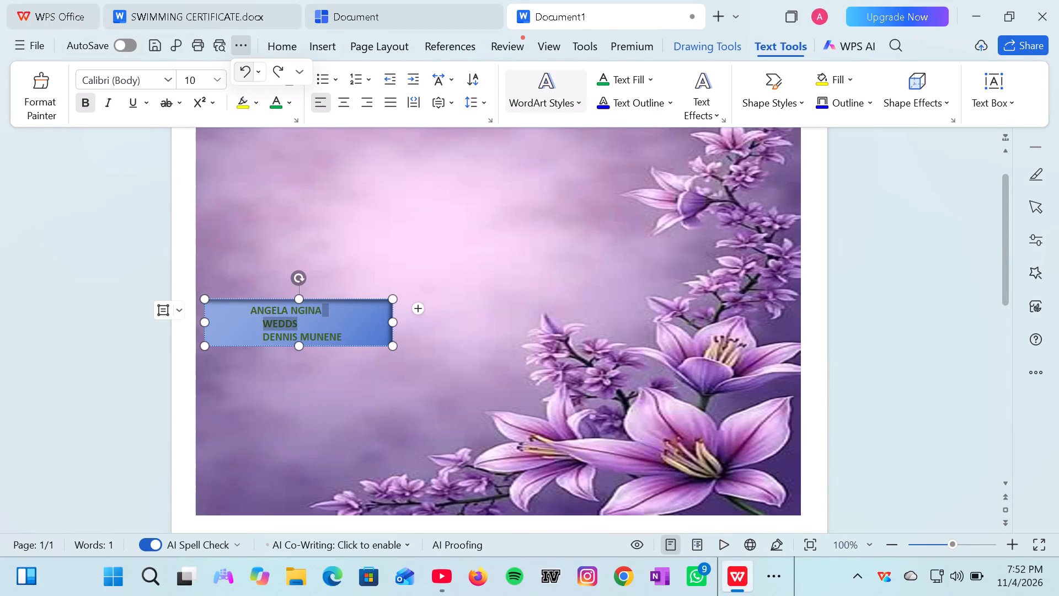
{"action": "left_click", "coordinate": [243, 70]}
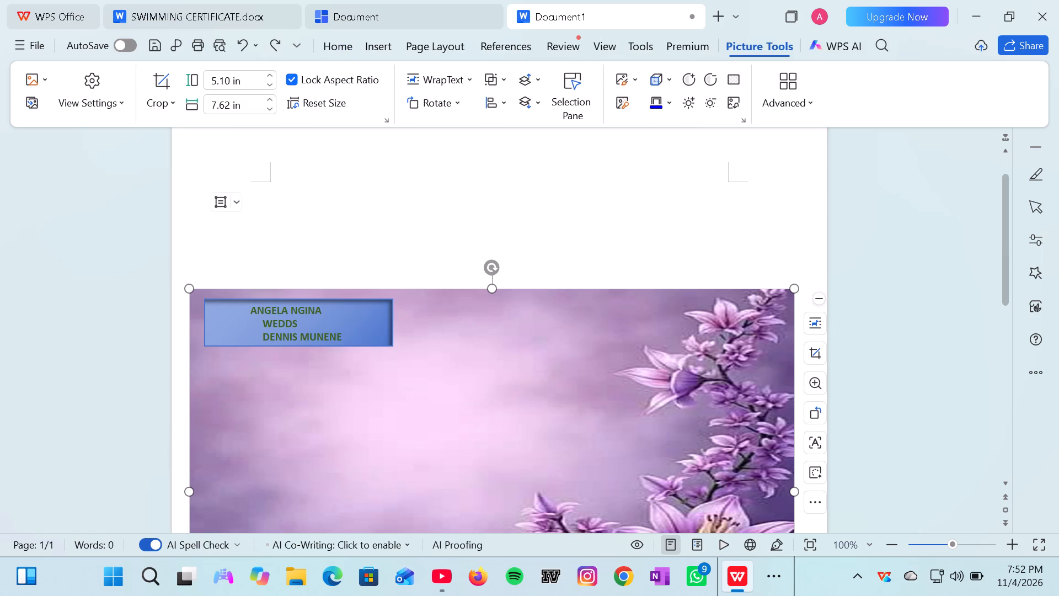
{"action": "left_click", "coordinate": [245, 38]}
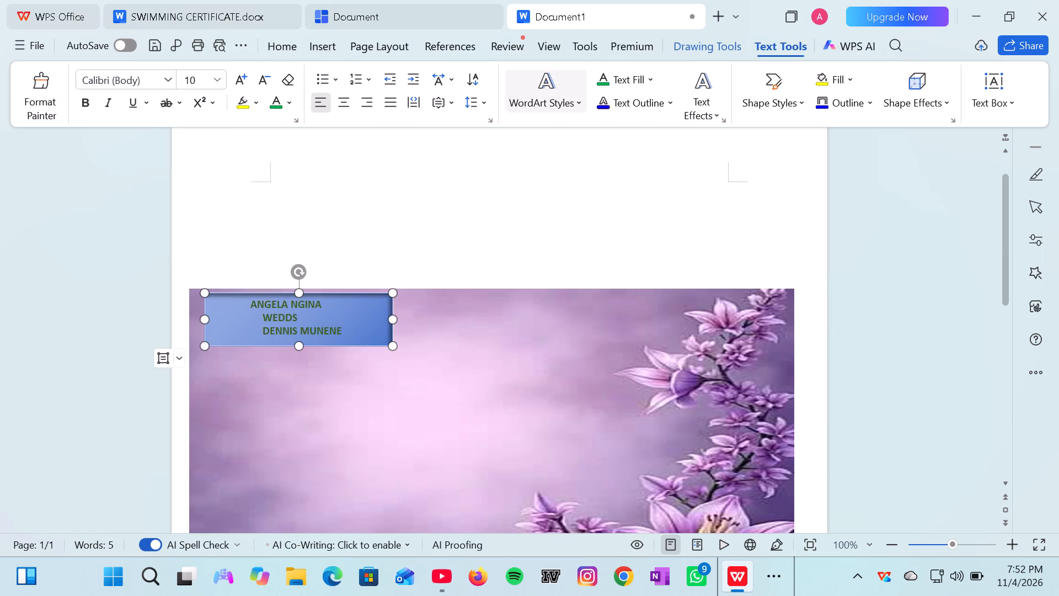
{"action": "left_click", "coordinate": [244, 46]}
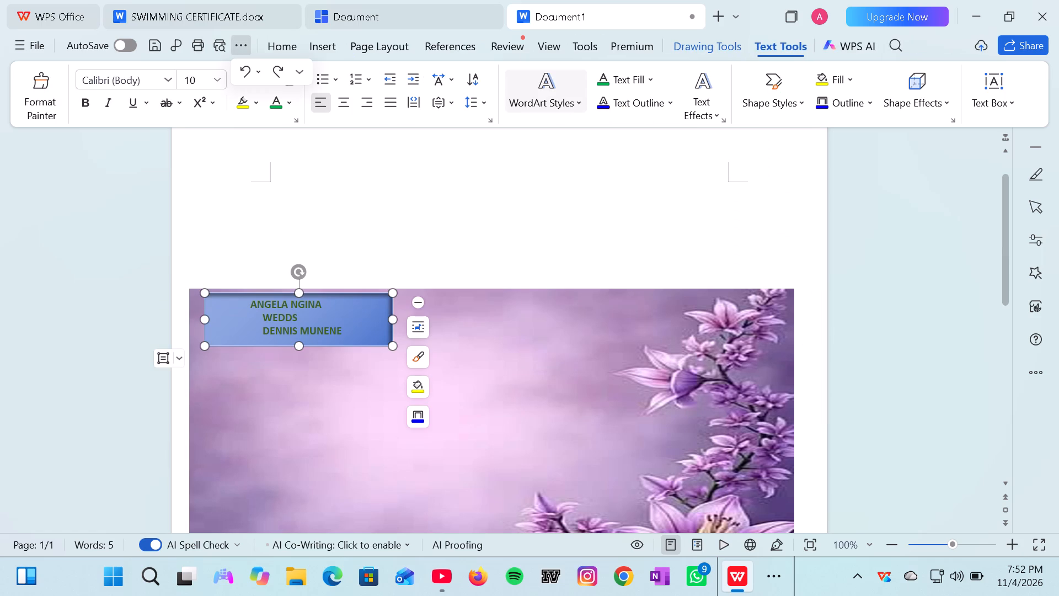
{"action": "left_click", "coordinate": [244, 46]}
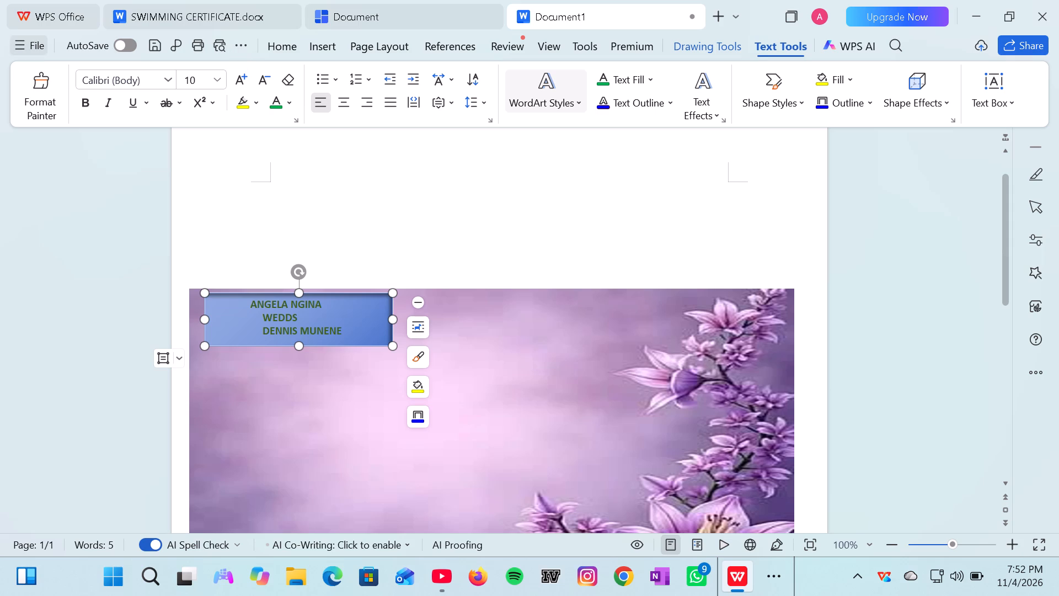
Open a new-document start page.
{"action": "left_click", "coordinate": [19, 39]}
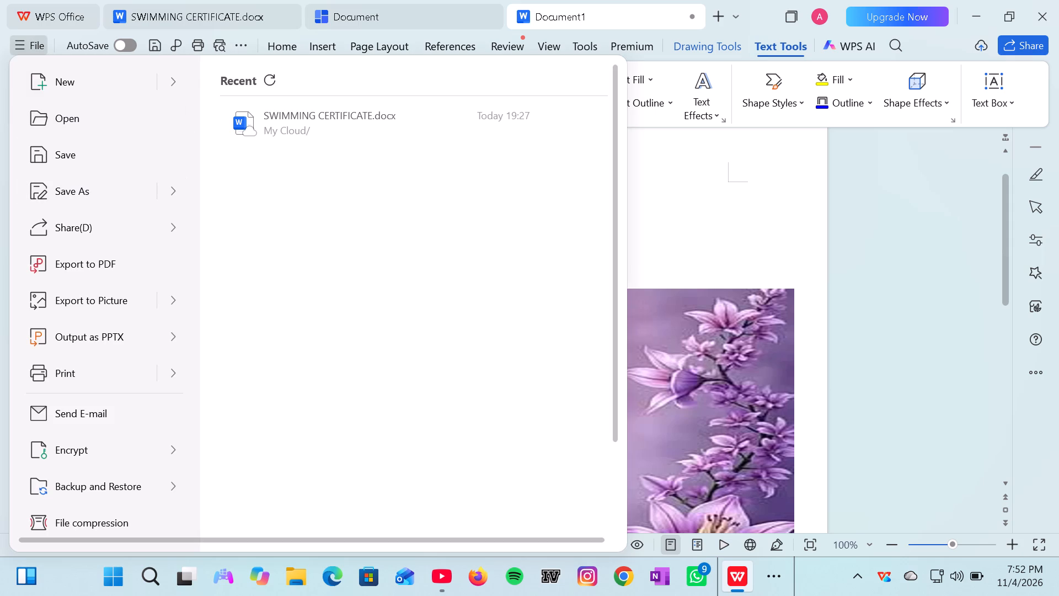
{"action": "left_click", "coordinate": [93, 84]}
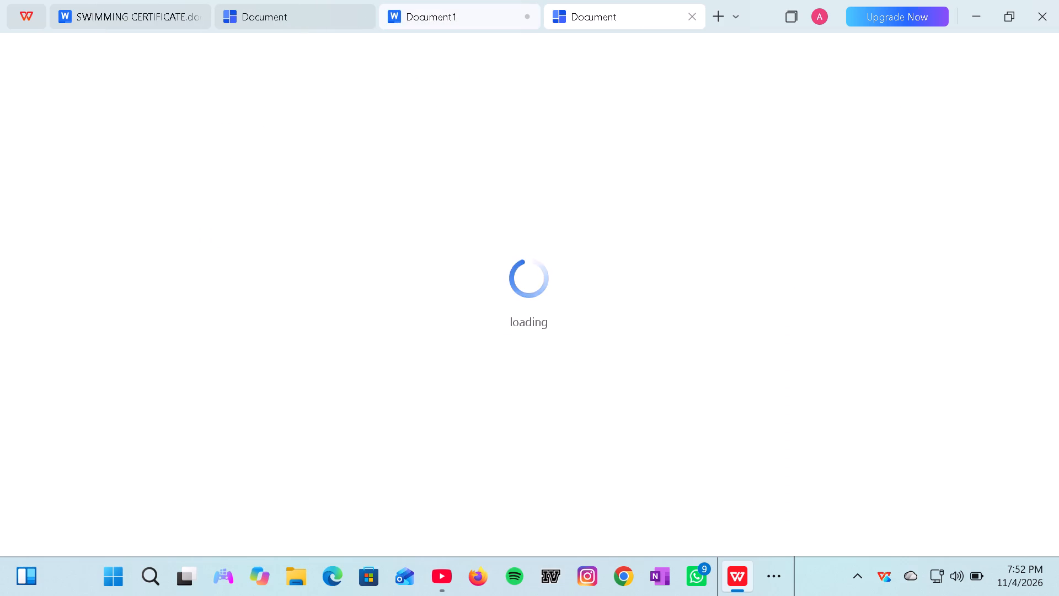
Close Document1 without saving its changes.
{"action": "left_click", "coordinate": [509, 12]}
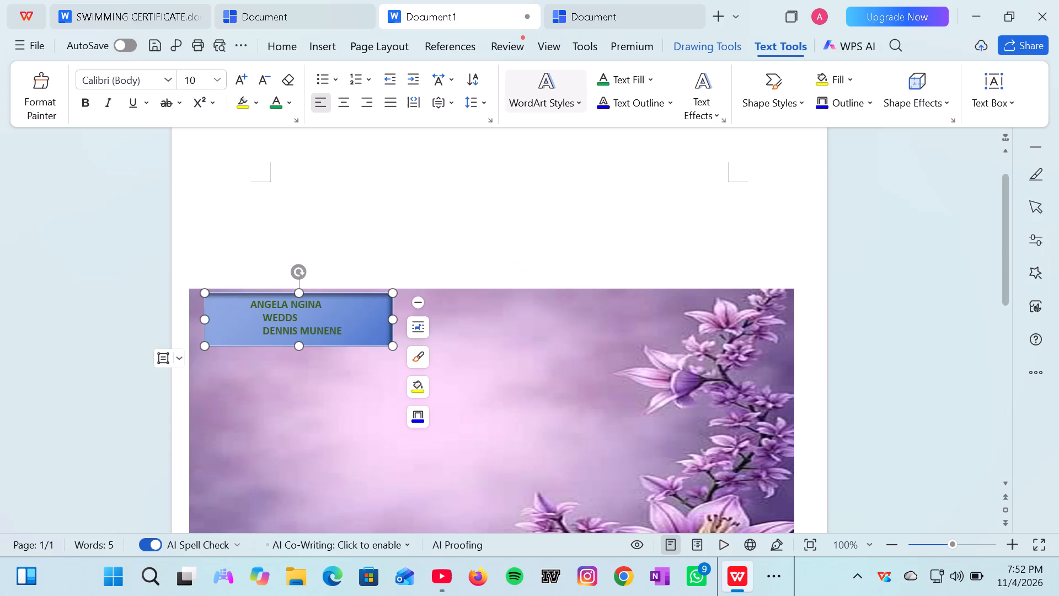
{"action": "right_click", "coordinate": [449, 14]}
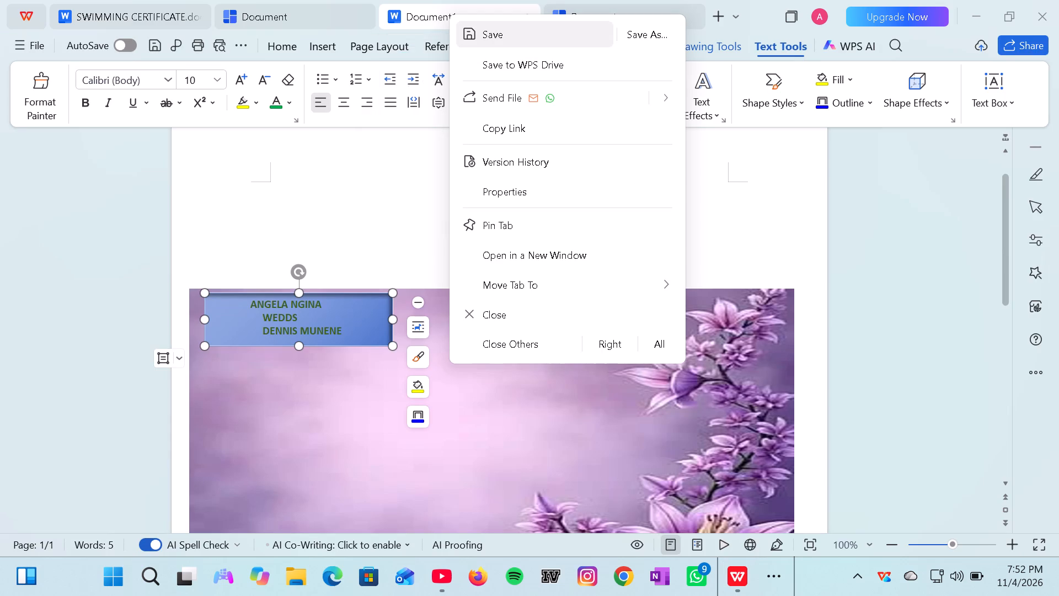
{"action": "left_click", "coordinate": [521, 308]}
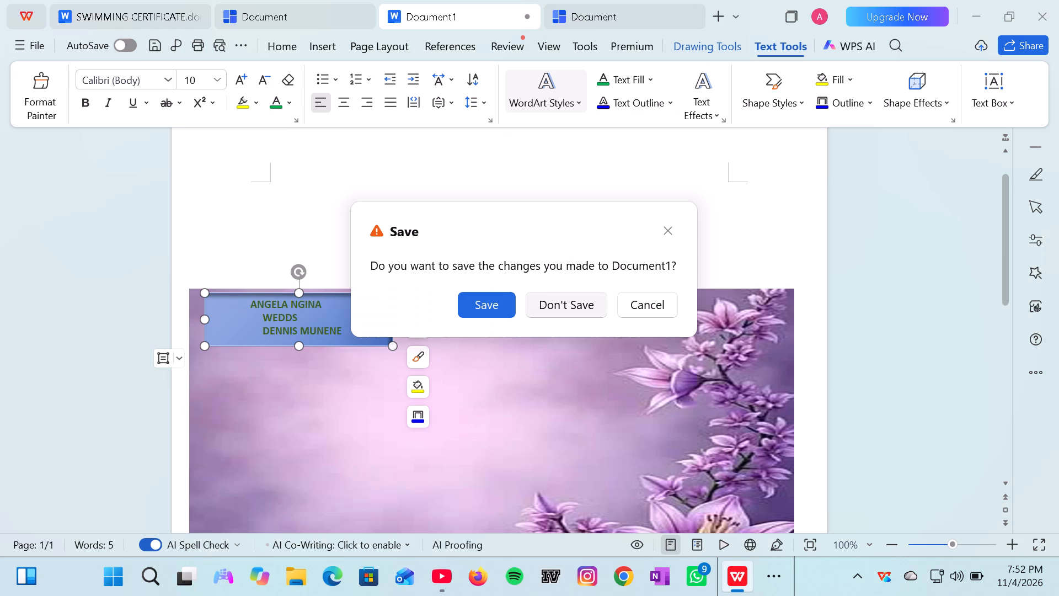
{"action": "left_click", "coordinate": [560, 305]}
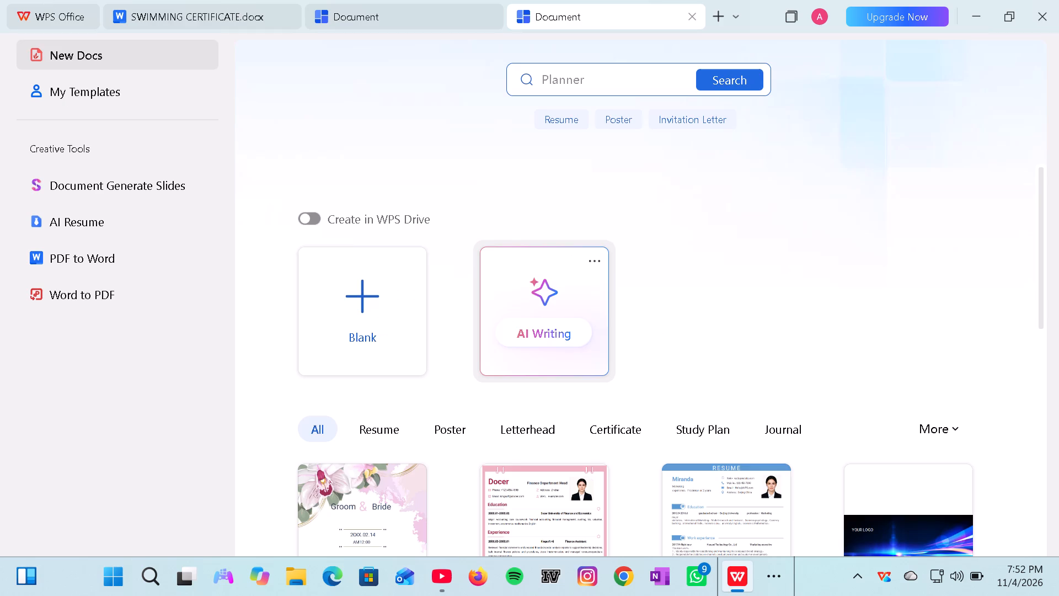
Close the older of the two new-document start pages.
{"action": "left_click", "coordinate": [594, 19]}
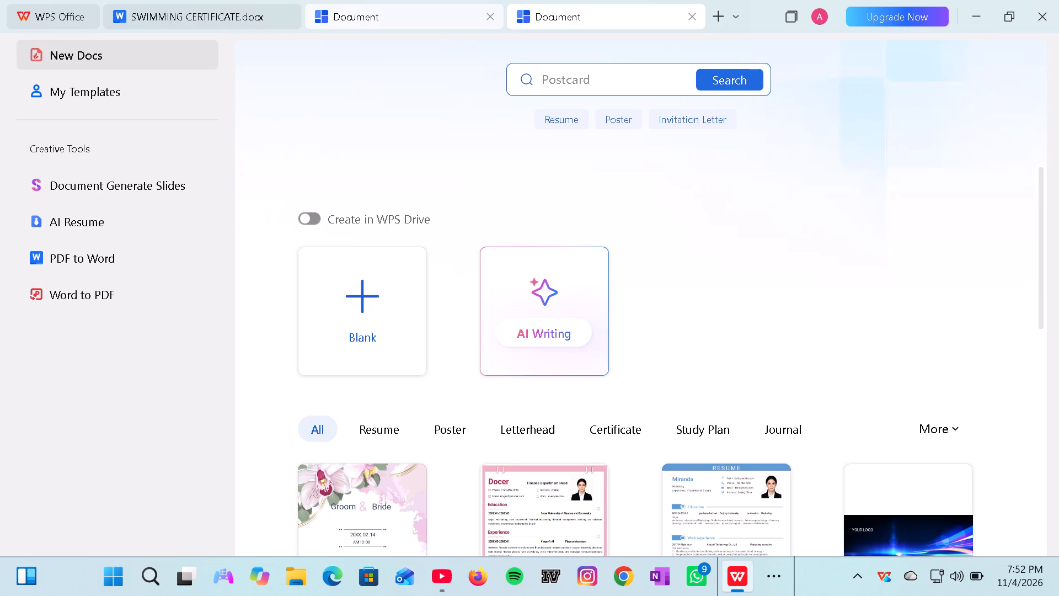
{"action": "left_click", "coordinate": [405, 25]}
{"action": "left_click", "coordinate": [484, 19]}
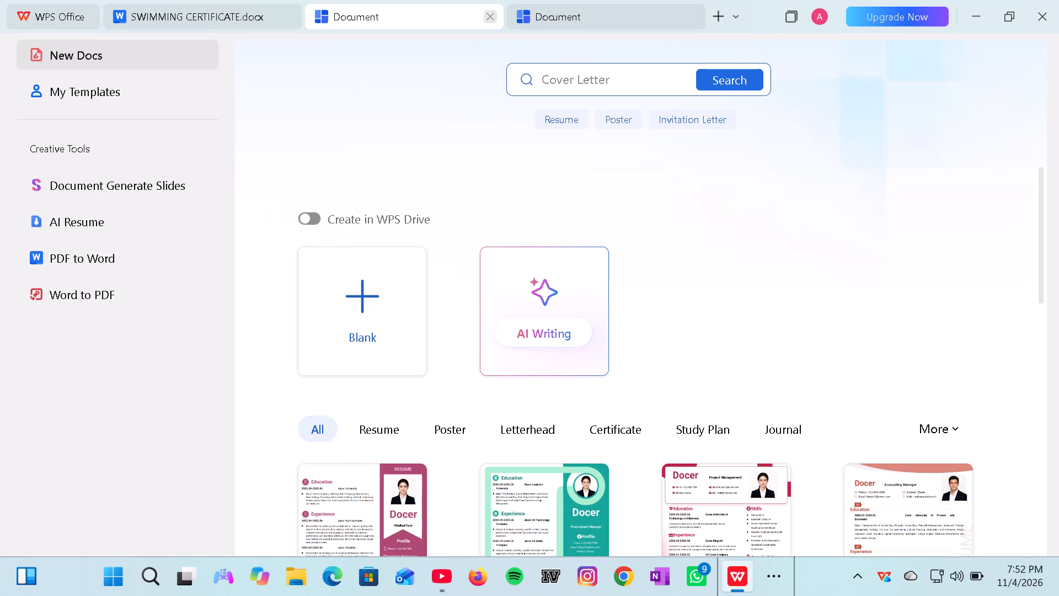
Switch to SWIMMING CERTIFICATE.docx and look through the certificate down to the signature area and back.
{"action": "left_click", "coordinate": [228, 12]}
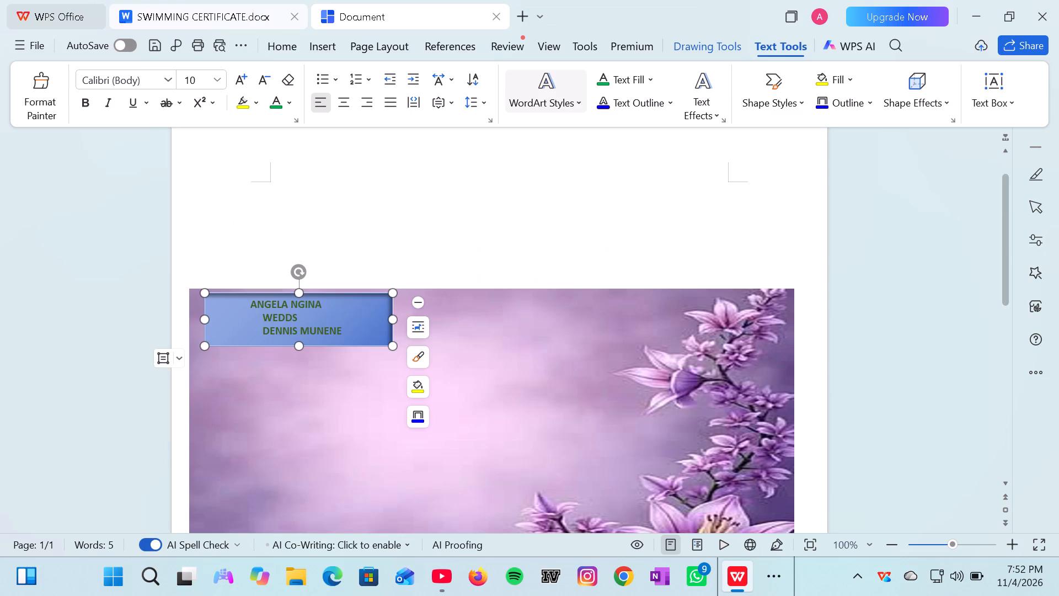
{"action": "scroll", "coordinate": [424, 275], "scroll_direction": "down", "scroll_amount": 6}
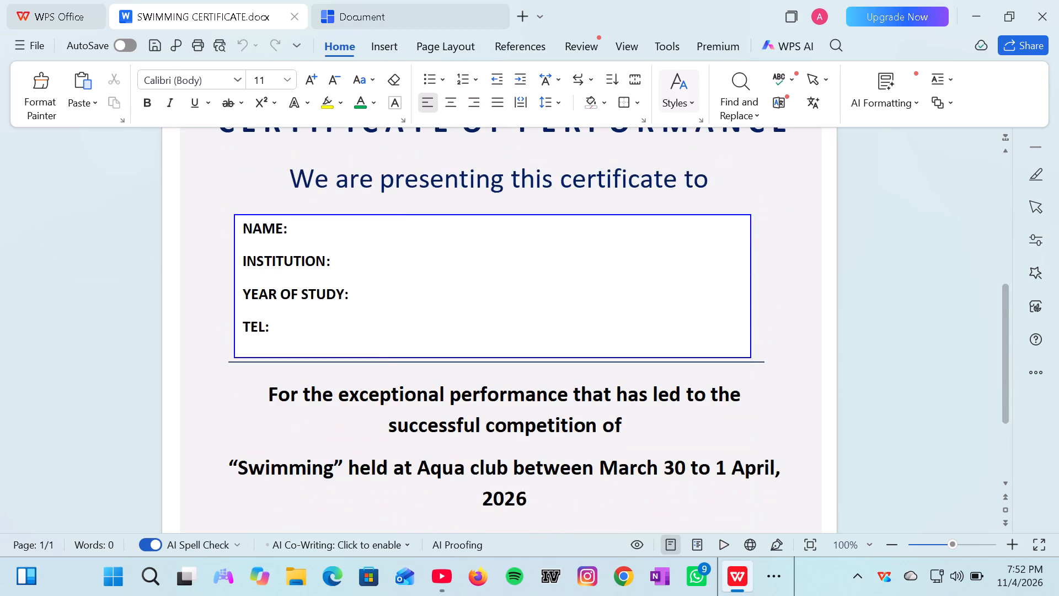
{"action": "scroll", "coordinate": [424, 275], "scroll_direction": "down", "scroll_amount": 4}
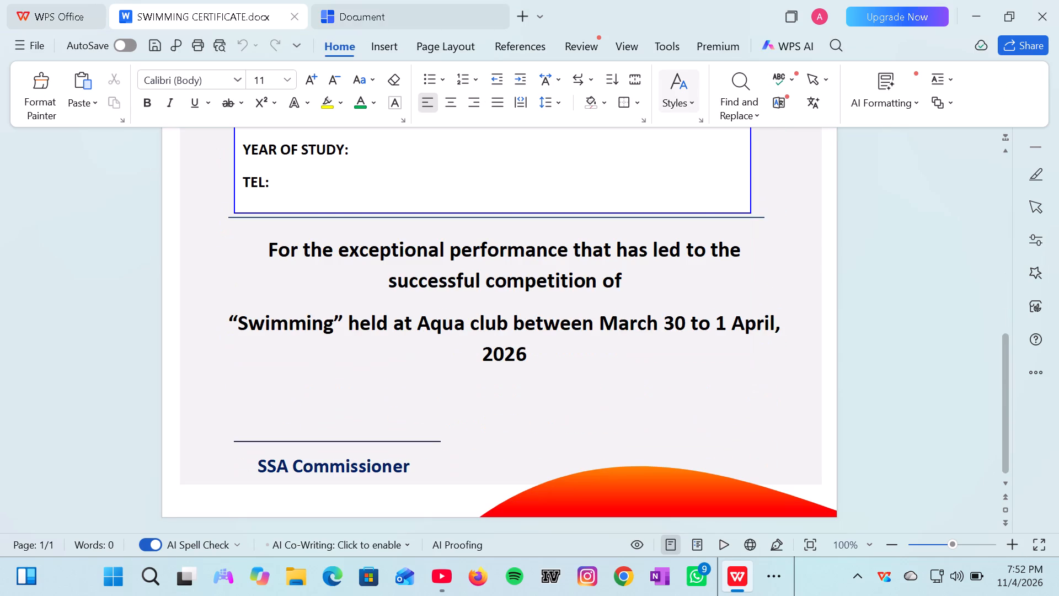
{"action": "scroll", "coordinate": [469, 337], "scroll_direction": "up", "scroll_amount": 9}
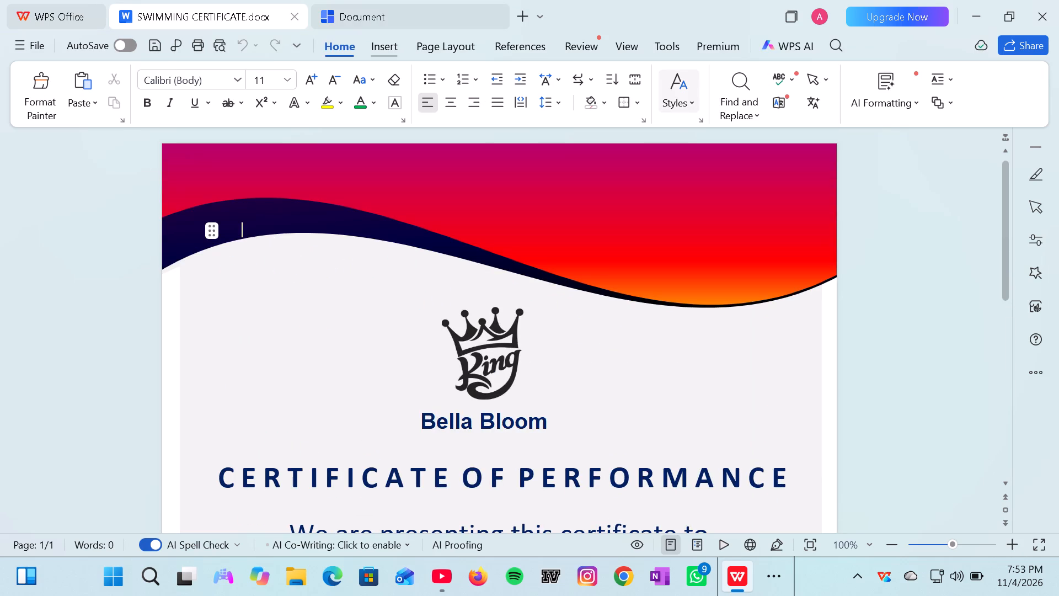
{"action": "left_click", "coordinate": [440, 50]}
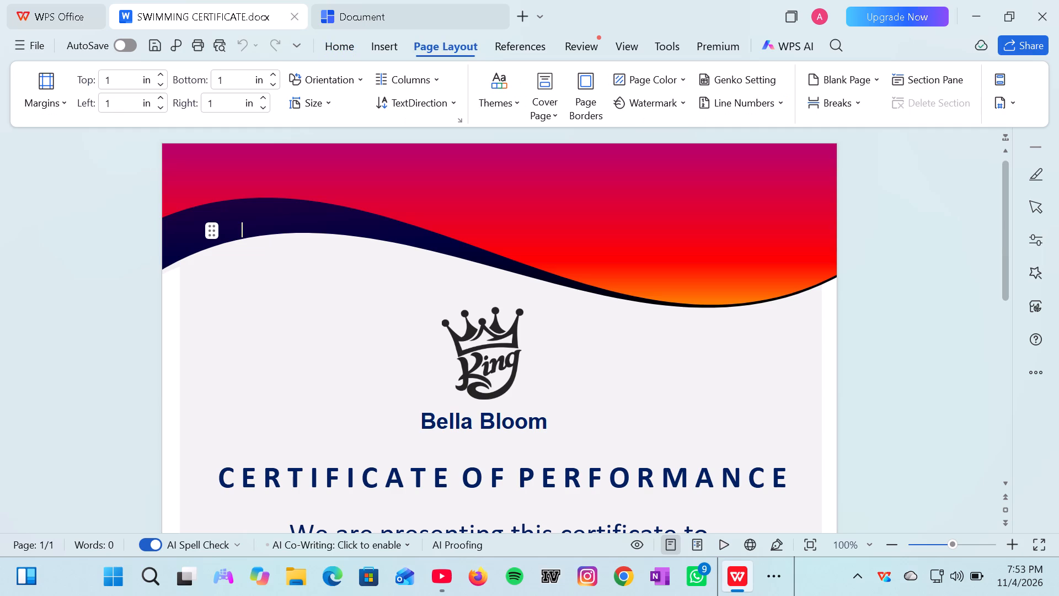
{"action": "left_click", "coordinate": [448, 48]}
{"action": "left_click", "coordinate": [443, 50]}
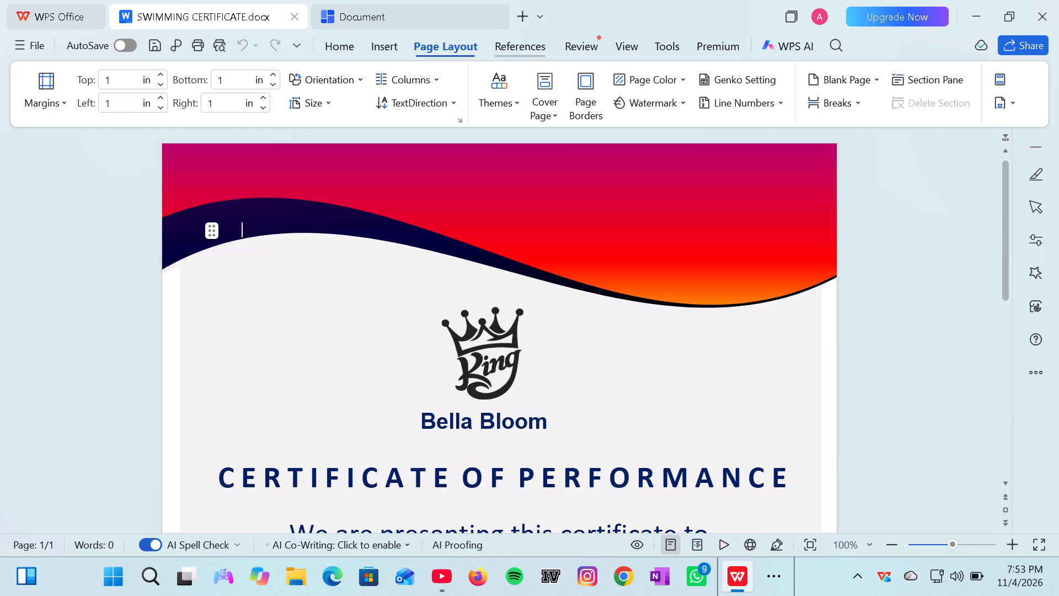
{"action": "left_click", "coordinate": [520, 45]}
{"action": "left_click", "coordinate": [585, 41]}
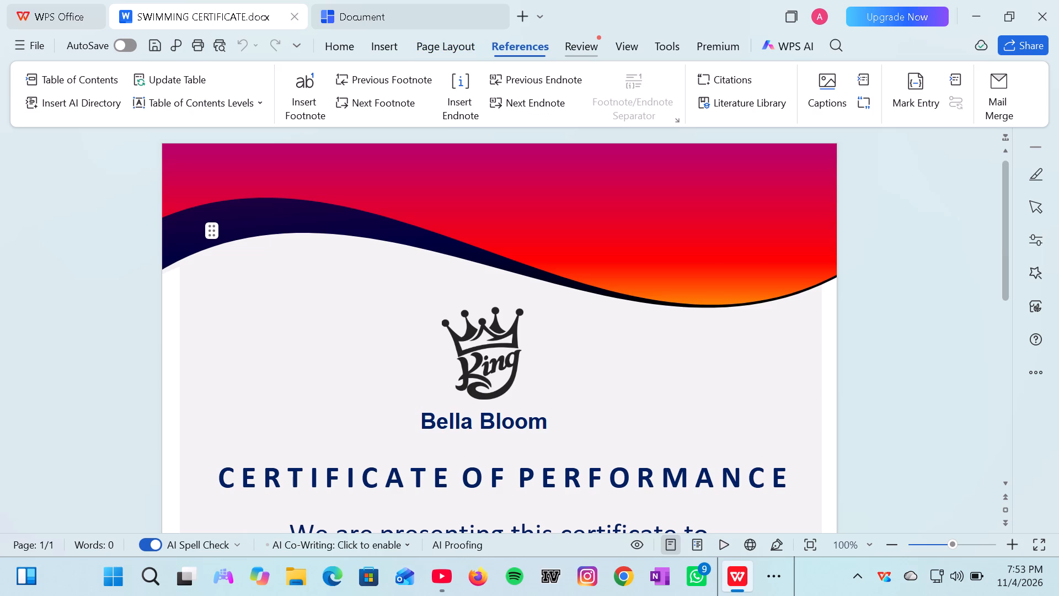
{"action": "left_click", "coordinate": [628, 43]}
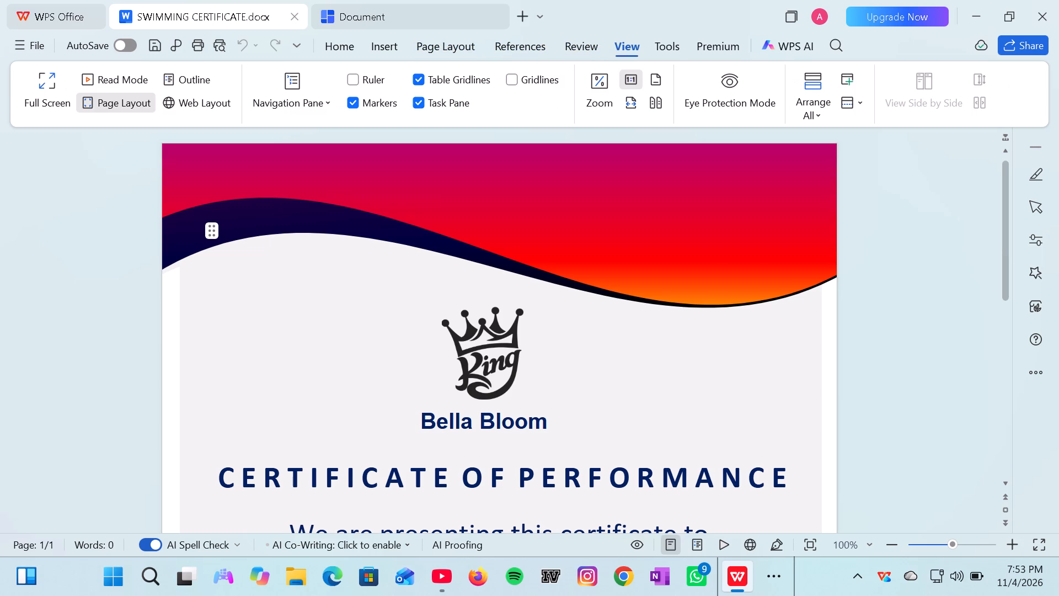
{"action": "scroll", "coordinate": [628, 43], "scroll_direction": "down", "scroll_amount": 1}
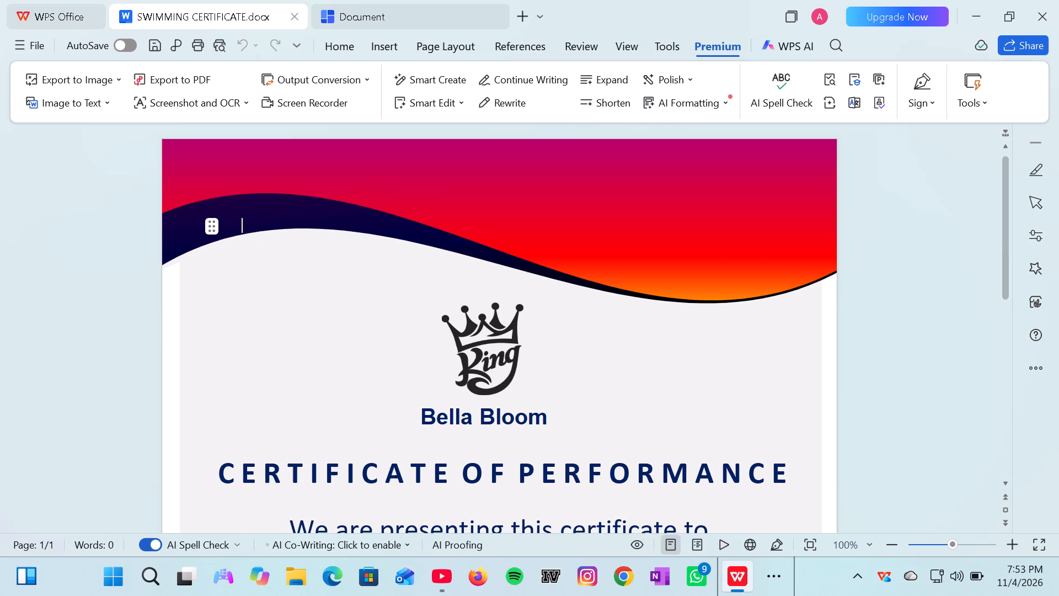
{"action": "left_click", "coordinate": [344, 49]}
Insert a page number in the certificate using the Header left preset style.
{"action": "left_click", "coordinate": [379, 44]}
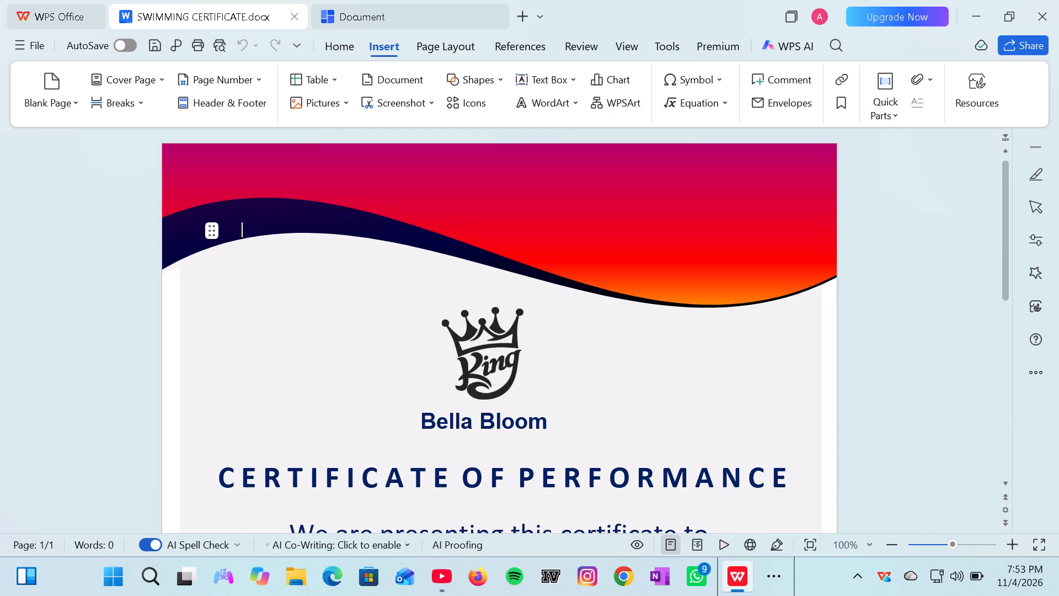
{"action": "left_click", "coordinate": [216, 82]}
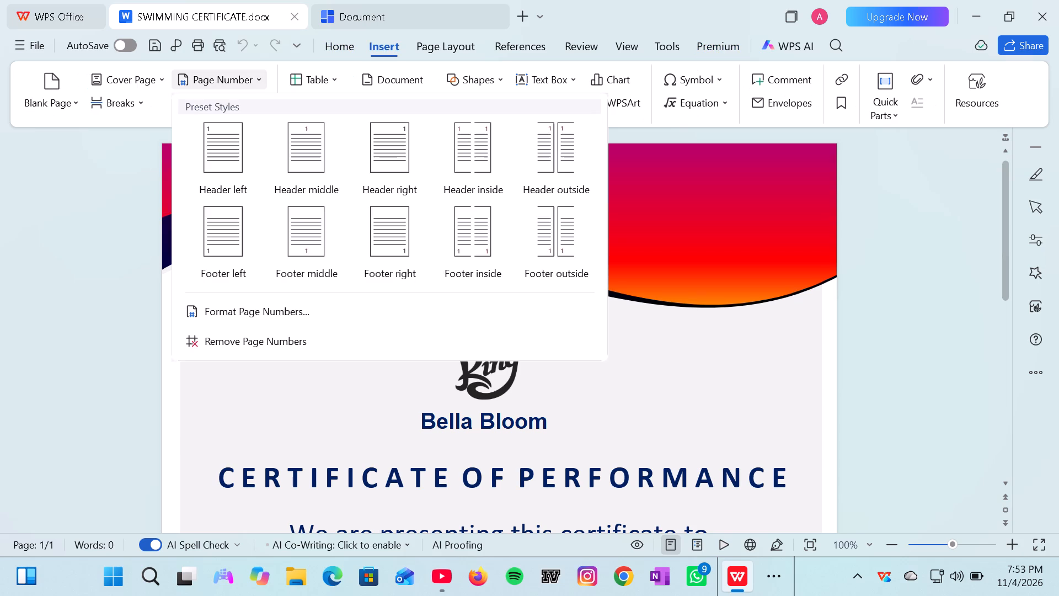
{"action": "left_click", "coordinate": [218, 147]}
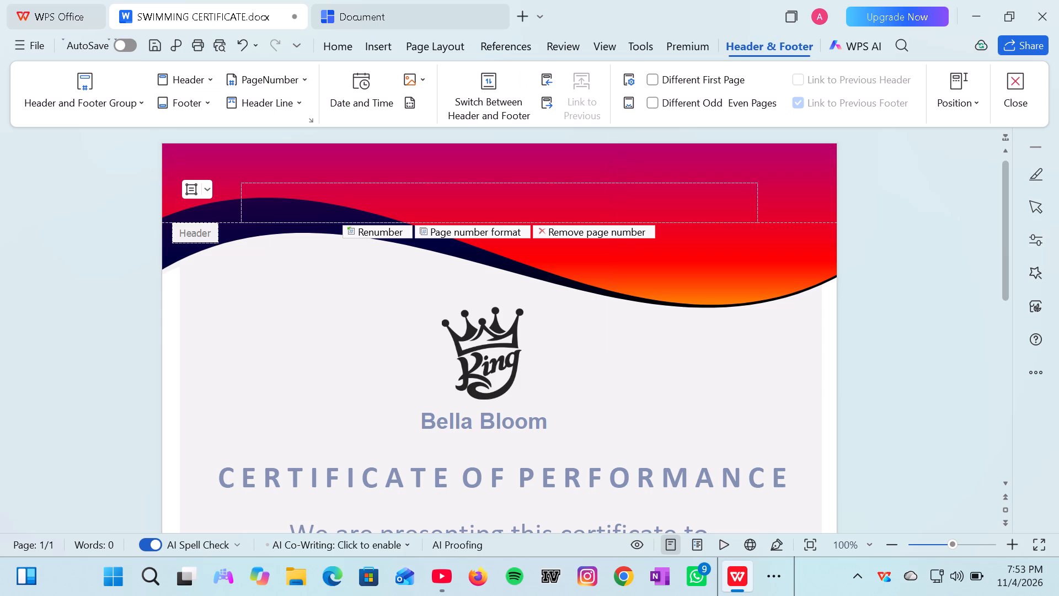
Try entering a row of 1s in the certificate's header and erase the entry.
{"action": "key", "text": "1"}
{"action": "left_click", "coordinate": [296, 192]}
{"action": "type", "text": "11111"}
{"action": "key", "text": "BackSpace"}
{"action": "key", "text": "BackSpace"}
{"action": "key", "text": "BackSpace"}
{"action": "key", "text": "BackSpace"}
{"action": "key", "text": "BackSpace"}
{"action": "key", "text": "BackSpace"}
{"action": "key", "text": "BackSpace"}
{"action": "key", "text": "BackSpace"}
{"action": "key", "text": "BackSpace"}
Undo the certificate's header edits, including the inserted page number, until no more changes can be undone.
{"action": "left_click", "coordinate": [277, 147]}
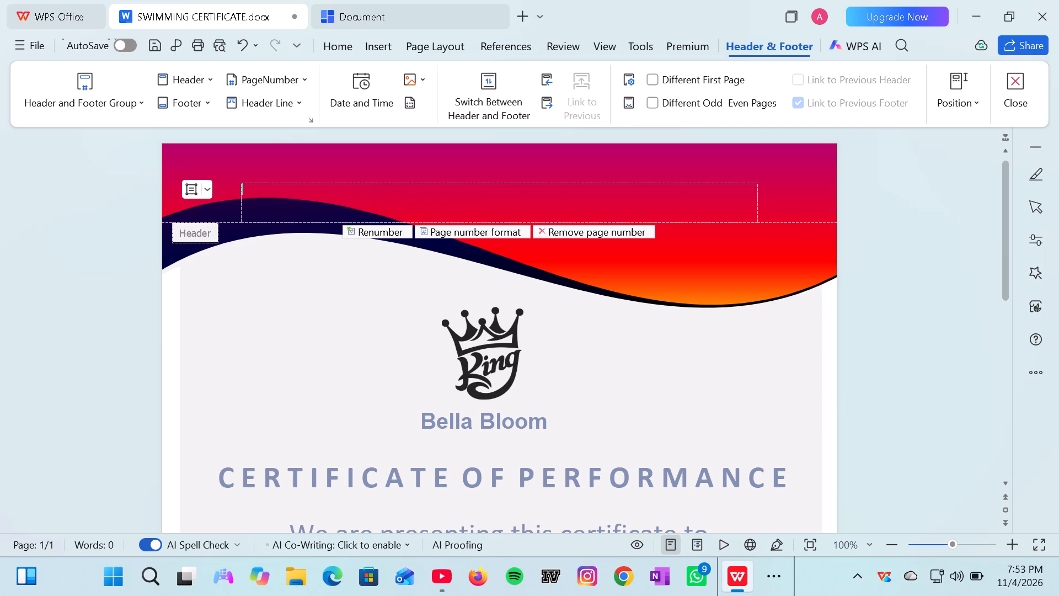
{"action": "left_click", "coordinate": [239, 157]}
{"action": "left_click", "coordinate": [231, 39]}
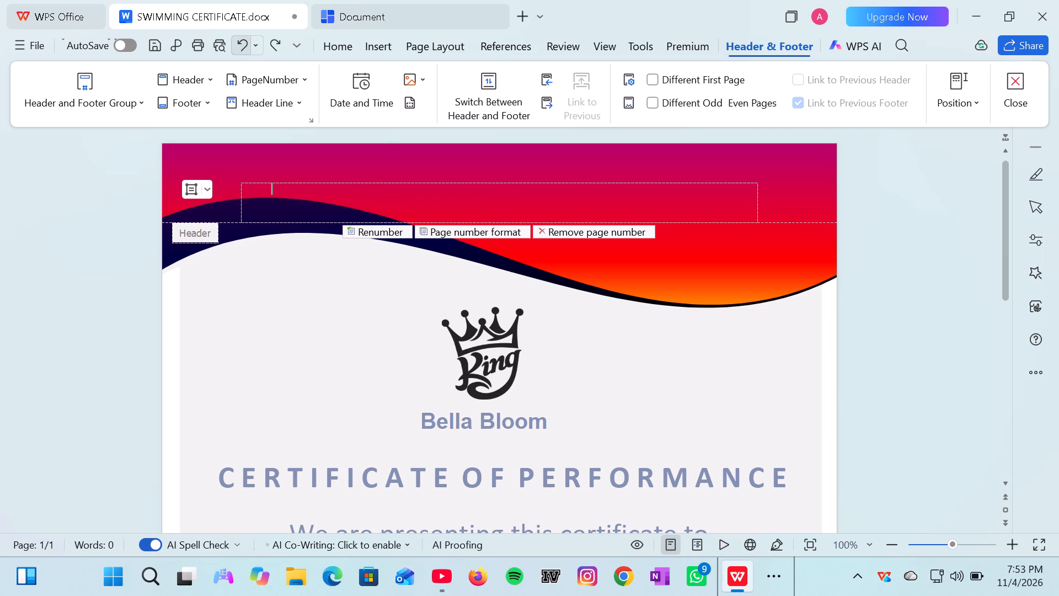
{"action": "left_click", "coordinate": [236, 41]}
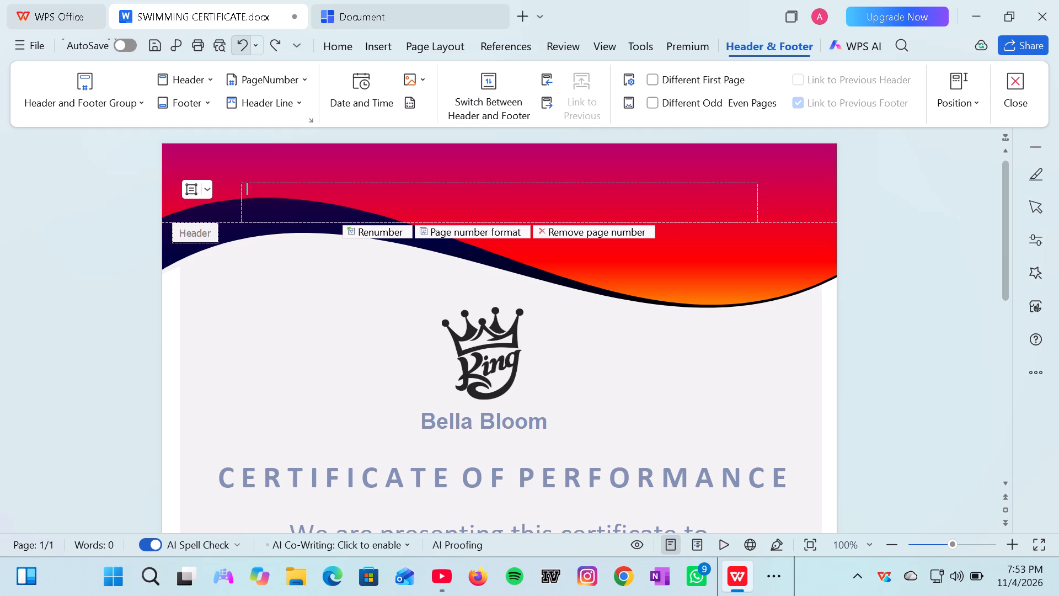
{"action": "left_click", "coordinate": [236, 41]}
{"action": "left_click", "coordinate": [236, 41]}
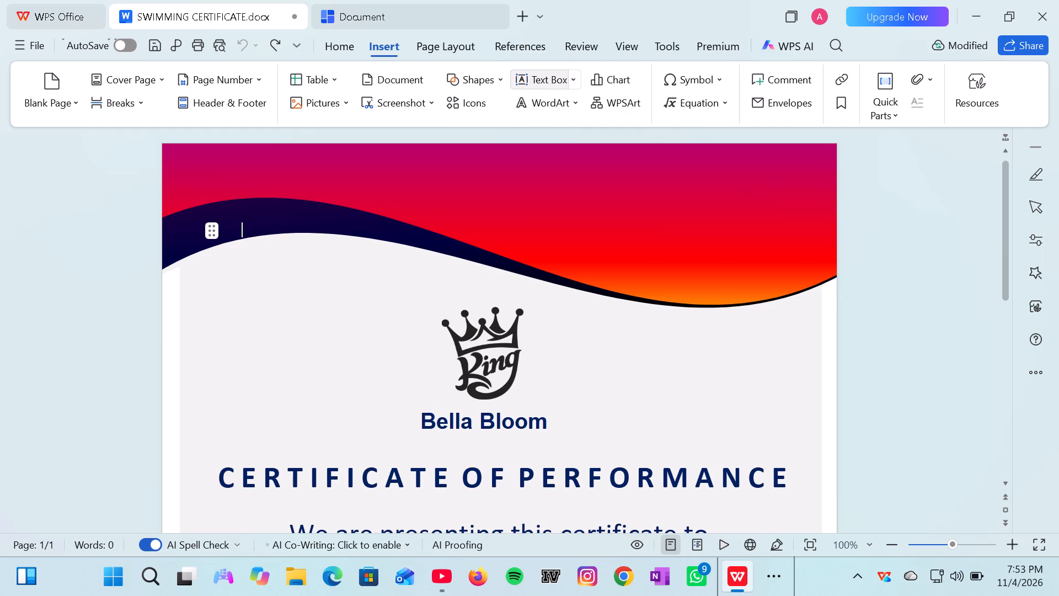
Look through the certificate's heading, recipient details and award text, and briefly check the Envelopes settings.
{"action": "scroll", "coordinate": [473, 327], "scroll_direction": "down", "scroll_amount": 4}
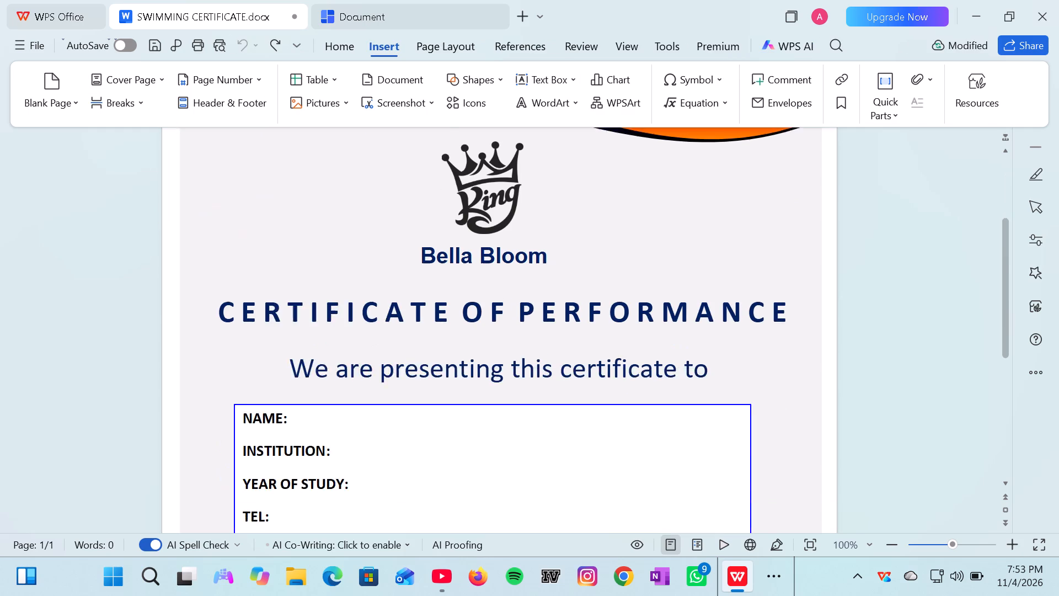
{"action": "scroll", "coordinate": [473, 327], "scroll_direction": "down", "scroll_amount": 1}
{"action": "scroll", "coordinate": [473, 327], "scroll_direction": "up", "scroll_amount": 6}
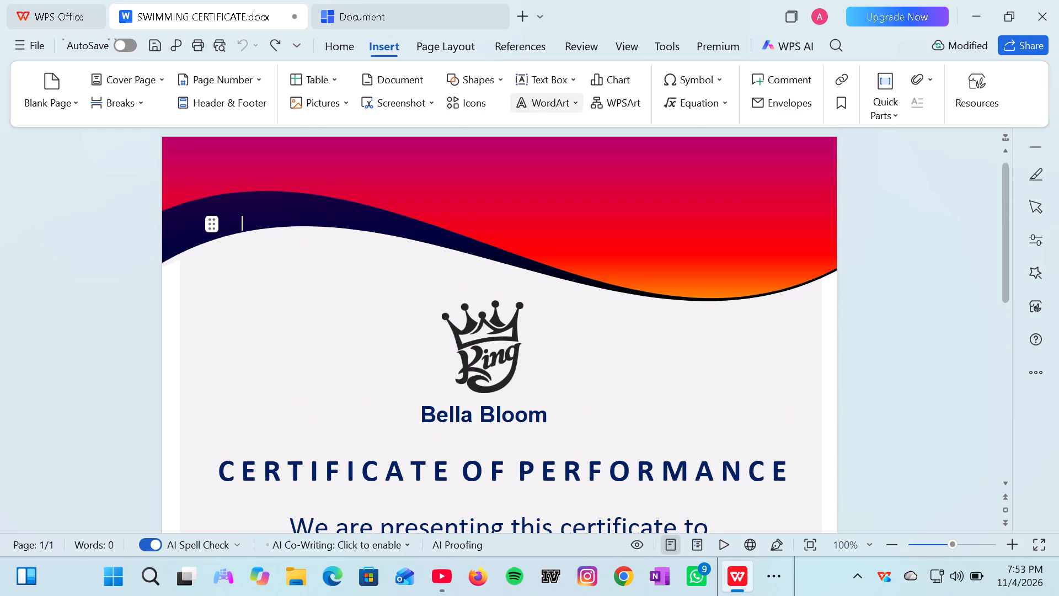
{"action": "left_click", "coordinate": [783, 106]}
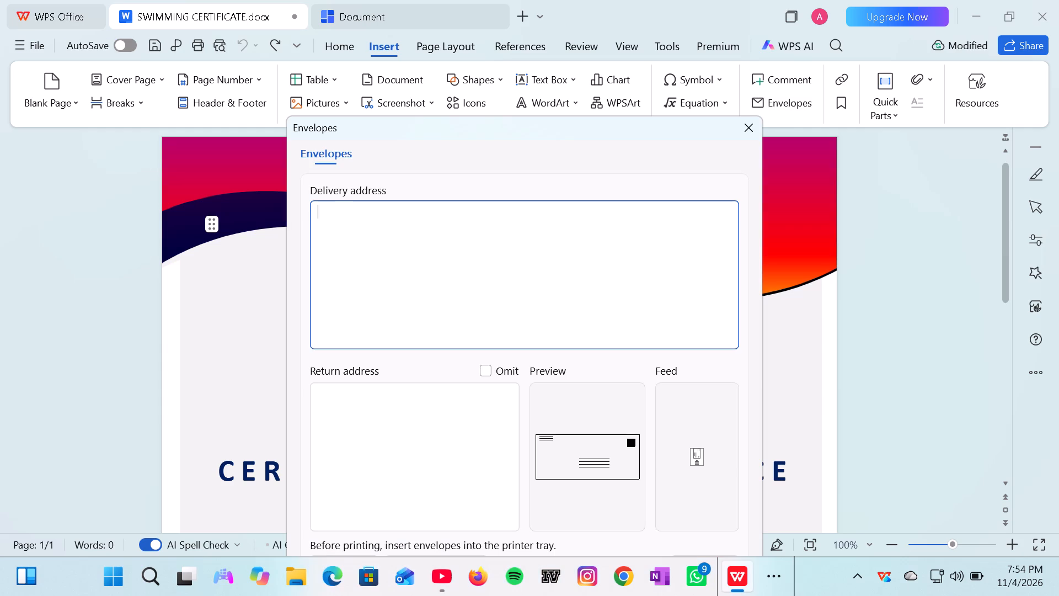
{"action": "left_click", "coordinate": [747, 125]}
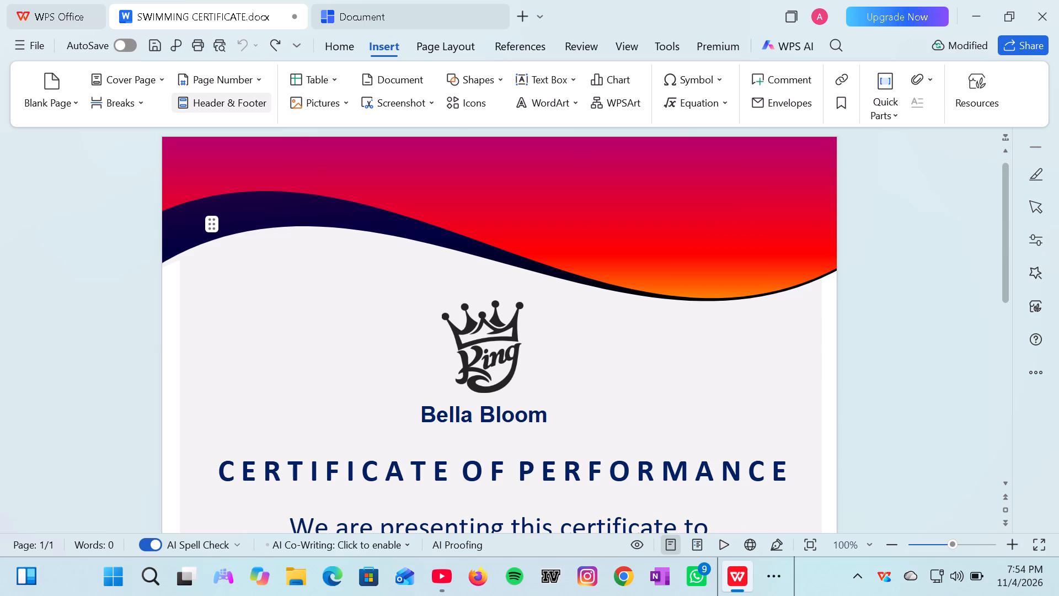
{"action": "scroll", "coordinate": [338, 255], "scroll_direction": "down", "scroll_amount": 4}
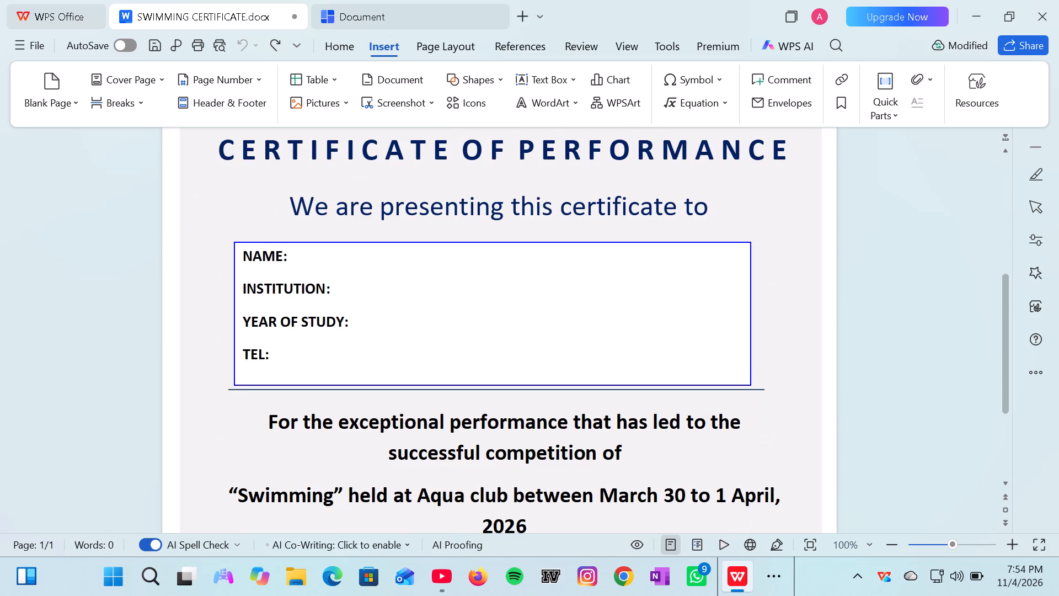
{"action": "scroll", "coordinate": [338, 255], "scroll_direction": "up", "scroll_amount": 5}
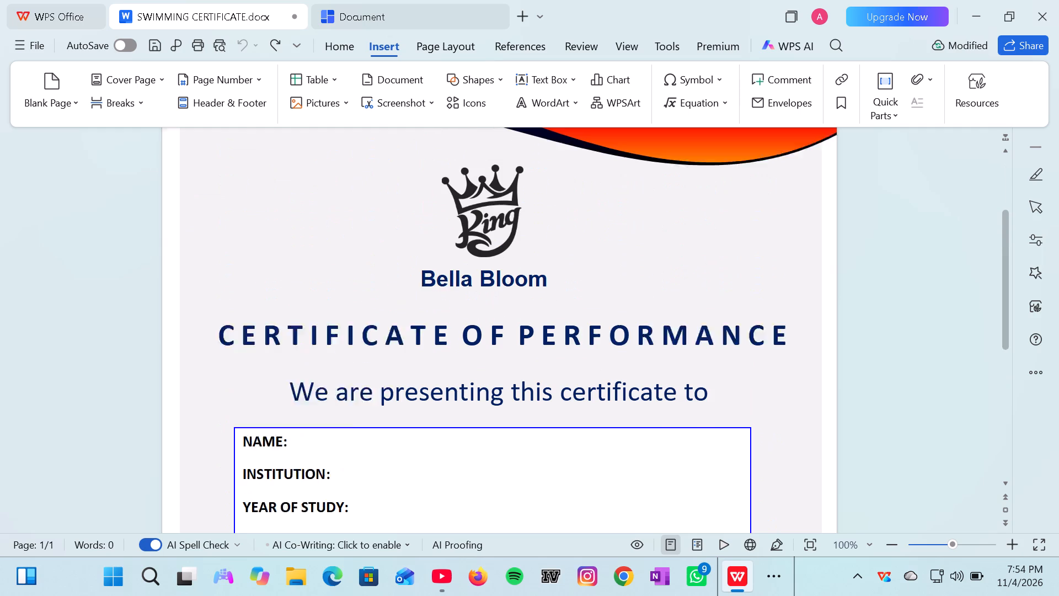
{"action": "scroll", "coordinate": [343, 273], "scroll_direction": "up", "scroll_amount": 1}
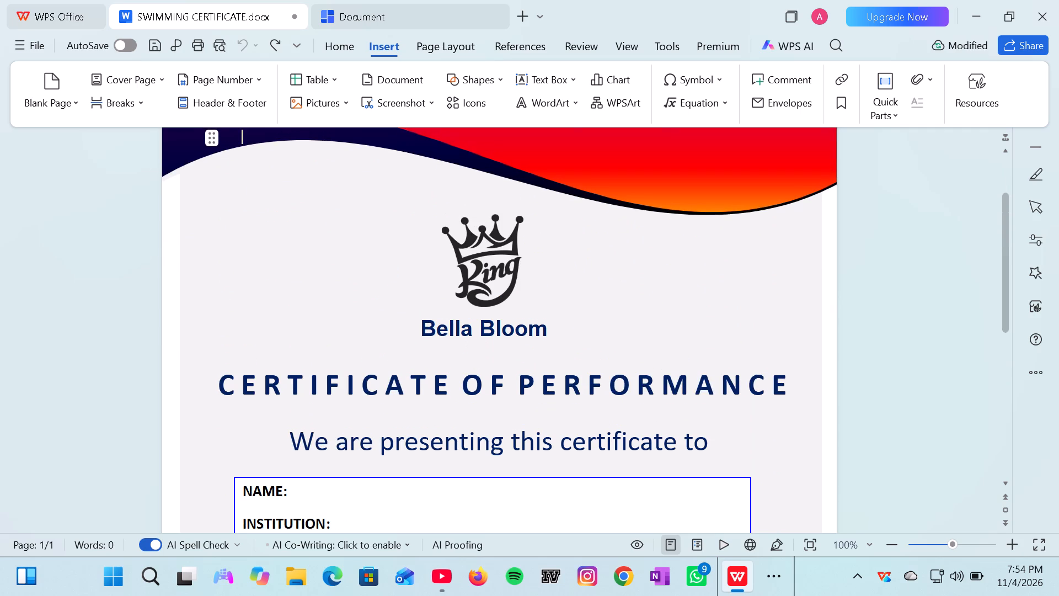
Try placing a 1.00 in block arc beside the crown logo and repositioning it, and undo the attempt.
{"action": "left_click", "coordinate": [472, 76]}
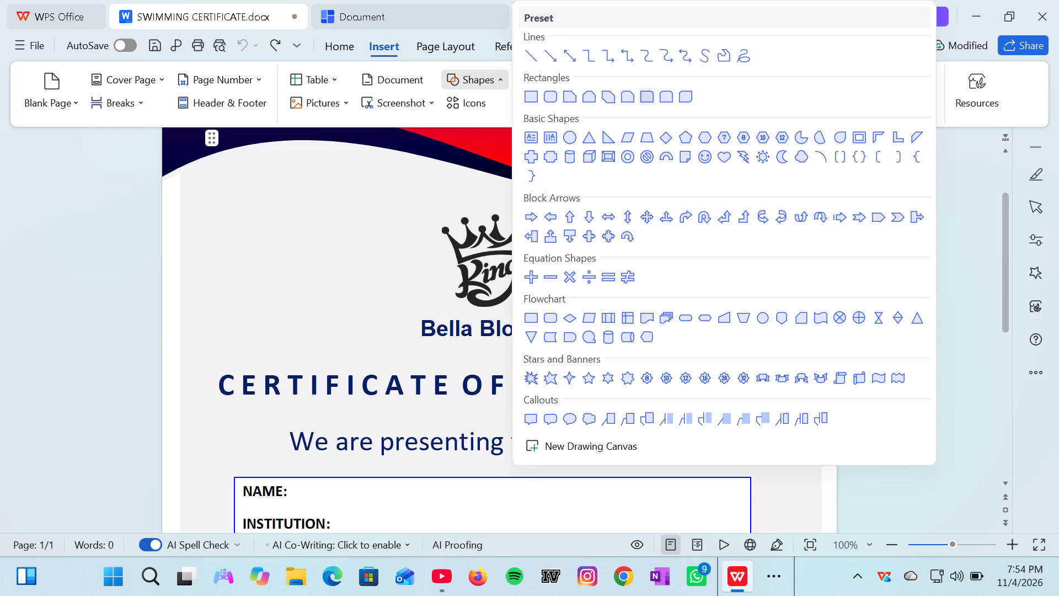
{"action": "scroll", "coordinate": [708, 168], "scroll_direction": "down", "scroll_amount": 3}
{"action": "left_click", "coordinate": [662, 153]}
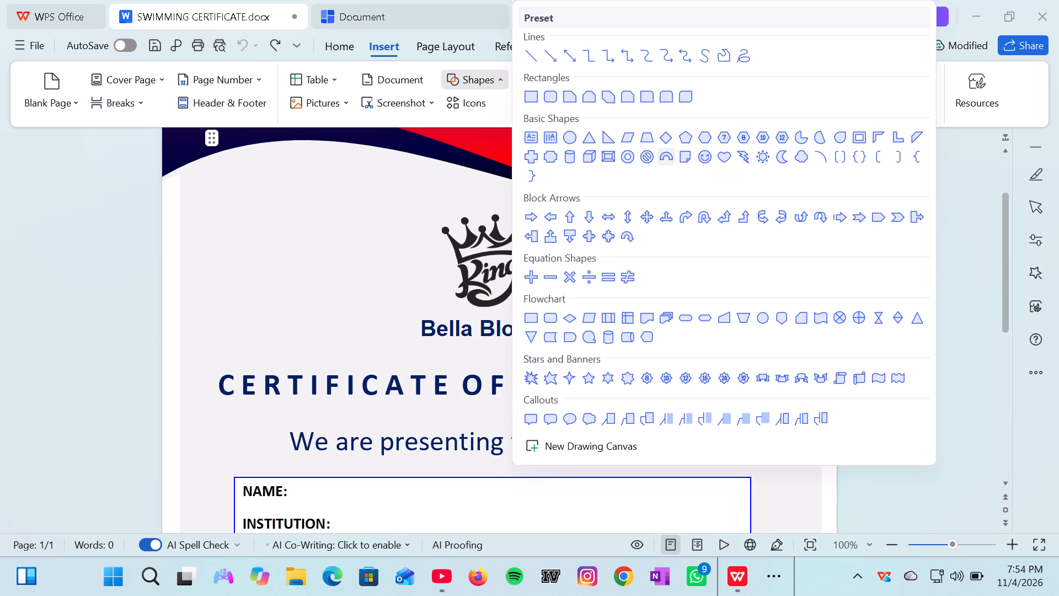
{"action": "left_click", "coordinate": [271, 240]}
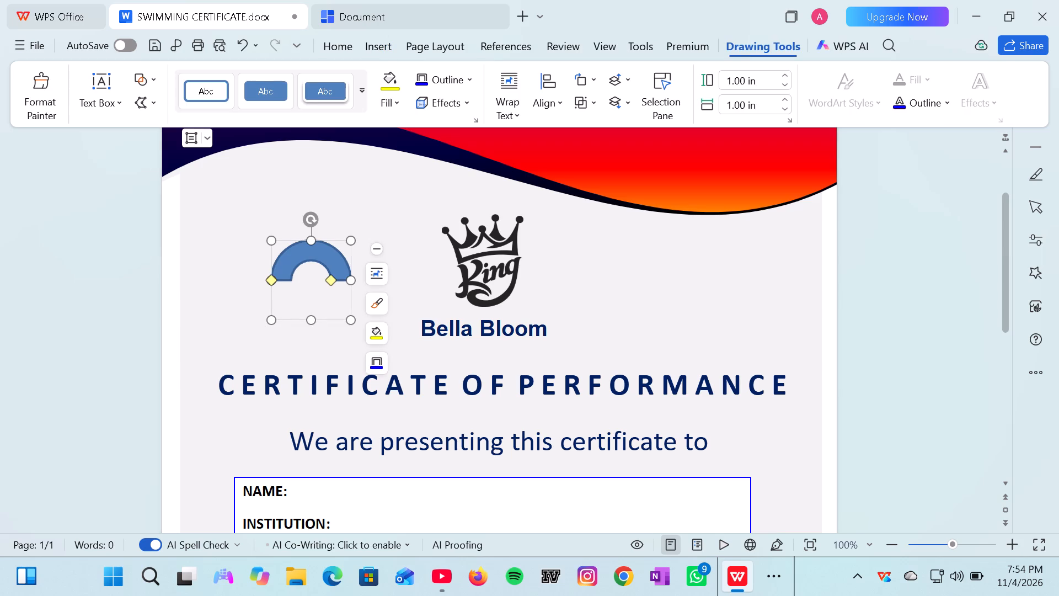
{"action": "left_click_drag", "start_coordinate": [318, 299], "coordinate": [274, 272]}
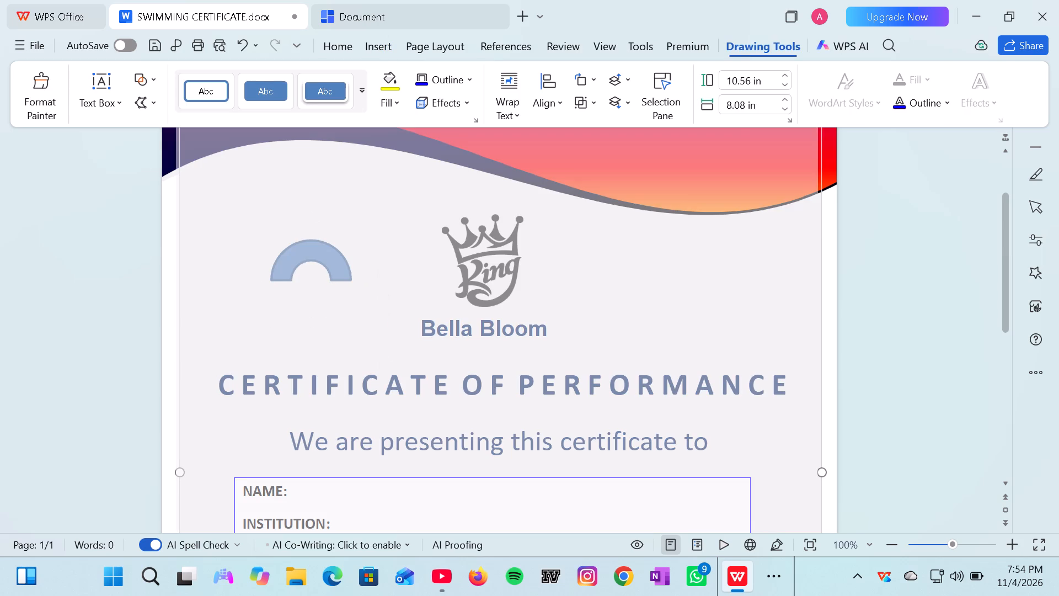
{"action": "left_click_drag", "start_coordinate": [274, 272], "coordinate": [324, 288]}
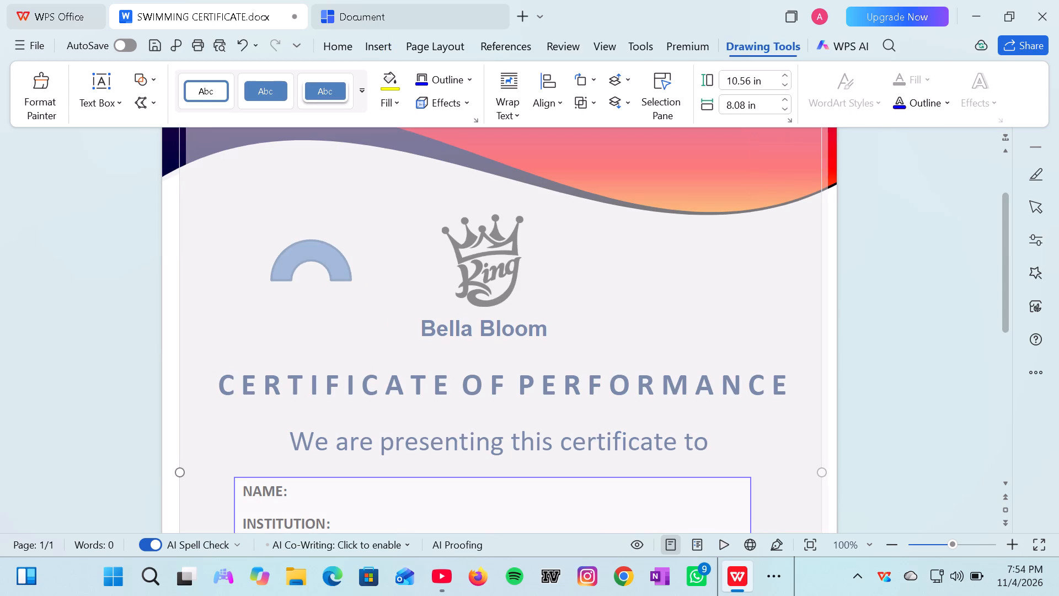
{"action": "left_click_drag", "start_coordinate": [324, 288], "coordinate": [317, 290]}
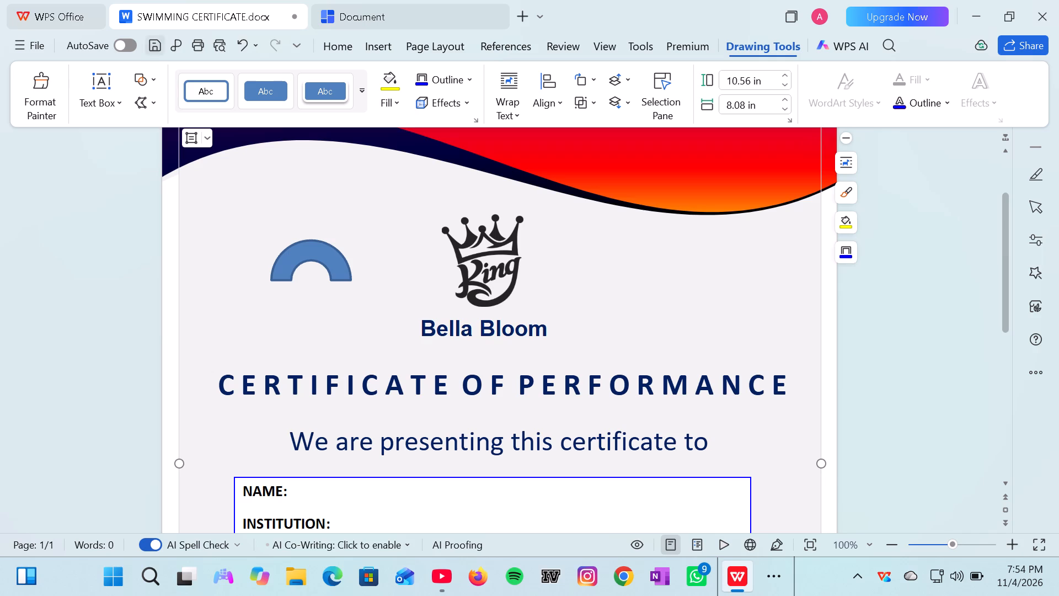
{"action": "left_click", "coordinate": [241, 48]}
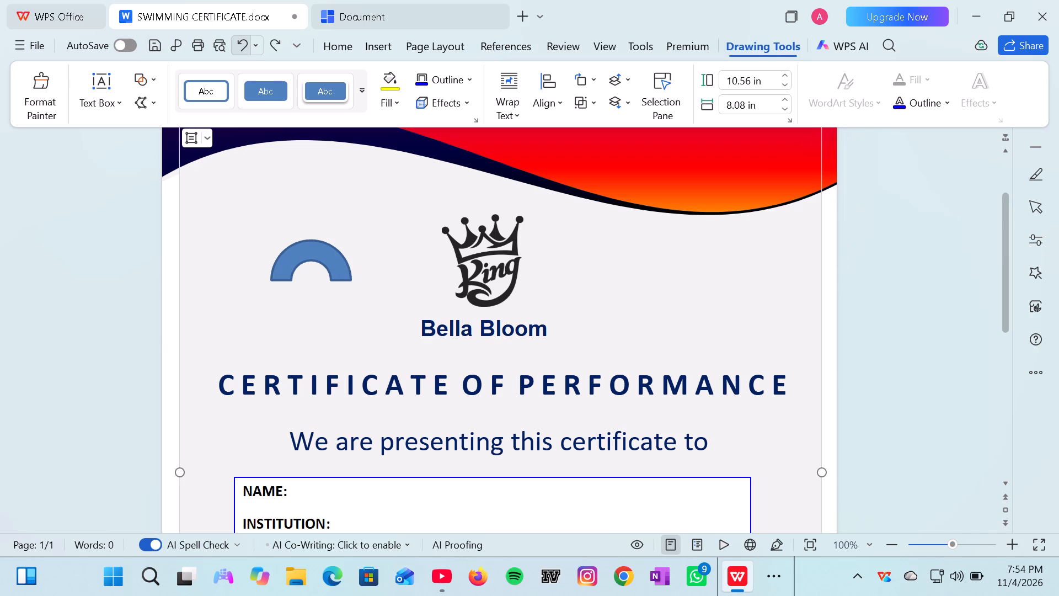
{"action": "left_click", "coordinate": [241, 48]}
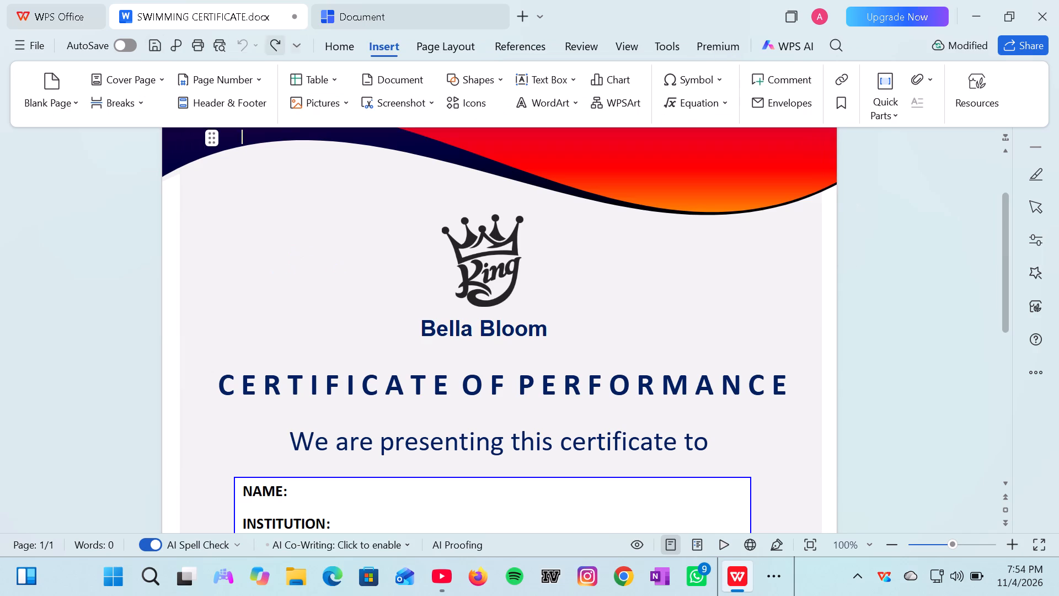
Insert a 1.00 in by 1.00 in six-point star in the blank area beside the crown logo.
{"action": "left_click", "coordinate": [480, 76]}
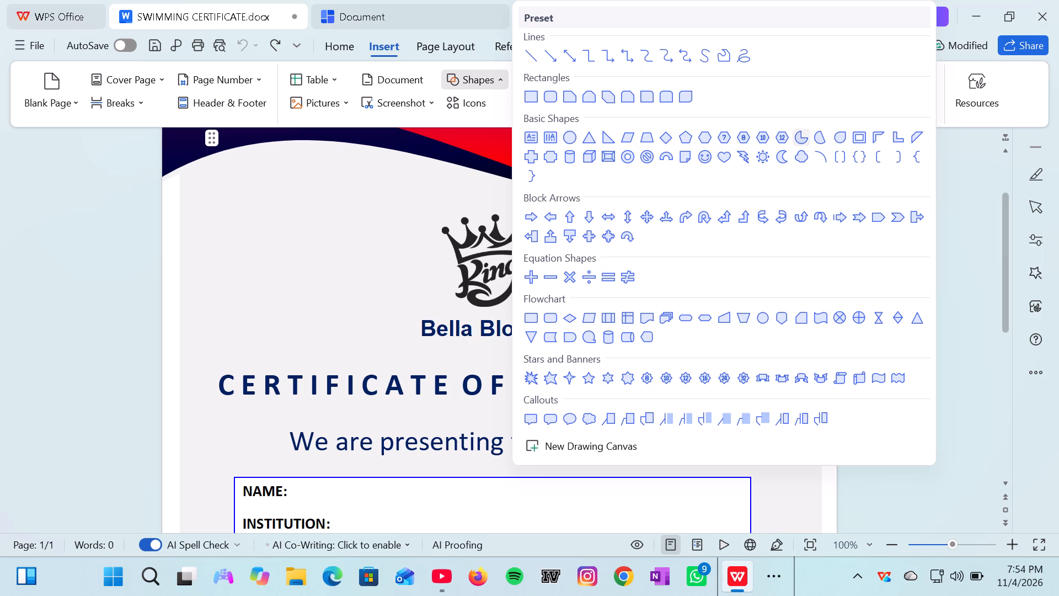
{"action": "scroll", "coordinate": [713, 301], "scroll_direction": "down", "scroll_amount": 2}
{"action": "left_click", "coordinate": [609, 379]}
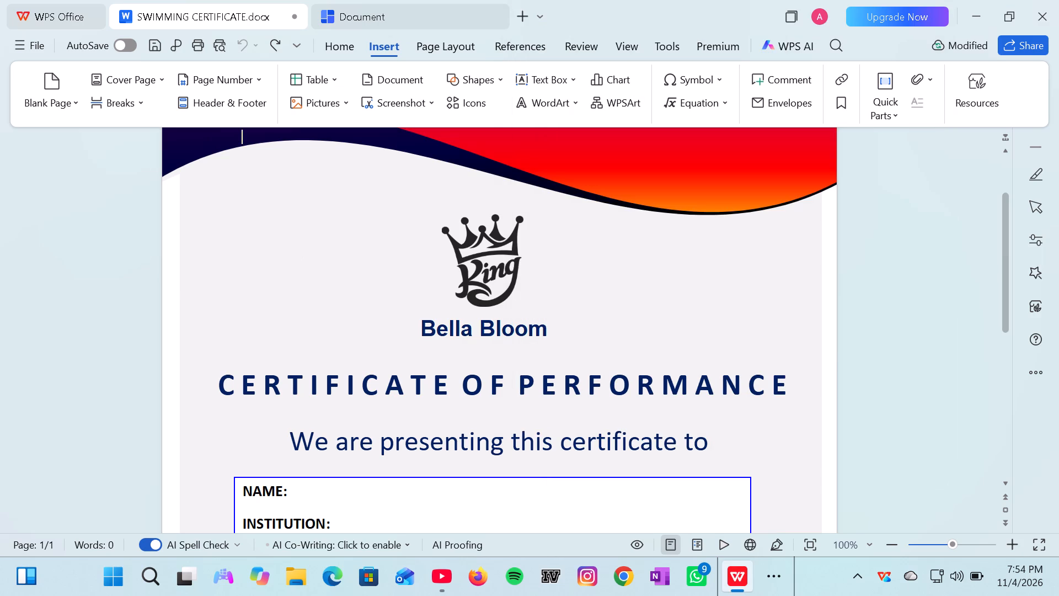
{"action": "left_click", "coordinate": [261, 232]}
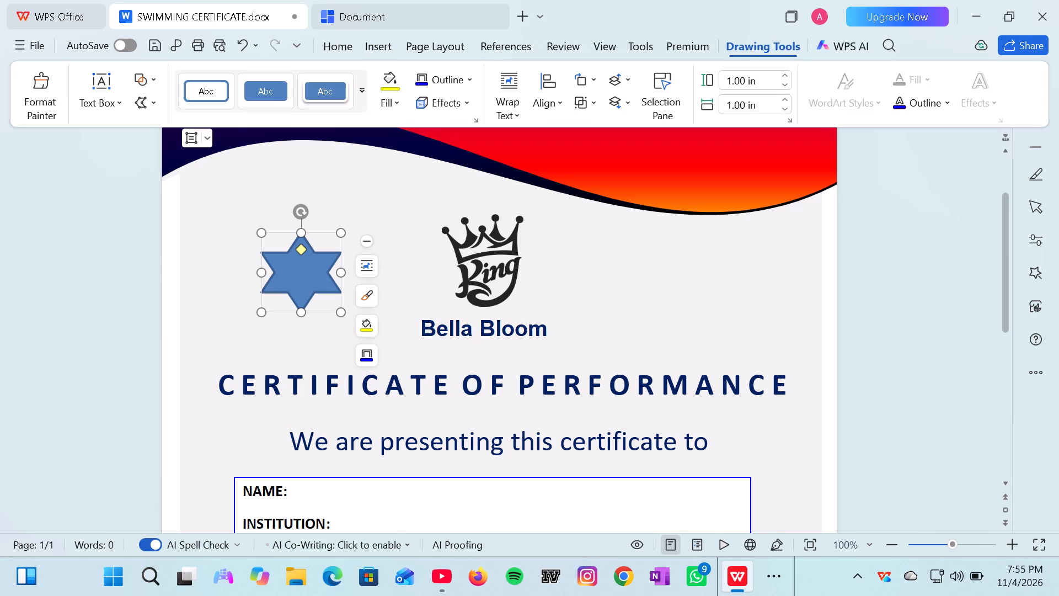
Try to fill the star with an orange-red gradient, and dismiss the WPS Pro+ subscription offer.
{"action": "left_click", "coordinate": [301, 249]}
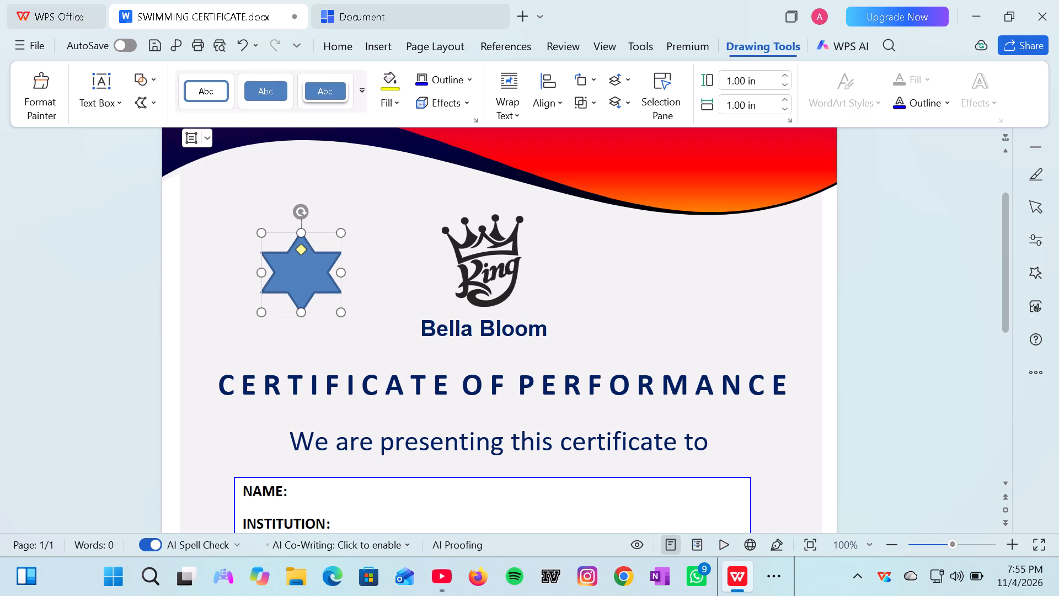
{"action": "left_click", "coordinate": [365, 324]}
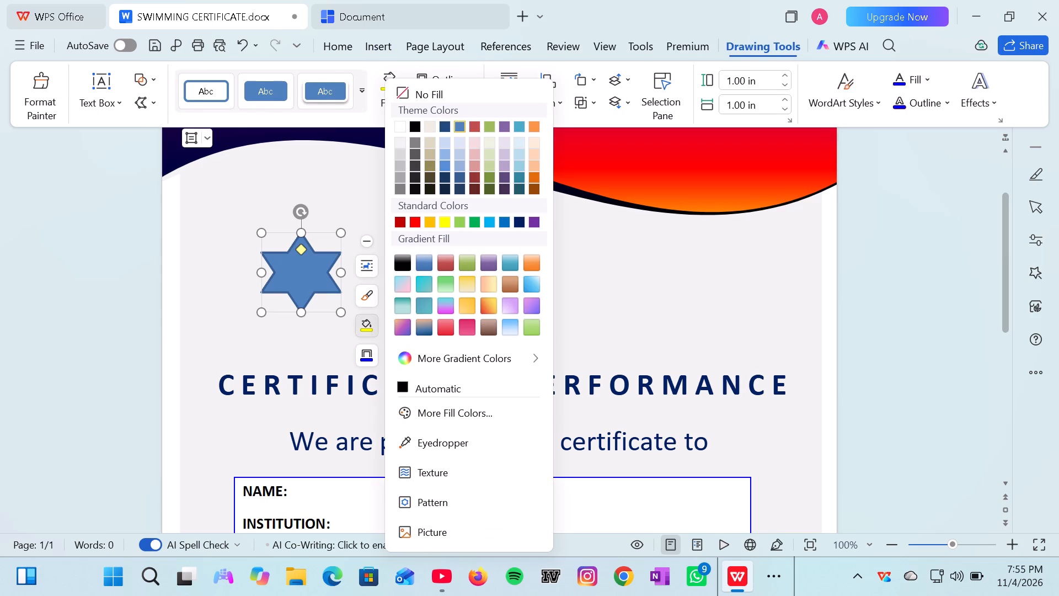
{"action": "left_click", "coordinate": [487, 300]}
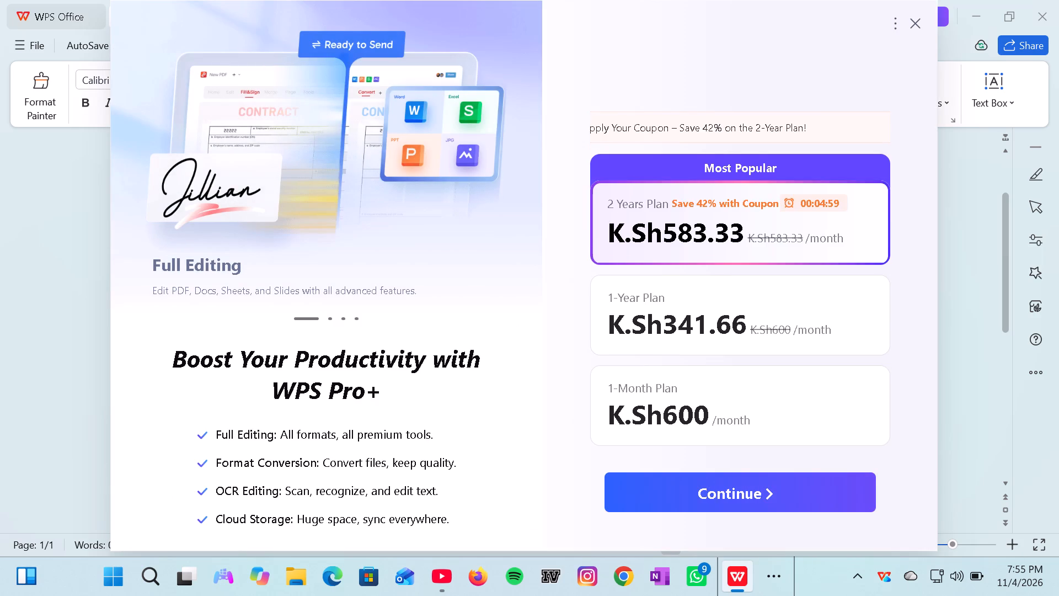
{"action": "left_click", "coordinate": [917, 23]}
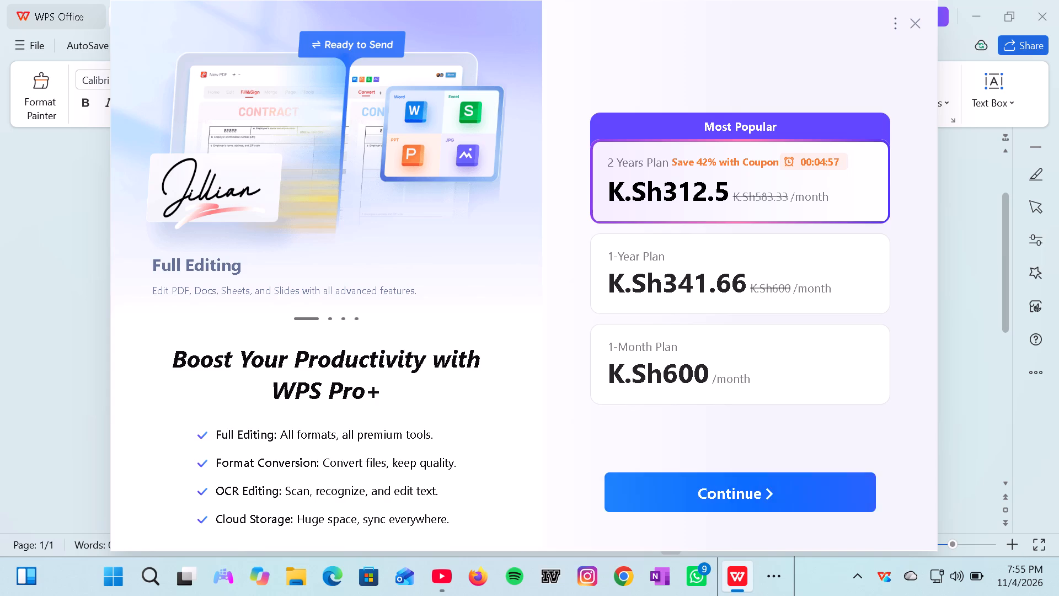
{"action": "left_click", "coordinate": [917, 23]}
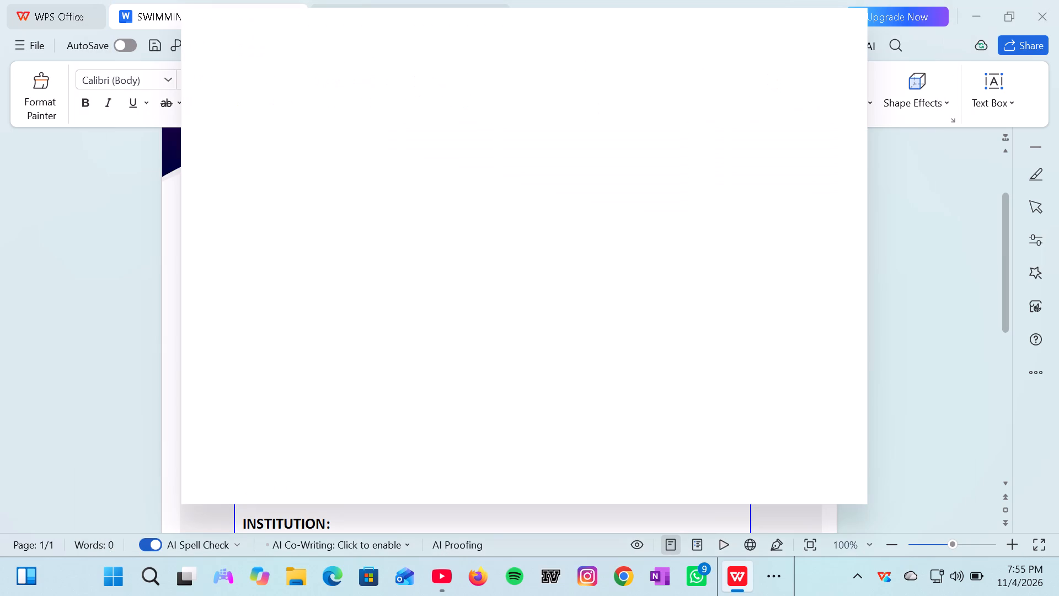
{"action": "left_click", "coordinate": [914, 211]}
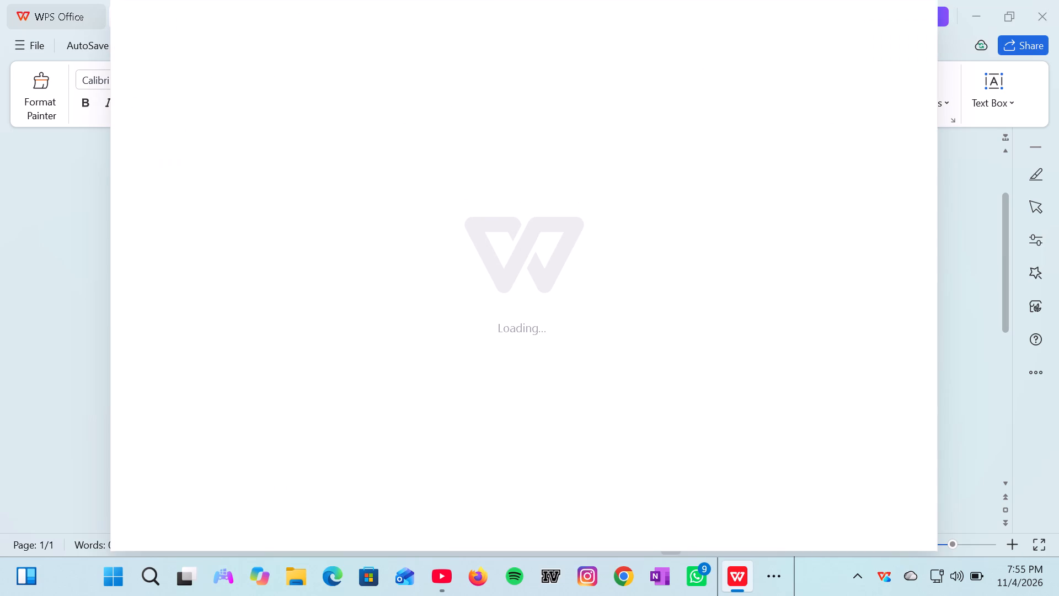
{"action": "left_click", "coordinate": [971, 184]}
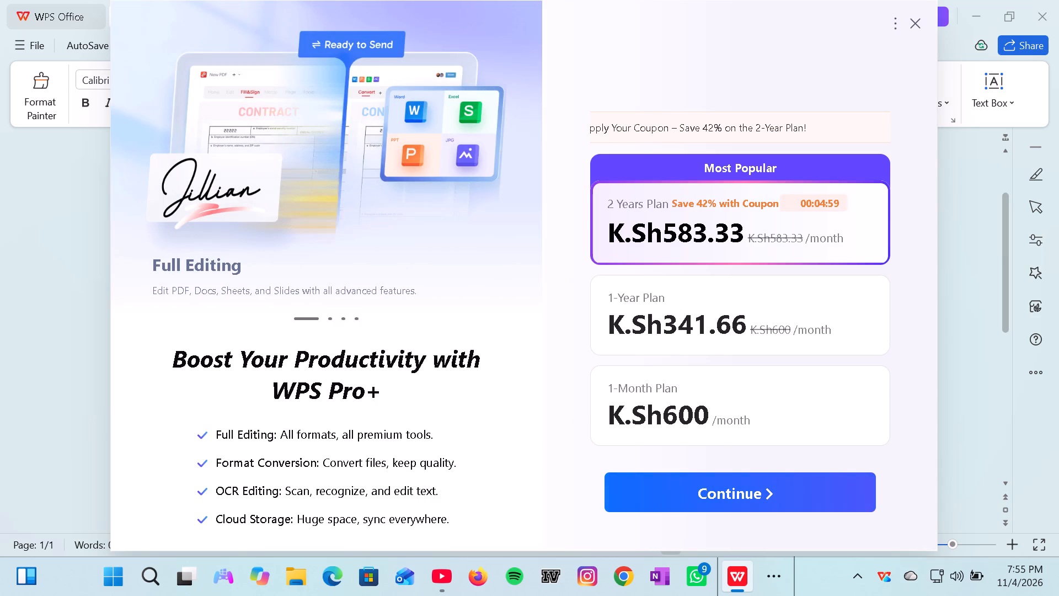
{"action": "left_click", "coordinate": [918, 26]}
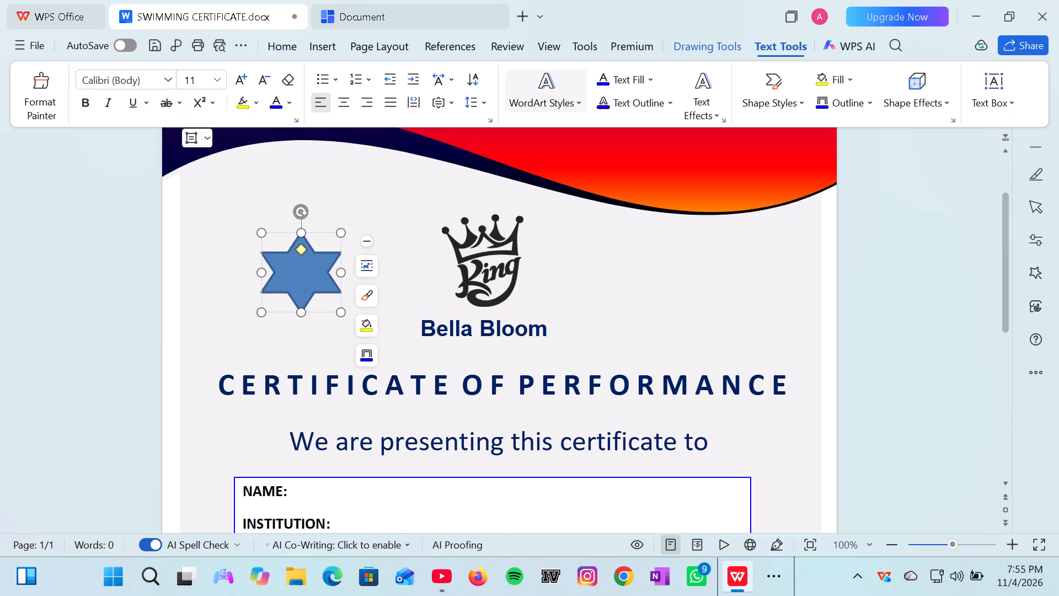
Apply the dashed-outline preset style in the blue theme color to the star.
{"action": "left_click", "coordinate": [370, 301]}
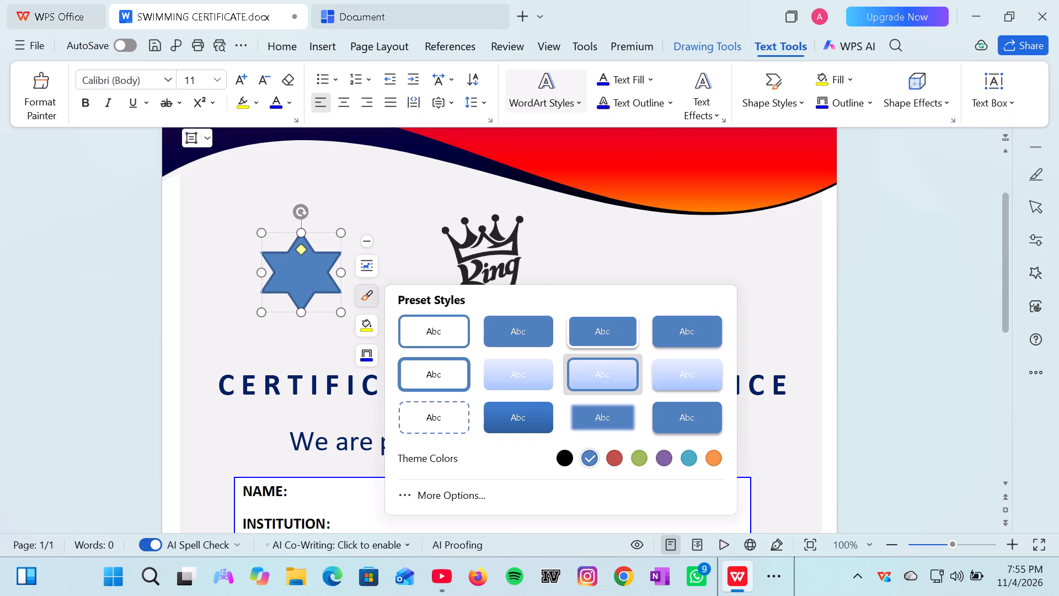
{"action": "left_click", "coordinate": [436, 411]}
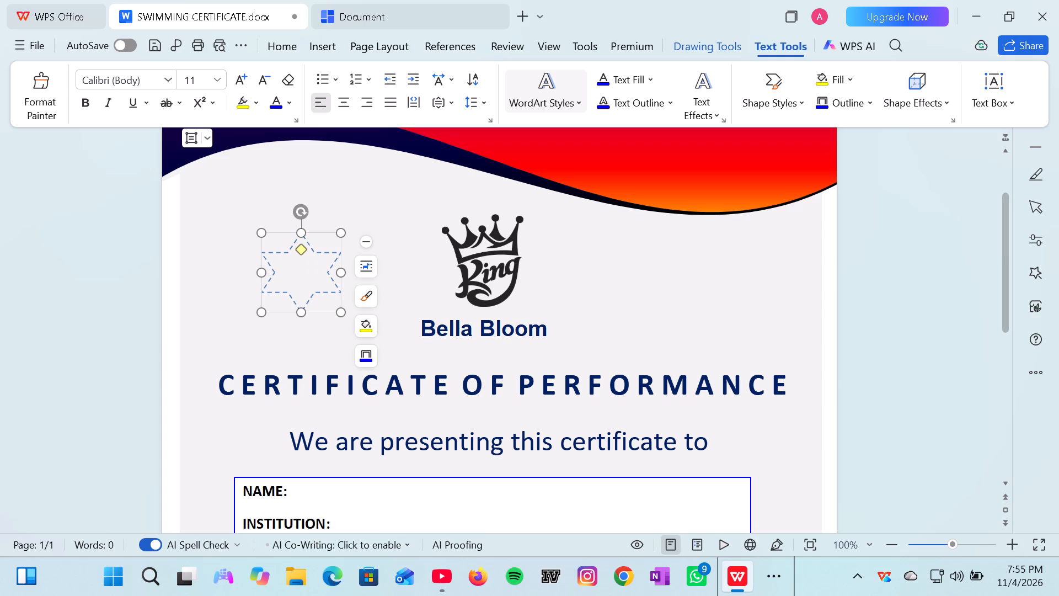
Apply the solid-fill preset style with a white outline in the green theme color to the six-point star.
{"action": "left_click", "coordinate": [362, 294]}
{"action": "scroll", "coordinate": [490, 366], "scroll_direction": "down", "scroll_amount": 2}
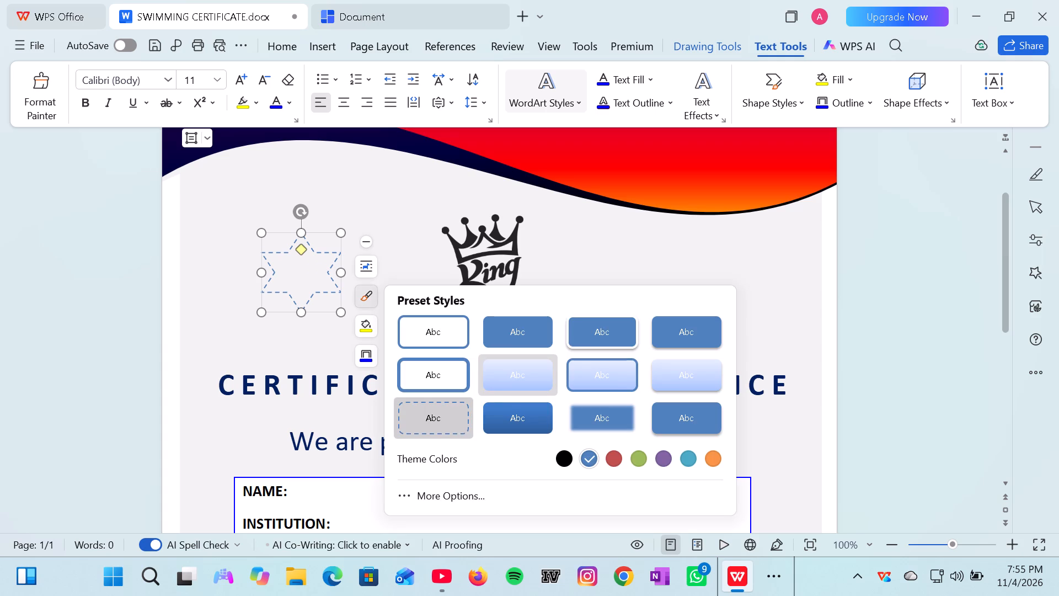
{"action": "left_click", "coordinate": [615, 459]}
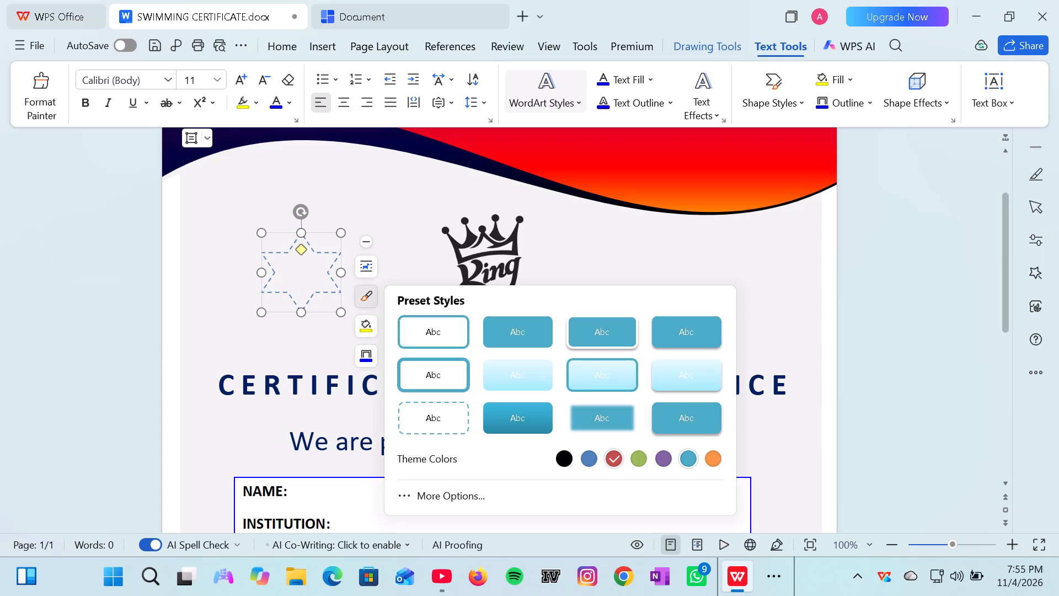
{"action": "left_click", "coordinate": [710, 457]}
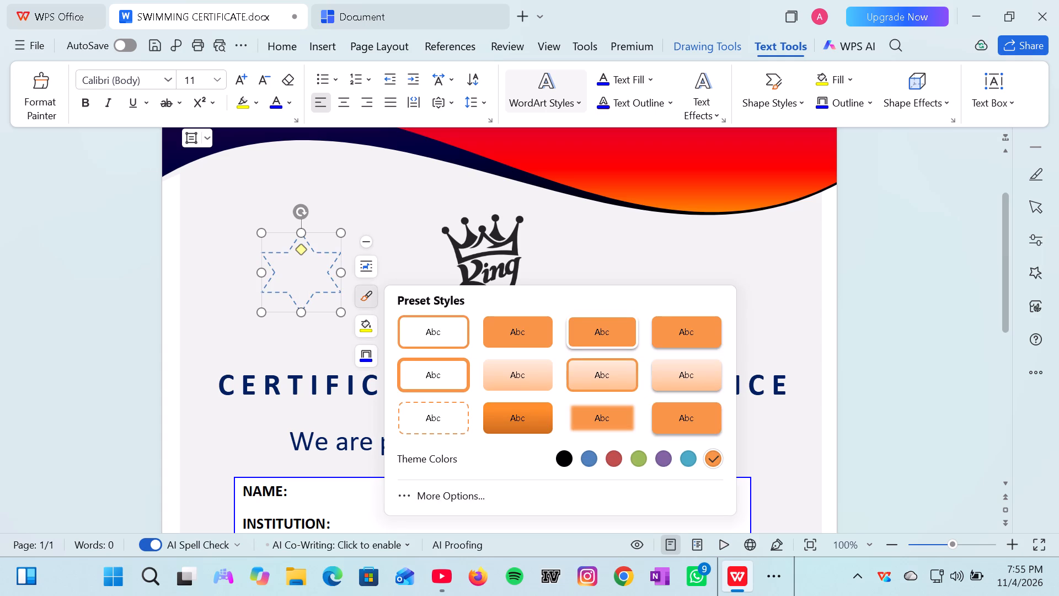
{"action": "left_click", "coordinate": [640, 454]}
{"action": "left_click", "coordinate": [602, 333]}
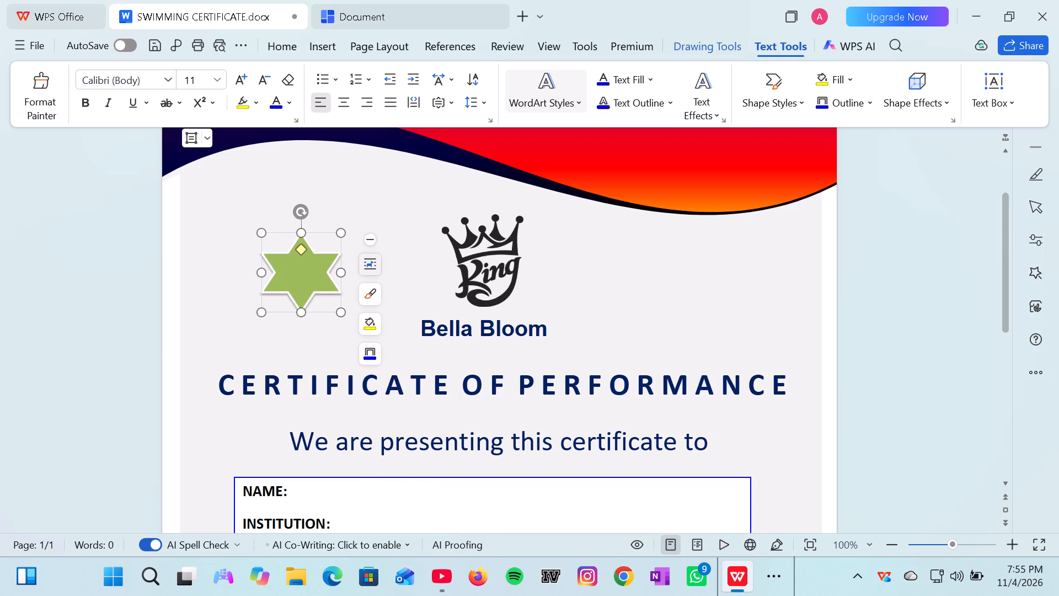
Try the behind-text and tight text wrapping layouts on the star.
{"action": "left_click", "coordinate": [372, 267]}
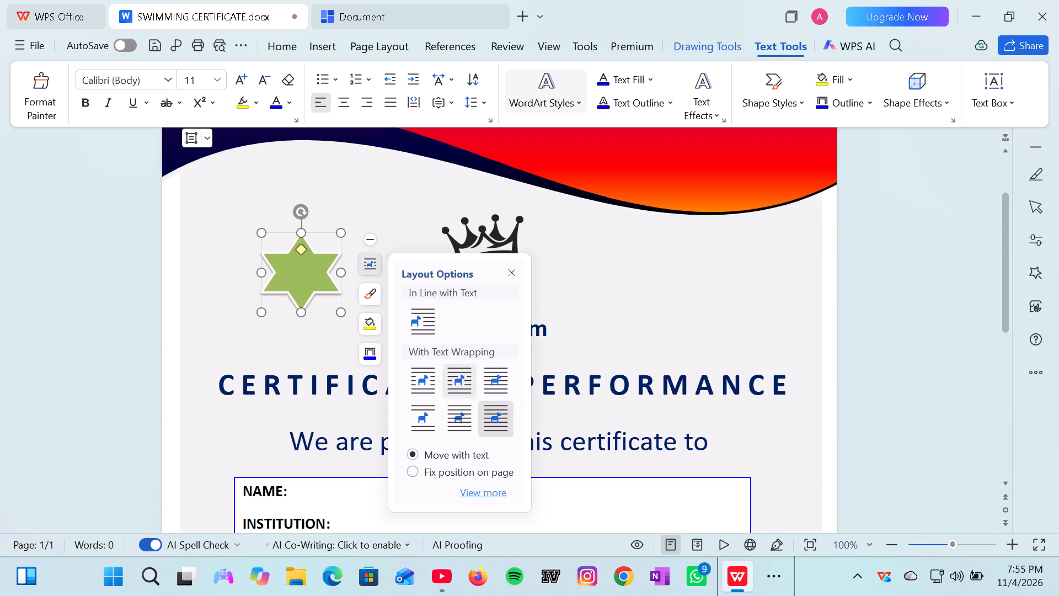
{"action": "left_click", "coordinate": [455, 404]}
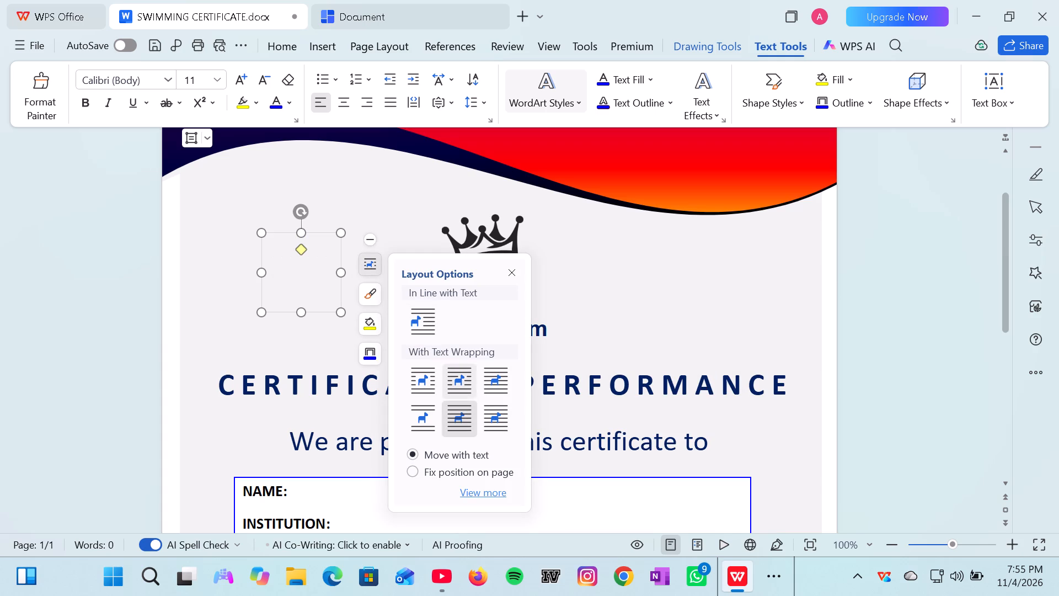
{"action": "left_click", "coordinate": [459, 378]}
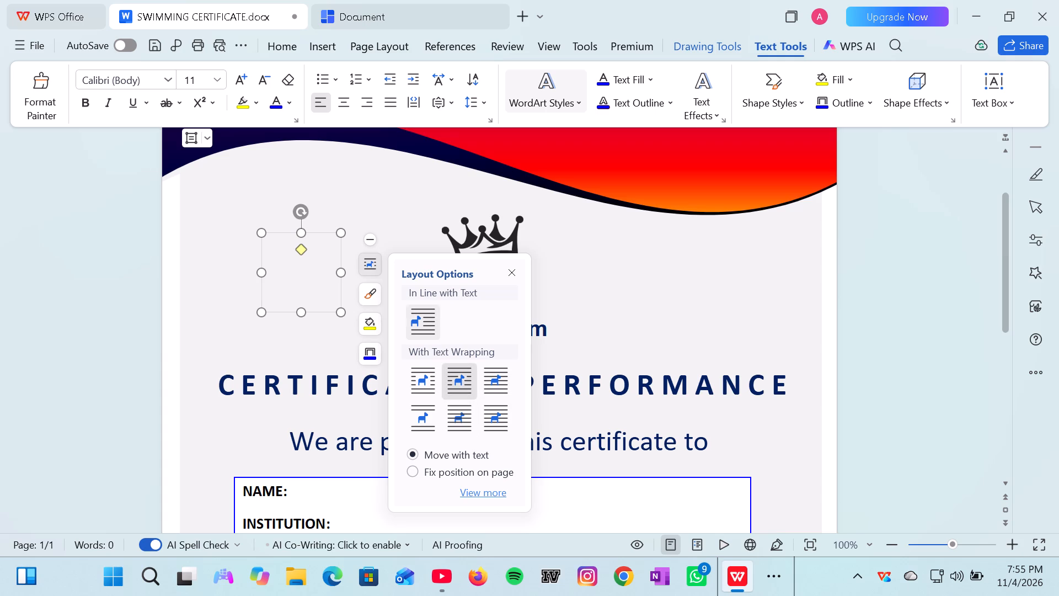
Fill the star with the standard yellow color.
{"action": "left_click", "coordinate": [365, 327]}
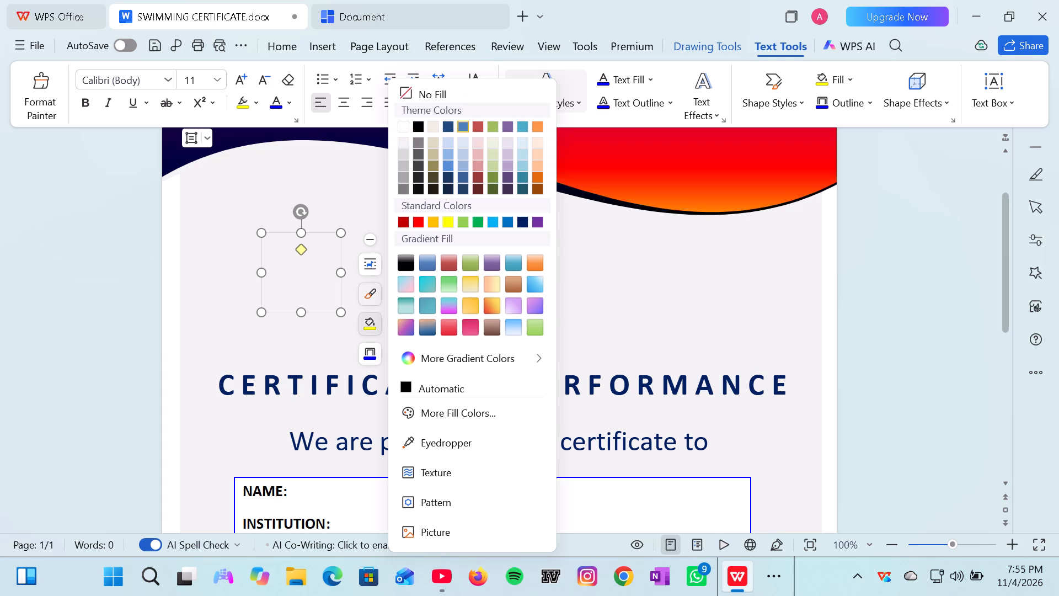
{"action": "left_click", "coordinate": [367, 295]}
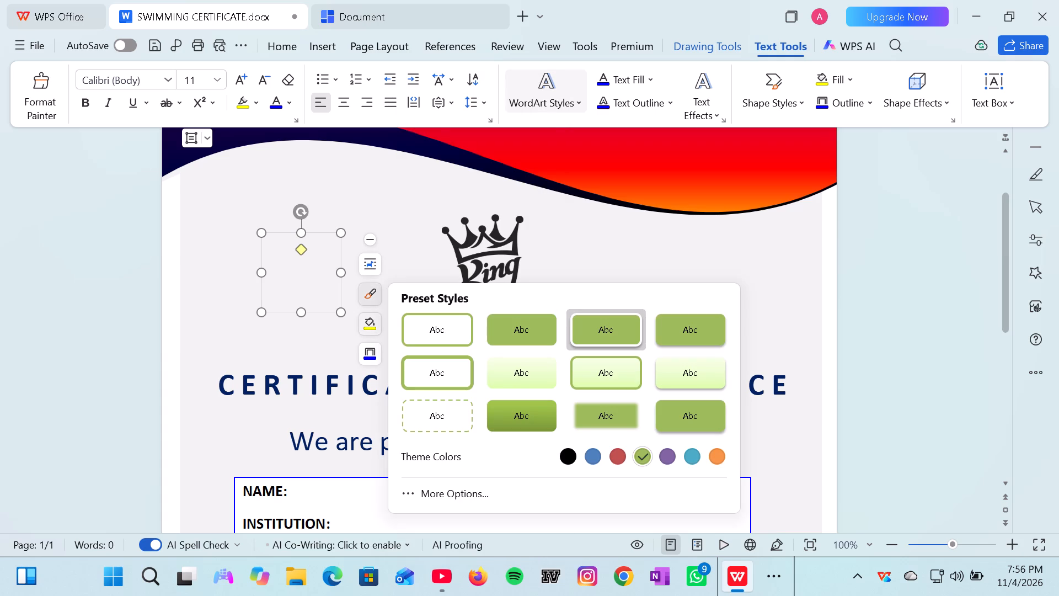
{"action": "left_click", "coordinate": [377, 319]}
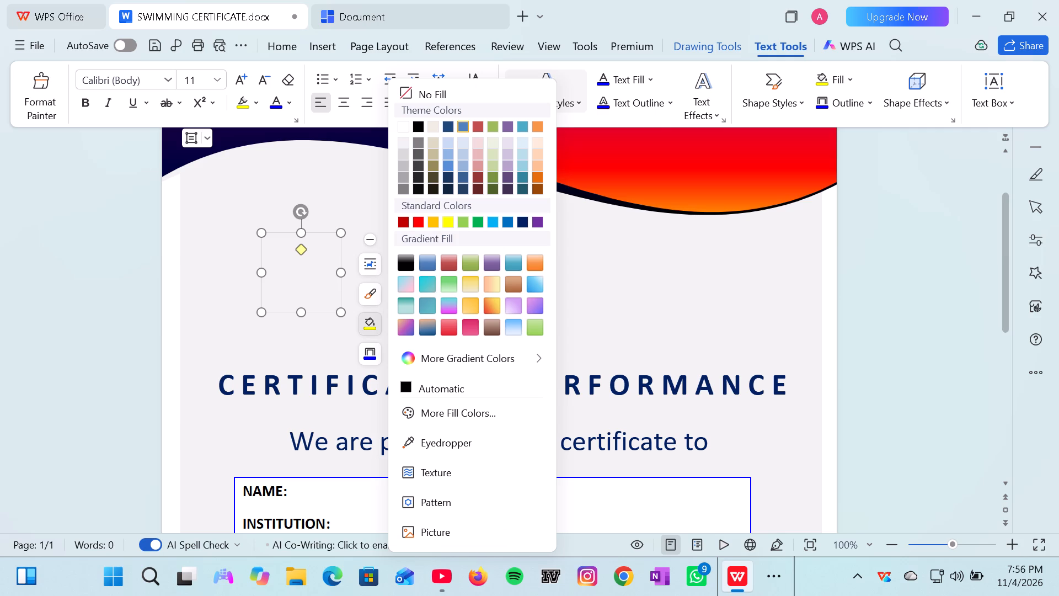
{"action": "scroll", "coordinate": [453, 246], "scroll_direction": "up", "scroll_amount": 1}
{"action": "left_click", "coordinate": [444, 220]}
Try other text wrapping layouts on the star and set it in front of text.
{"action": "left_click", "coordinate": [368, 268]}
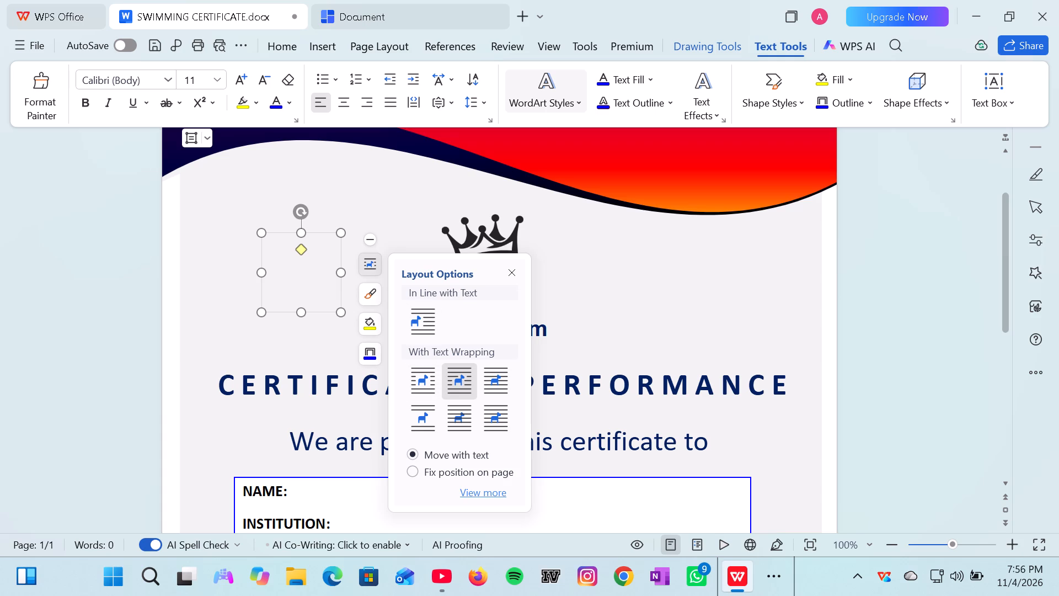
{"action": "left_click", "coordinate": [494, 380]}
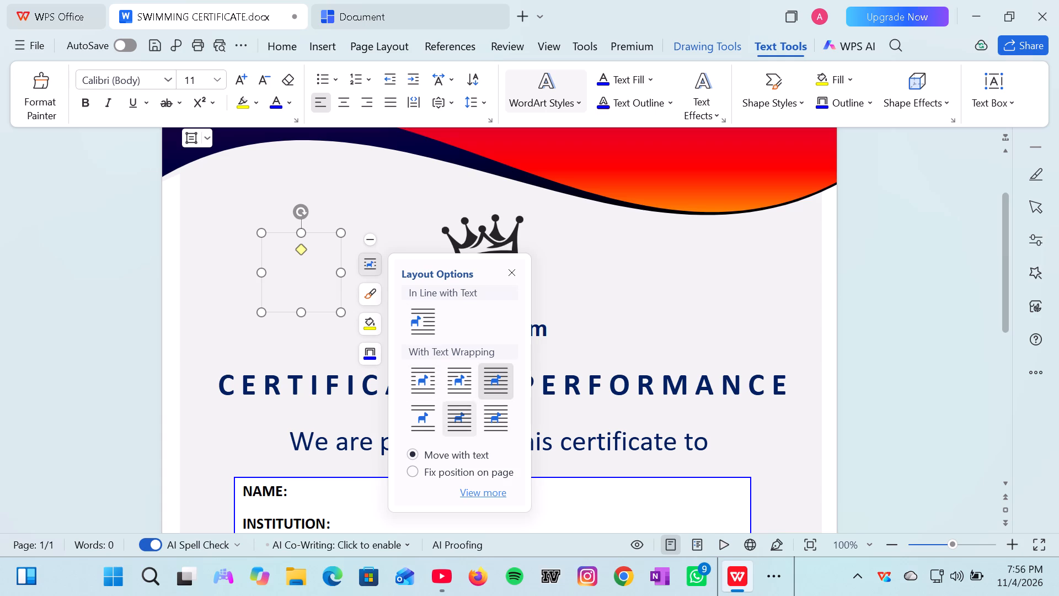
{"action": "left_click", "coordinate": [447, 416]}
{"action": "left_click", "coordinate": [447, 416]}
{"action": "left_click", "coordinate": [456, 416]}
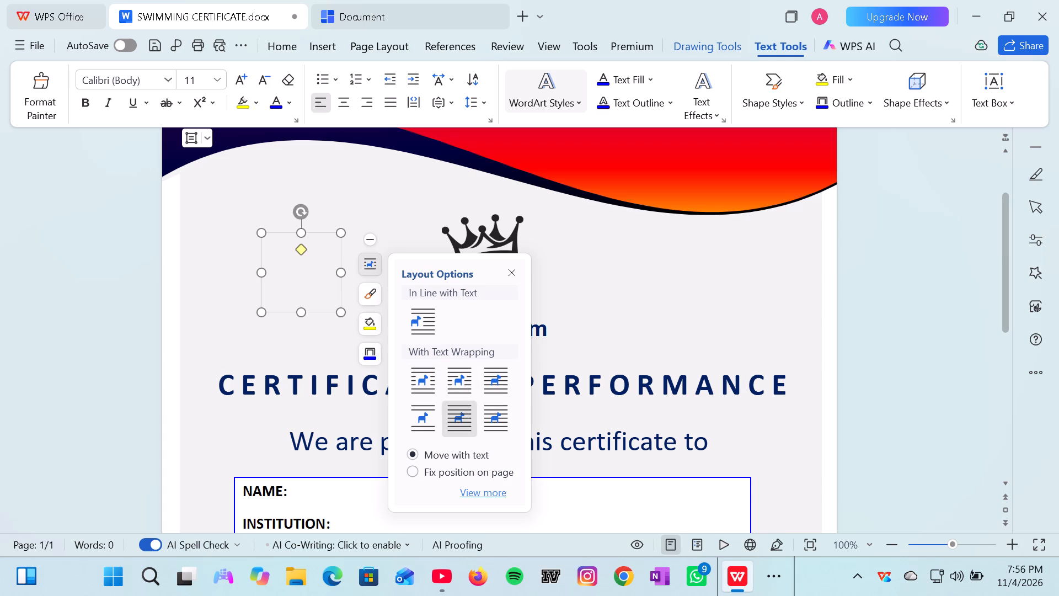
{"action": "left_click", "coordinate": [488, 419]}
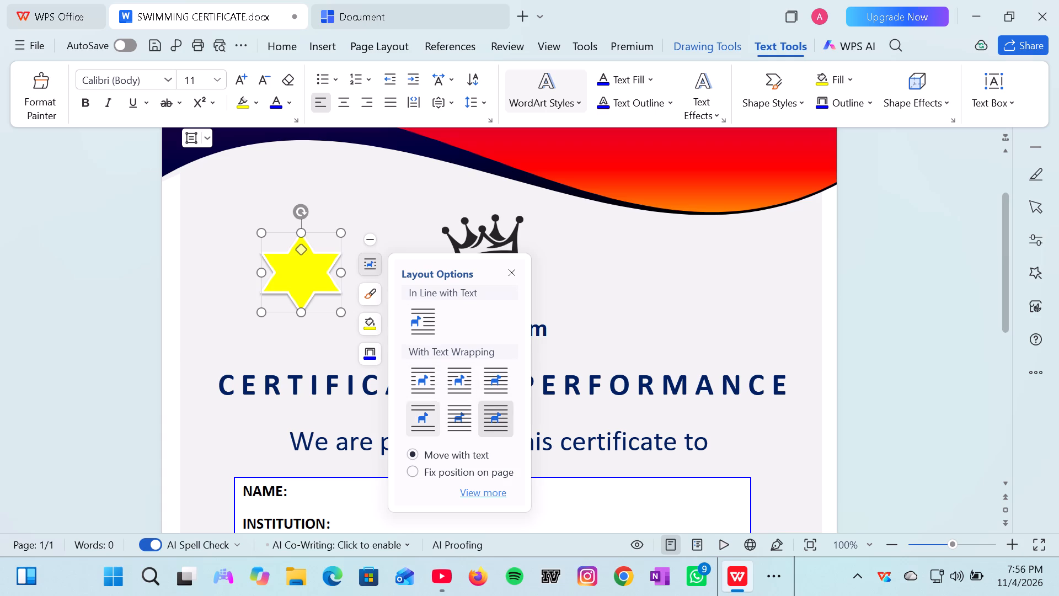
{"action": "left_click", "coordinate": [494, 422]}
Fill the star with the second-darkest shade of the green theme color.
{"action": "left_click", "coordinate": [366, 294]}
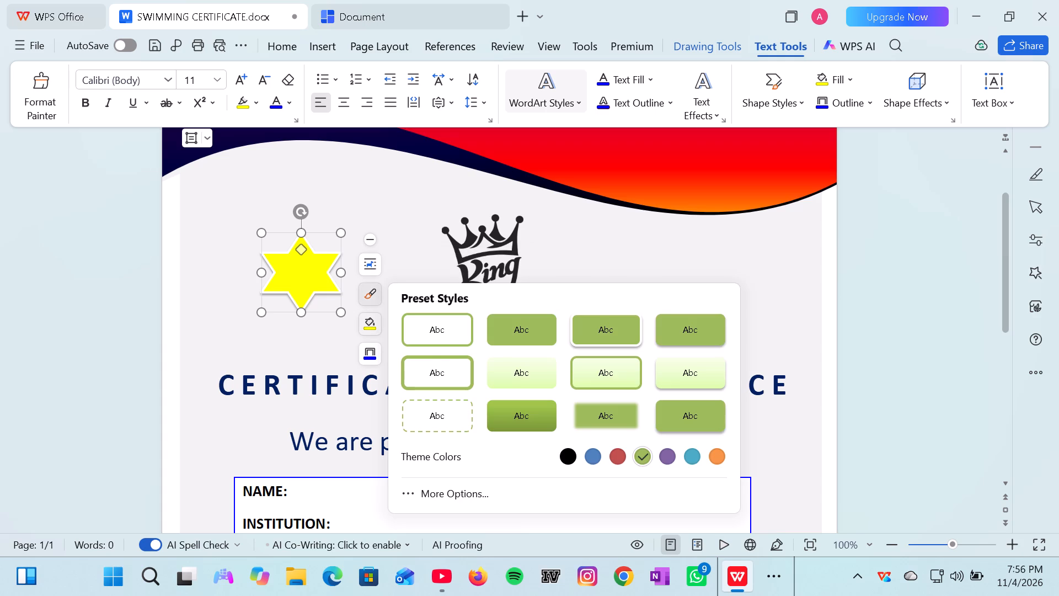
{"action": "left_click", "coordinate": [370, 320]}
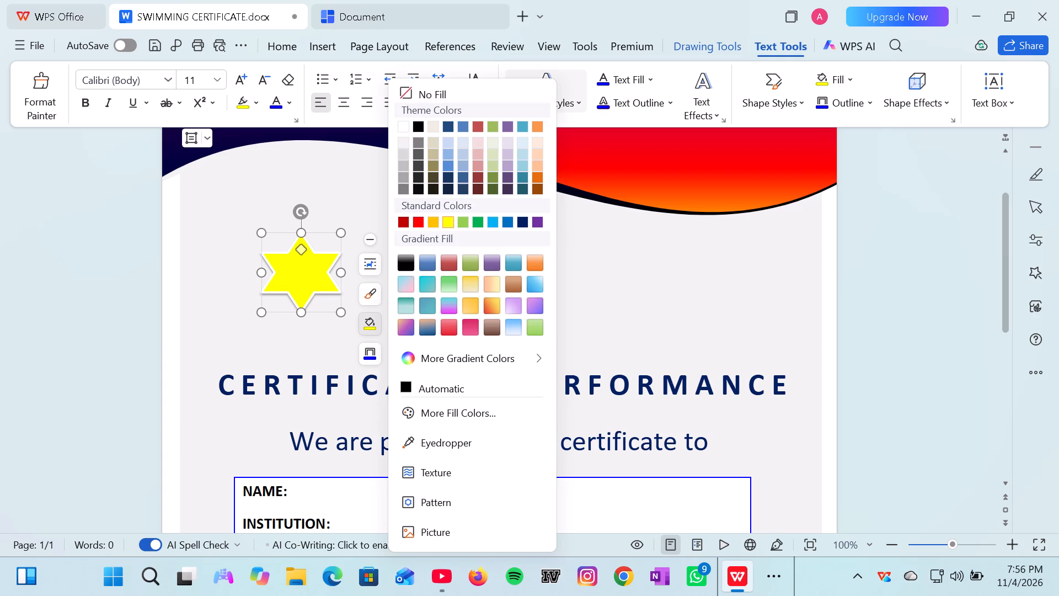
{"action": "left_click", "coordinate": [493, 175]}
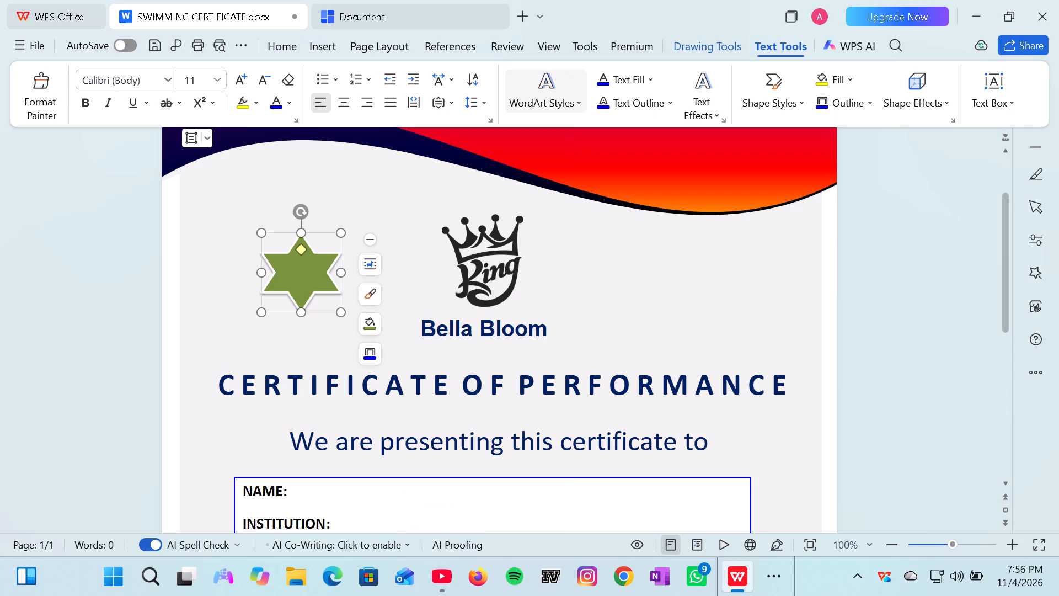
Open the gallery of preset shapes for inserting another shape on the certificate.
{"action": "left_click", "coordinate": [694, 253]}
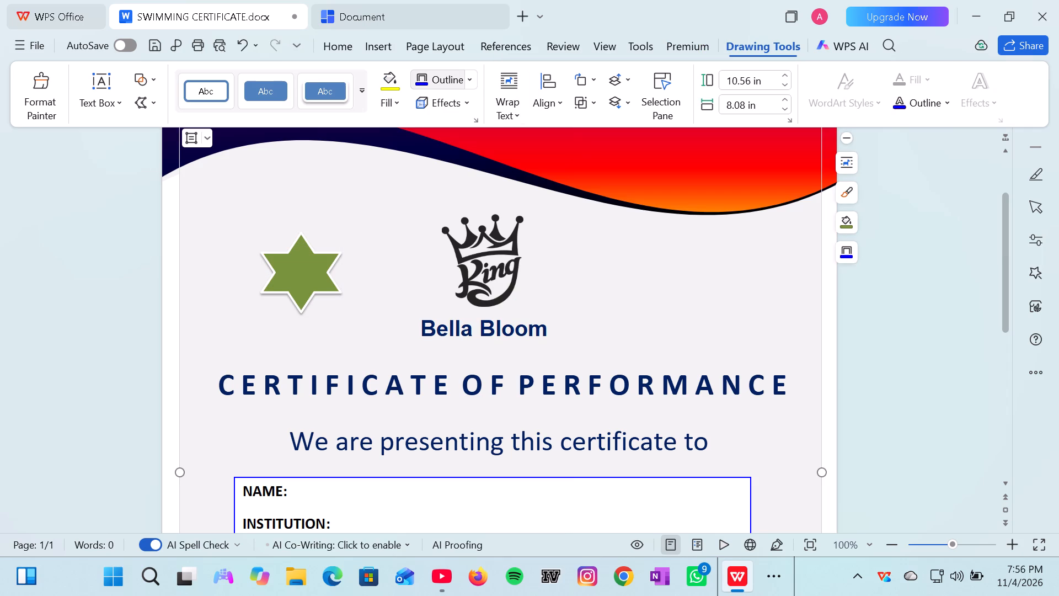
{"action": "left_click", "coordinate": [384, 43]}
{"action": "left_click", "coordinate": [477, 87]}
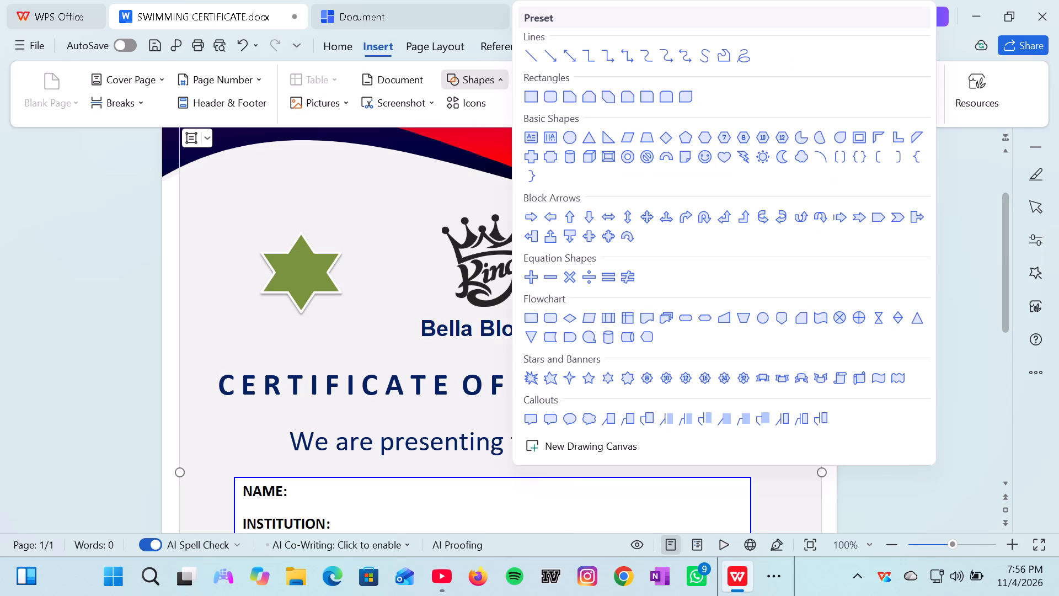
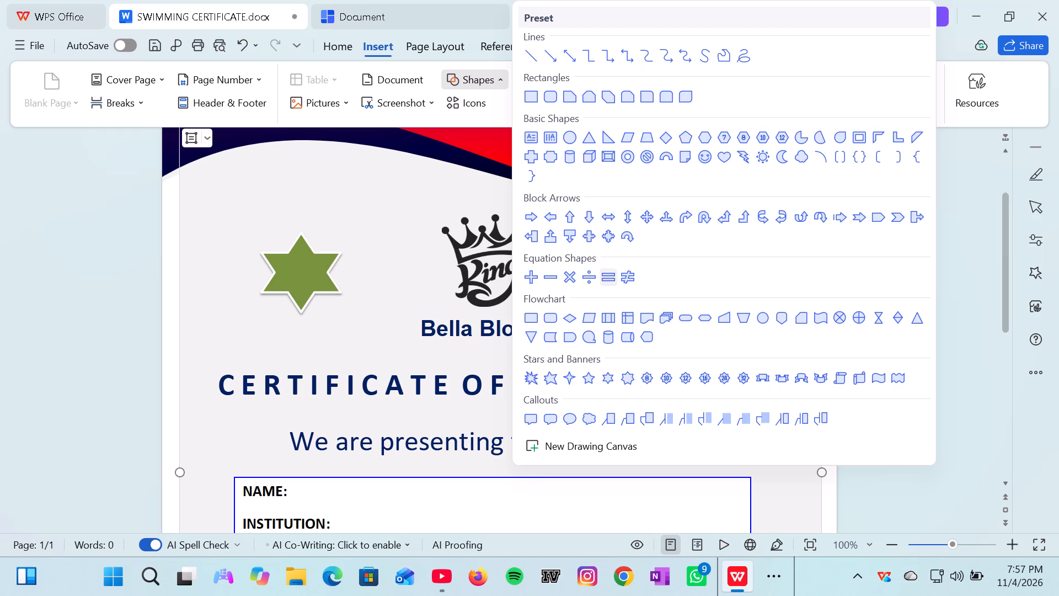
Insert a 7-point star about 1 in wide and high beside the crown logo, opposite the green star.
{"action": "left_click", "coordinate": [625, 376]}
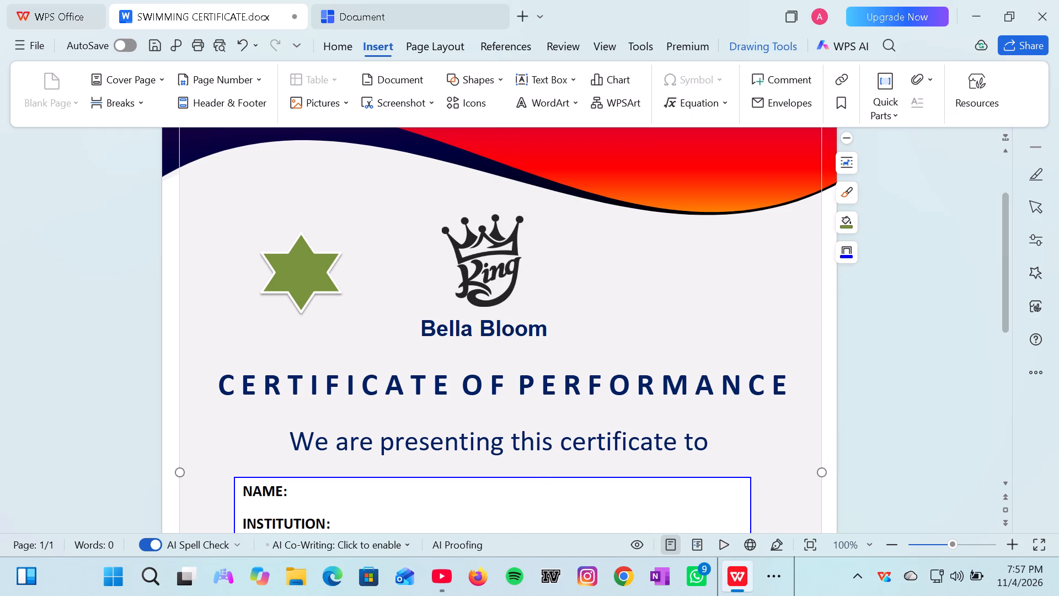
{"action": "left_click", "coordinate": [704, 258]}
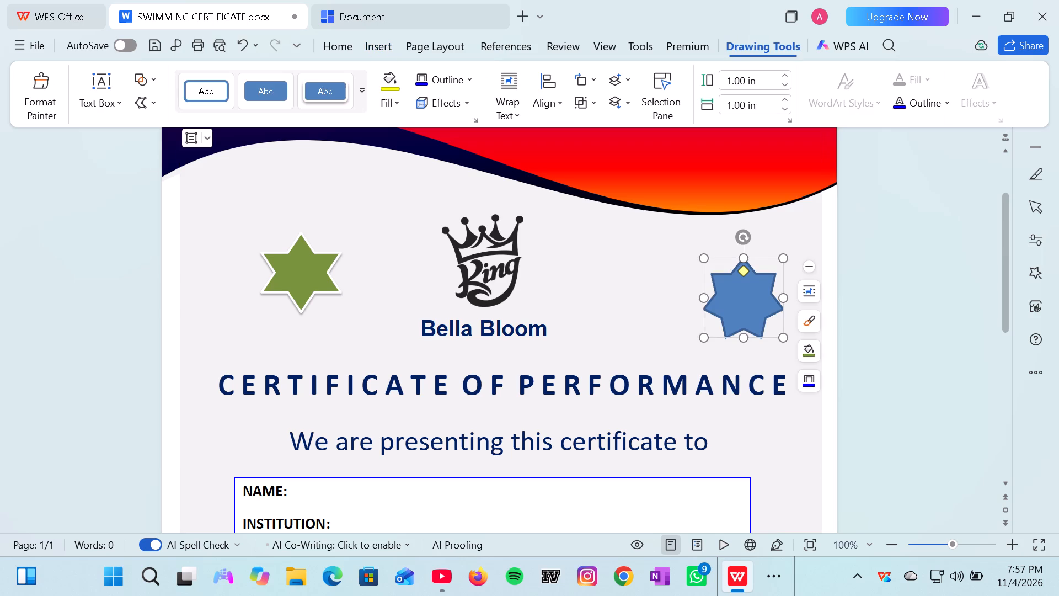
Resize the blue 7-point star to about 0.88 in high and 1.17 in wide, nearer the crown logo.
{"action": "left_click_drag", "start_coordinate": [704, 296], "coordinate": [697, 289]}
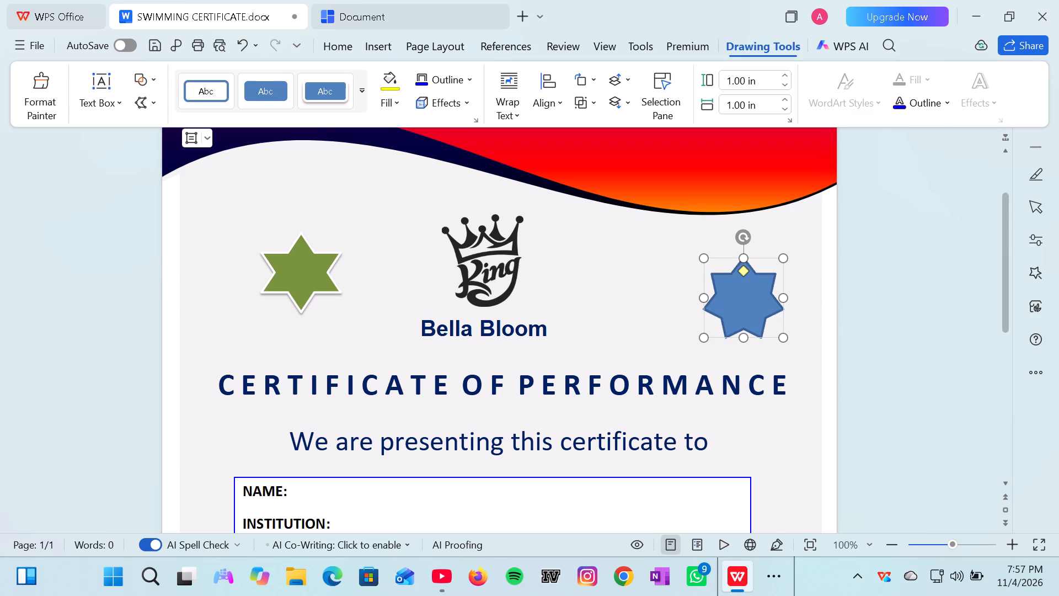
{"action": "left_click_drag", "start_coordinate": [697, 289], "coordinate": [646, 242]}
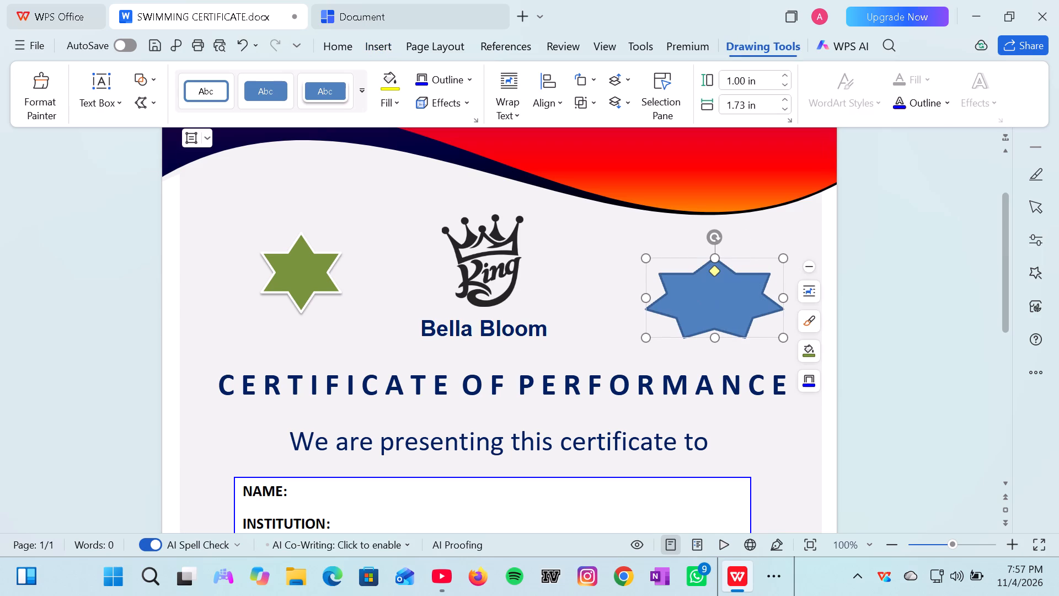
{"action": "double_click", "coordinate": [643, 256]}
{"action": "left_click", "coordinate": [619, 251]}
{"action": "left_click", "coordinate": [666, 271]}
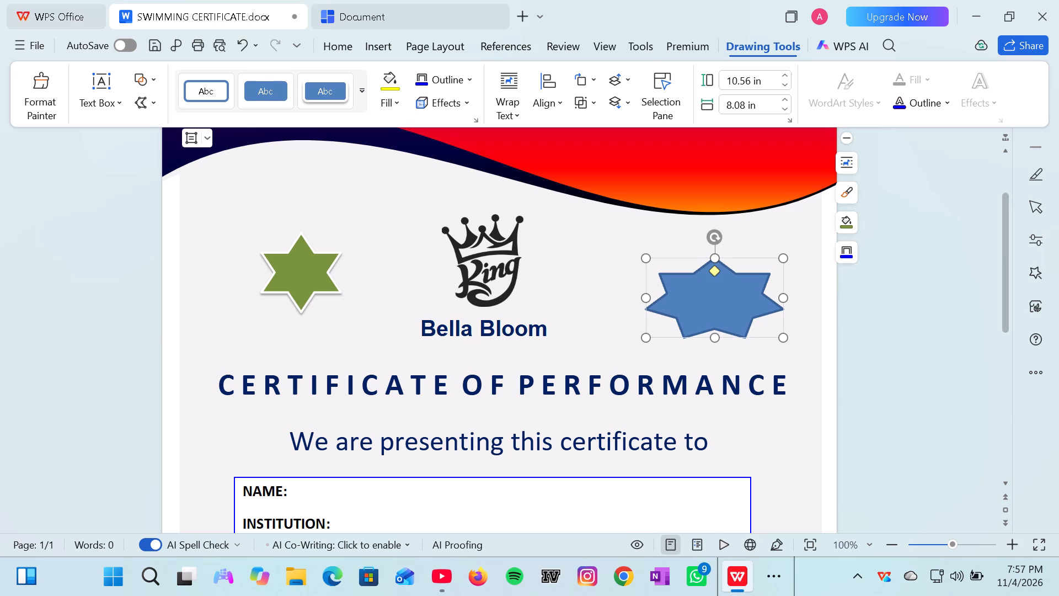
{"action": "left_click_drag", "start_coordinate": [713, 257], "coordinate": [713, 225]}
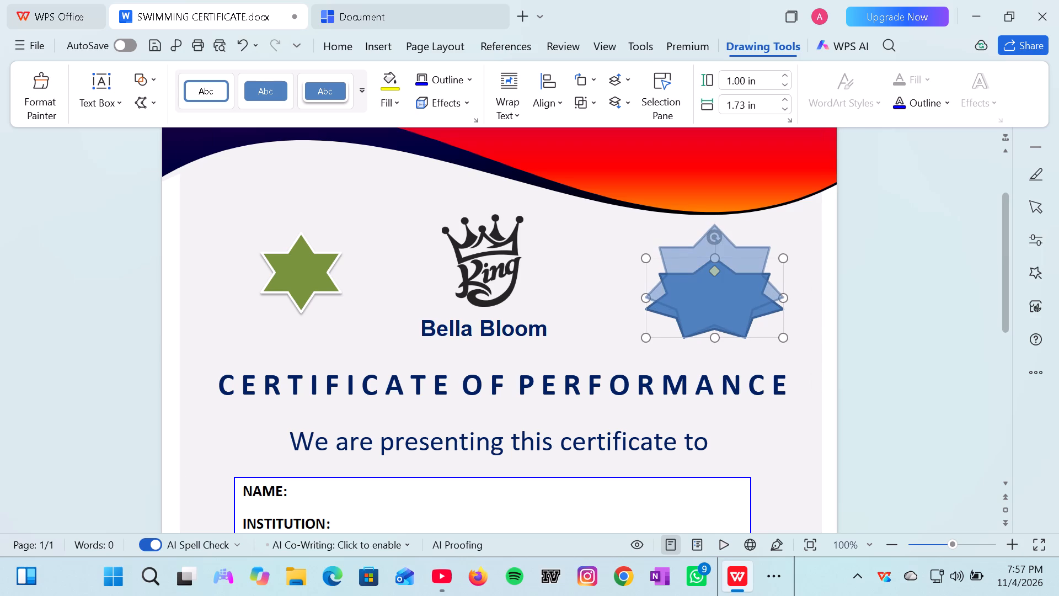
{"action": "left_click_drag", "start_coordinate": [713, 225], "coordinate": [713, 227]}
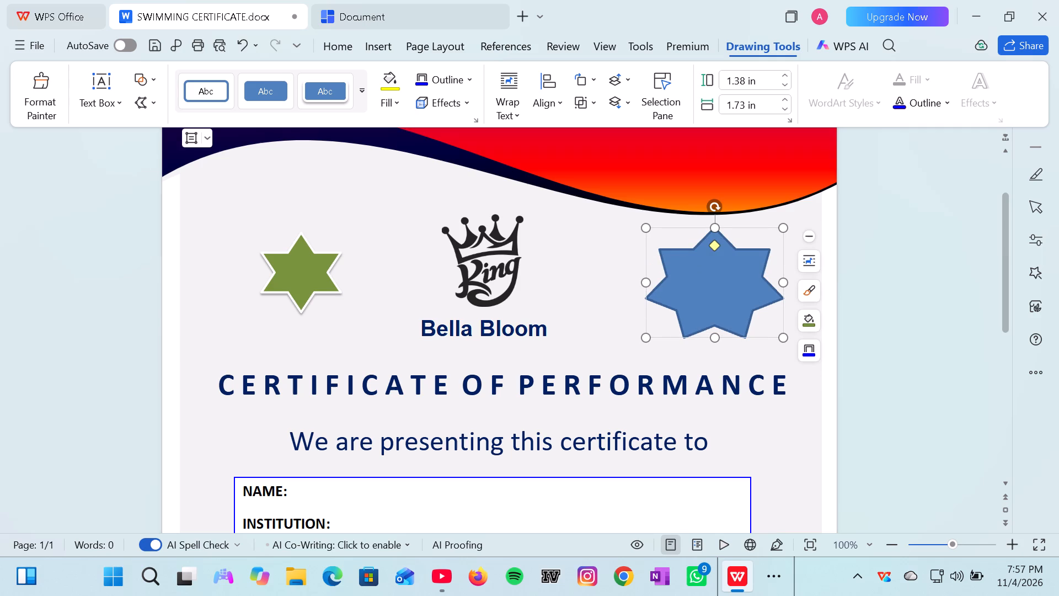
{"action": "left_click_drag", "start_coordinate": [645, 280], "coordinate": [610, 265]}
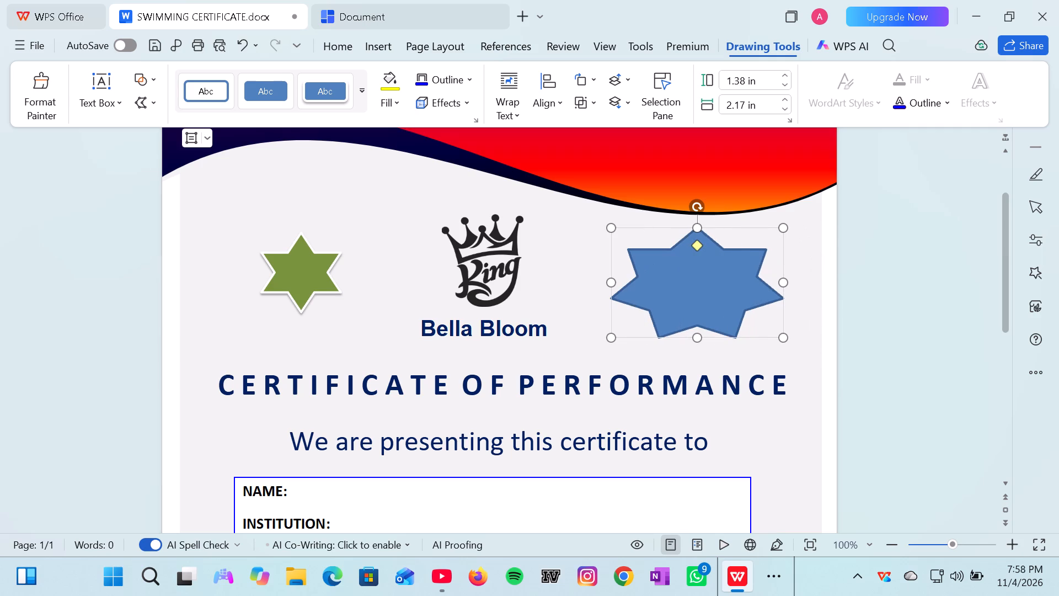
{"action": "left_click_drag", "start_coordinate": [780, 280], "coordinate": [758, 275]}
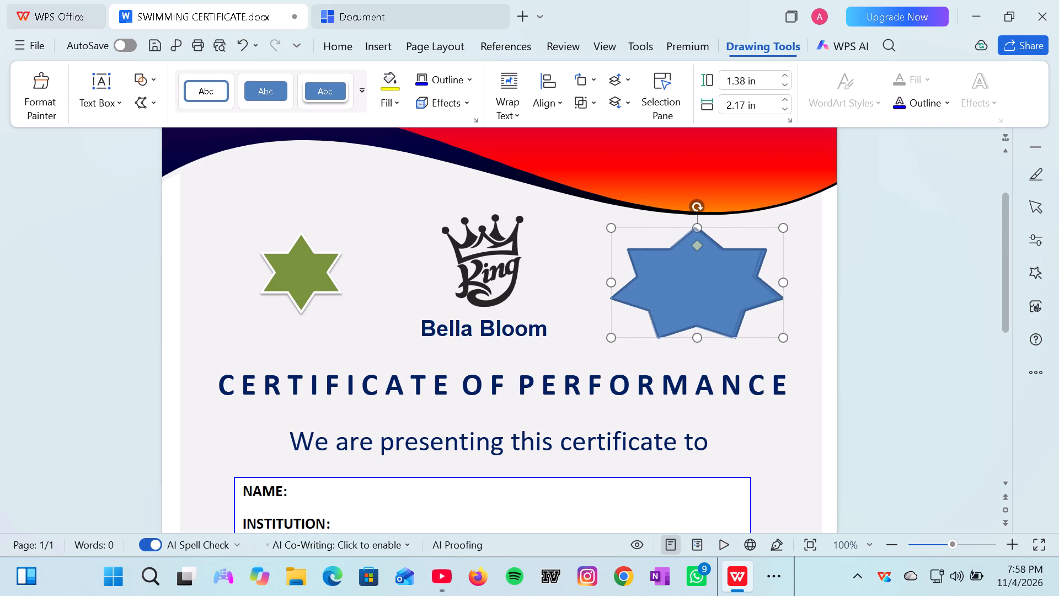
{"action": "left_click_drag", "start_coordinate": [758, 275], "coordinate": [724, 272]}
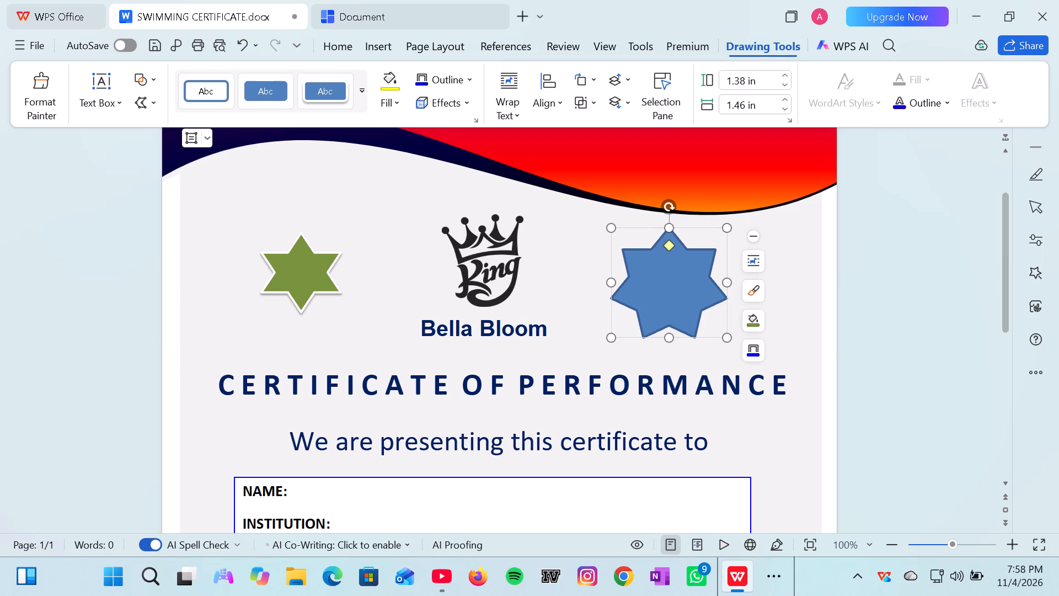
{"action": "left_click_drag", "start_coordinate": [667, 228], "coordinate": [670, 252]}
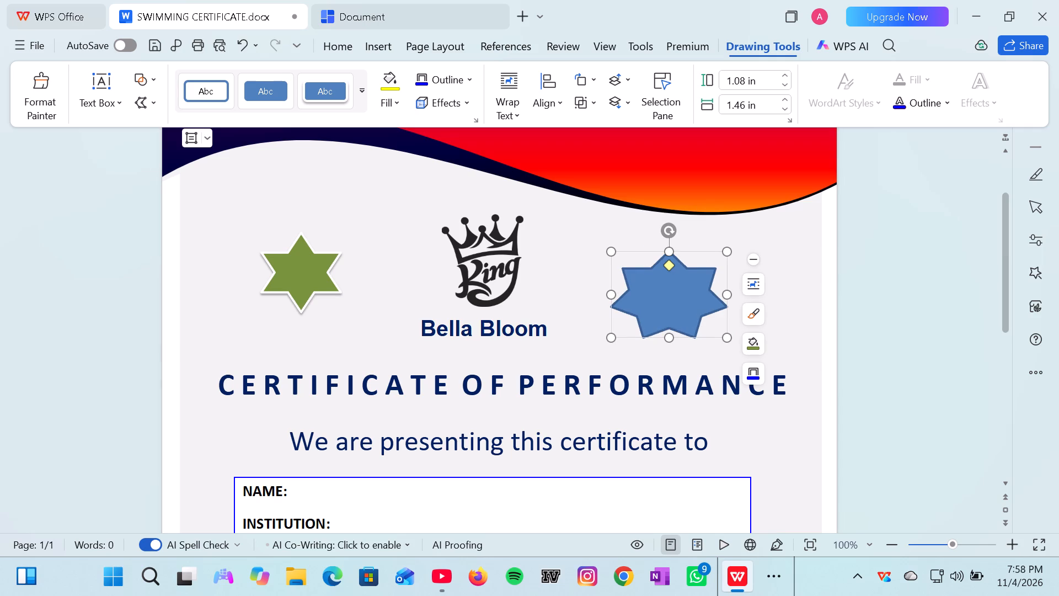
{"action": "left_click_drag", "start_coordinate": [669, 336], "coordinate": [671, 320]}
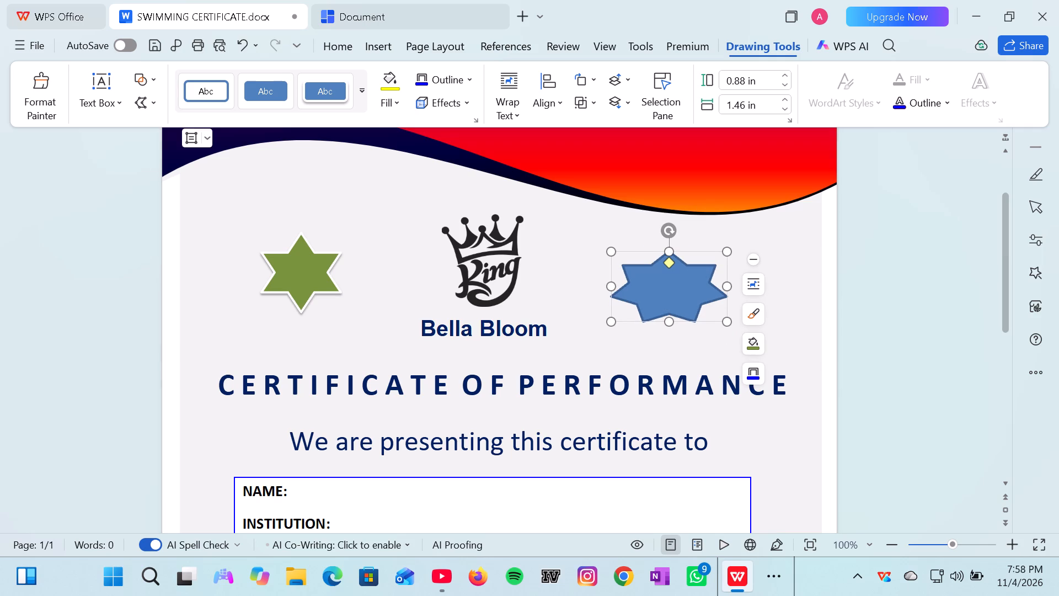
{"action": "left_click_drag", "start_coordinate": [728, 288], "coordinate": [705, 288]}
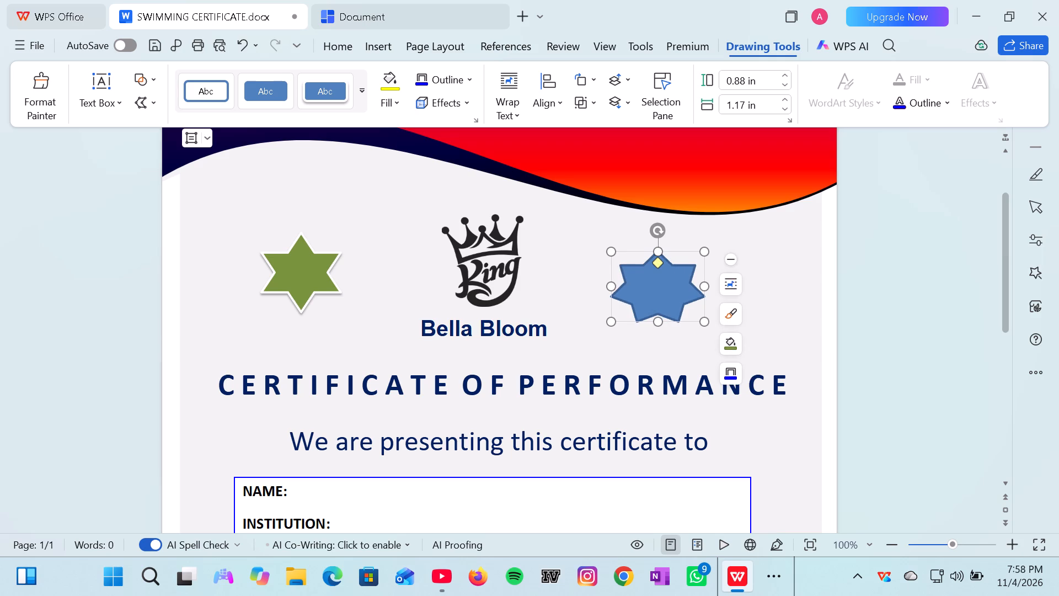
{"action": "left_click", "coordinate": [557, 281]}
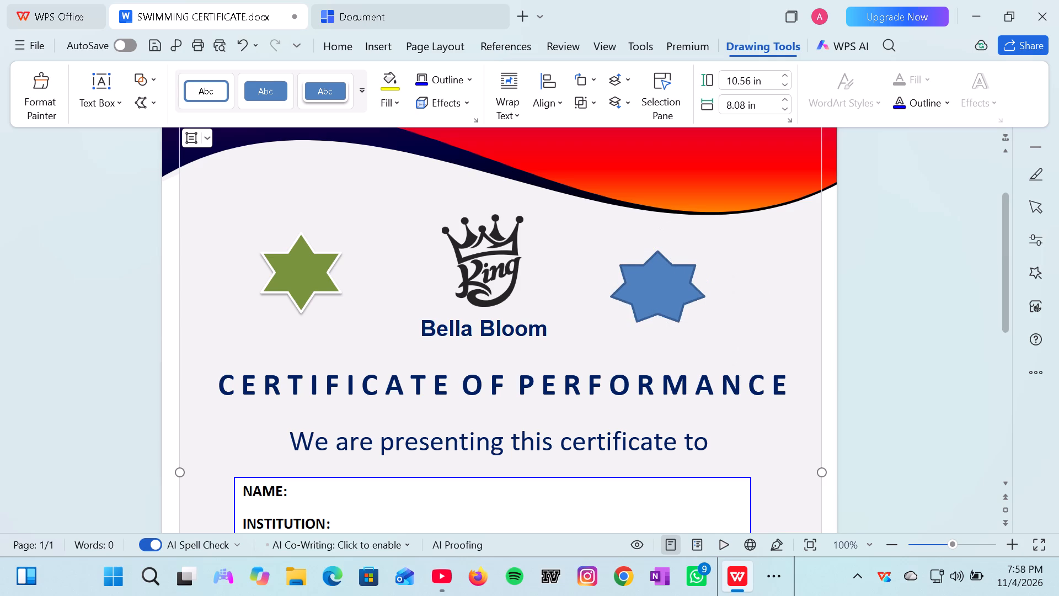
Shift the green six-point star's bottom and top edges slightly lower on the page.
{"action": "left_click", "coordinate": [298, 284]}
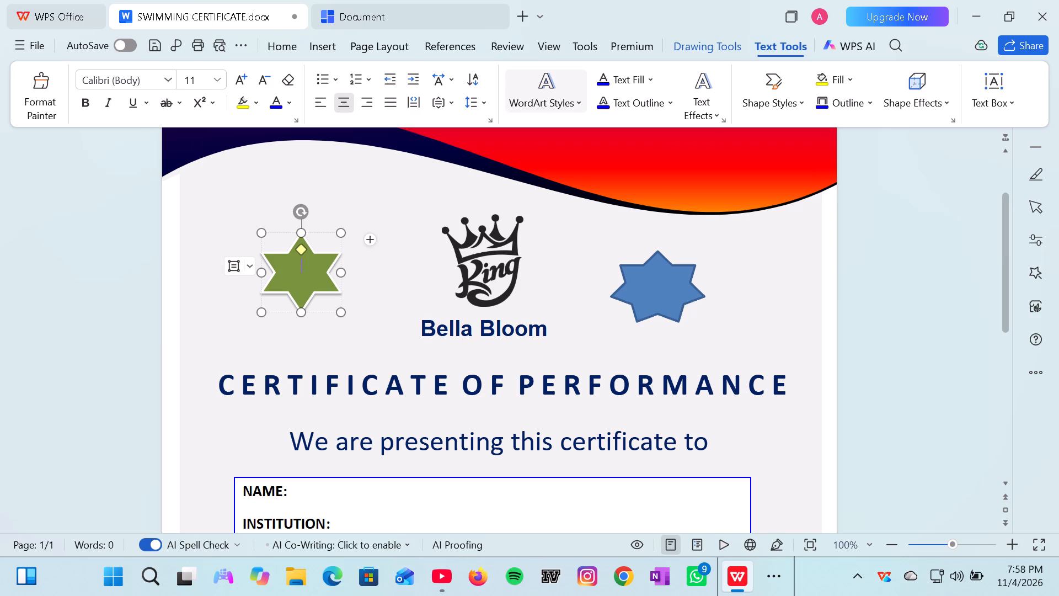
{"action": "left_click_drag", "start_coordinate": [299, 311], "coordinate": [299, 317]}
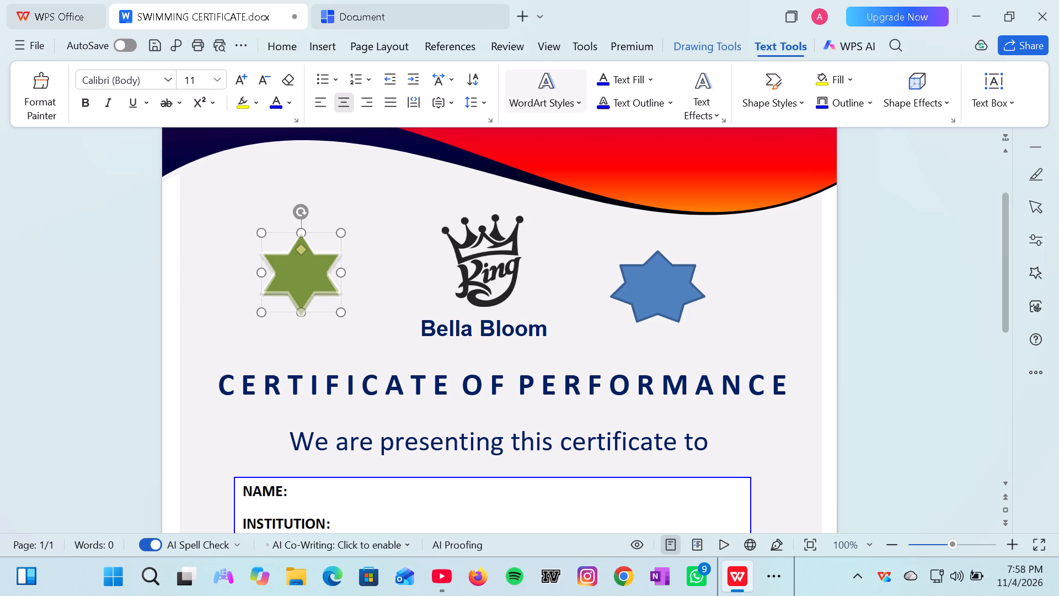
{"action": "left_click_drag", "start_coordinate": [299, 317], "coordinate": [301, 324]}
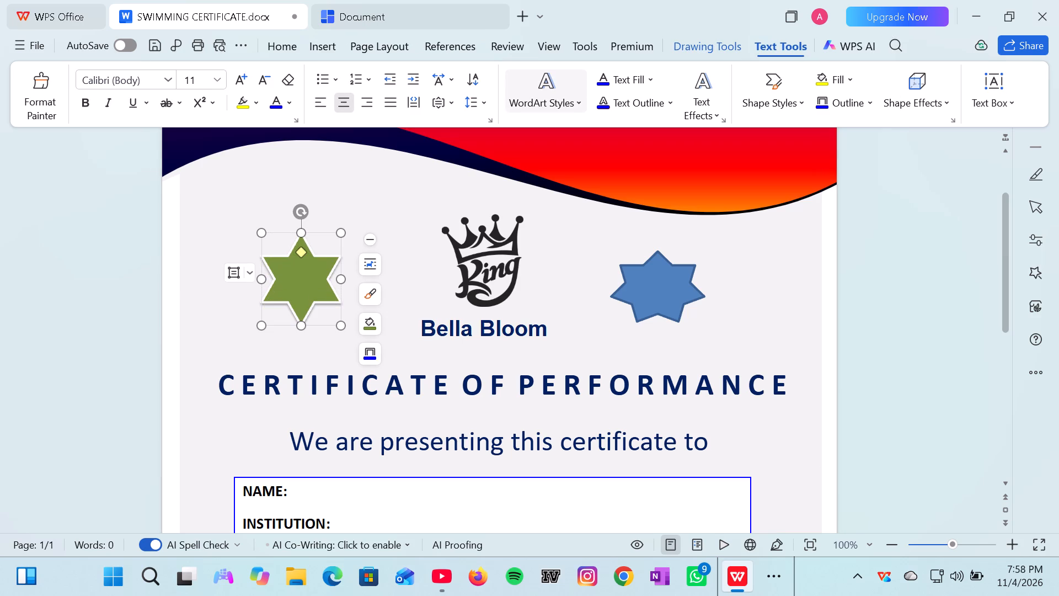
{"action": "left_click_drag", "start_coordinate": [302, 233], "coordinate": [302, 243]}
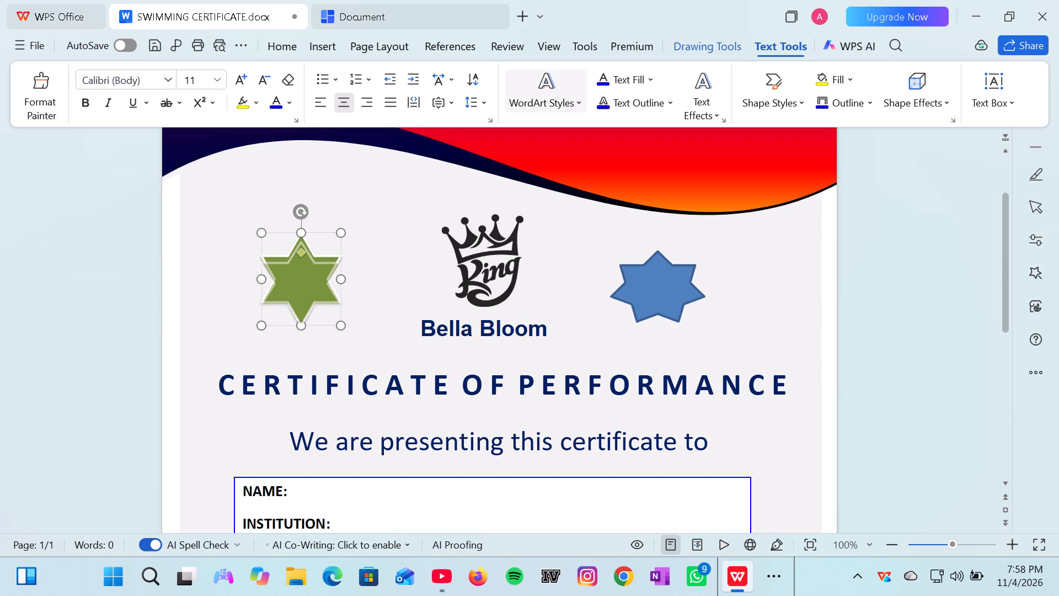
Insert a new drawing canvas across the certificate's logo area.
{"action": "left_click", "coordinate": [683, 293]}
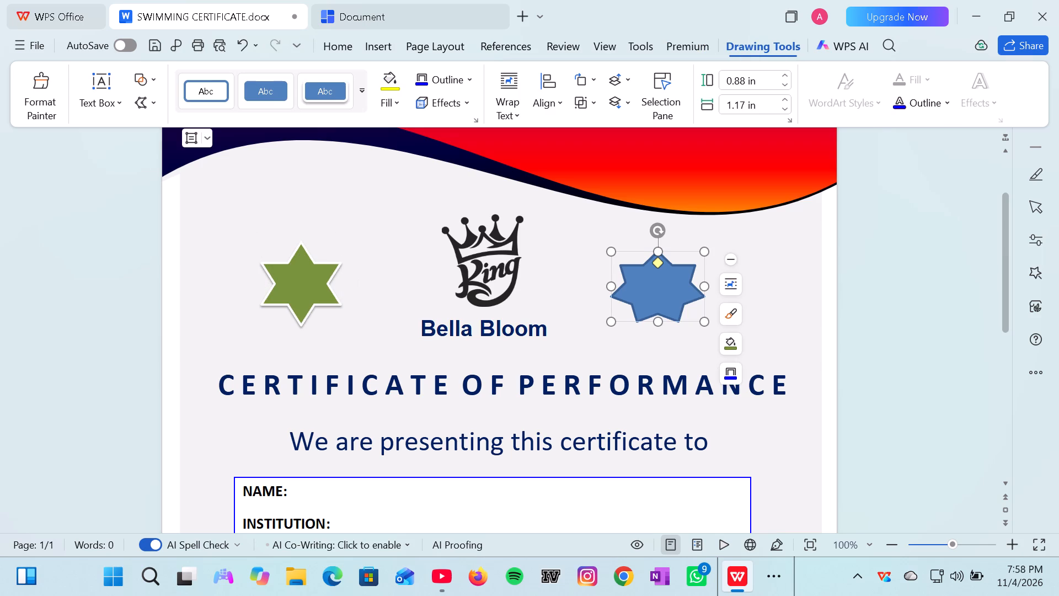
{"action": "left_click", "coordinate": [387, 45]}
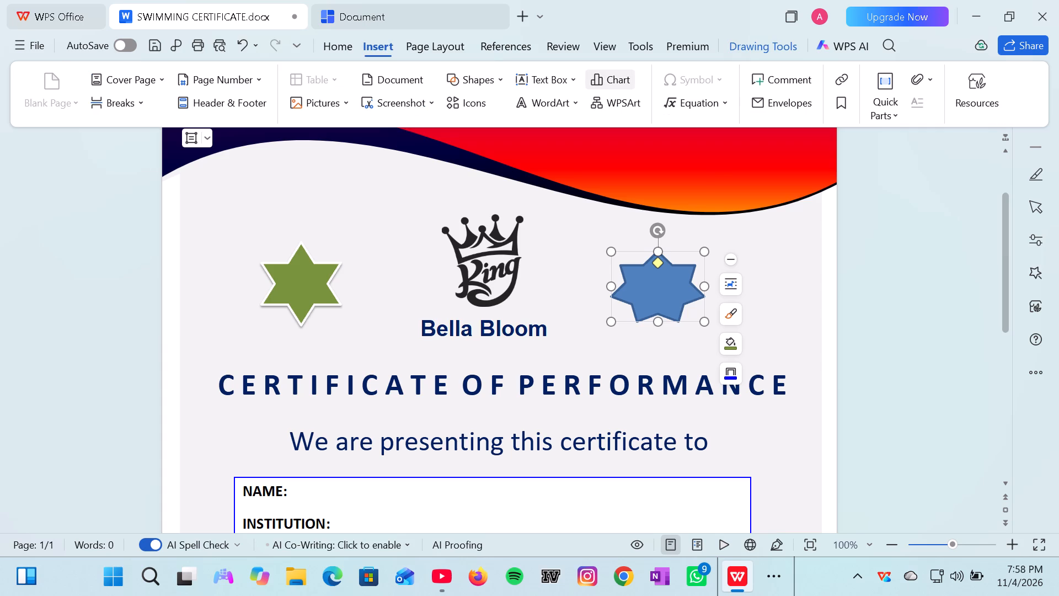
{"action": "left_click", "coordinate": [473, 82]}
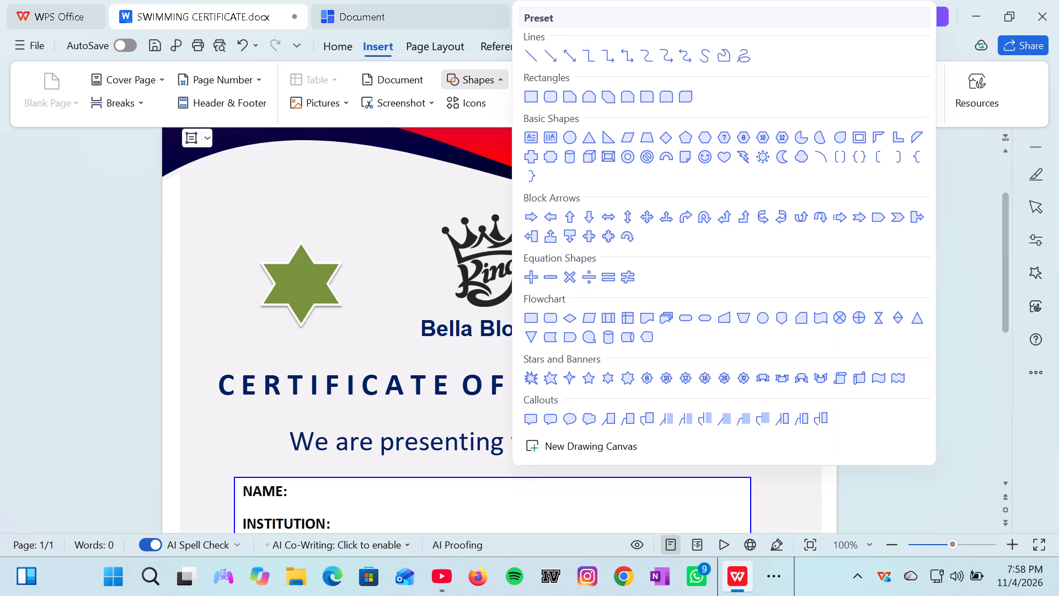
{"action": "scroll", "coordinate": [645, 238], "scroll_direction": "down", "scroll_amount": 2}
{"action": "left_click", "coordinate": [586, 449]}
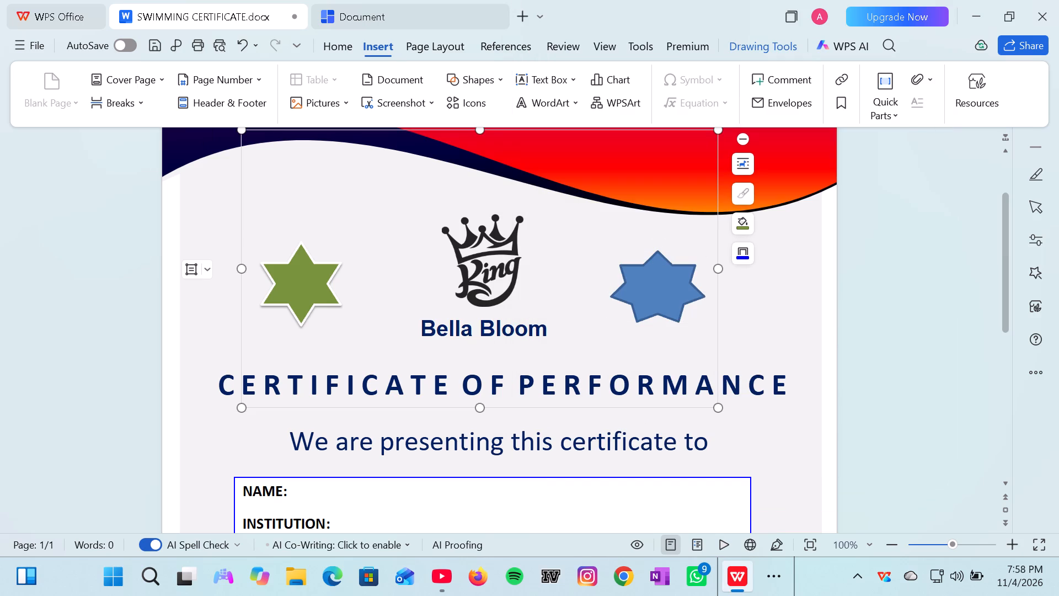
Reposition the red wave shape at the top of the certificate, exposing more of the navy wave beneath it.
{"action": "left_click_drag", "start_coordinate": [498, 148], "coordinate": [481, 137]}
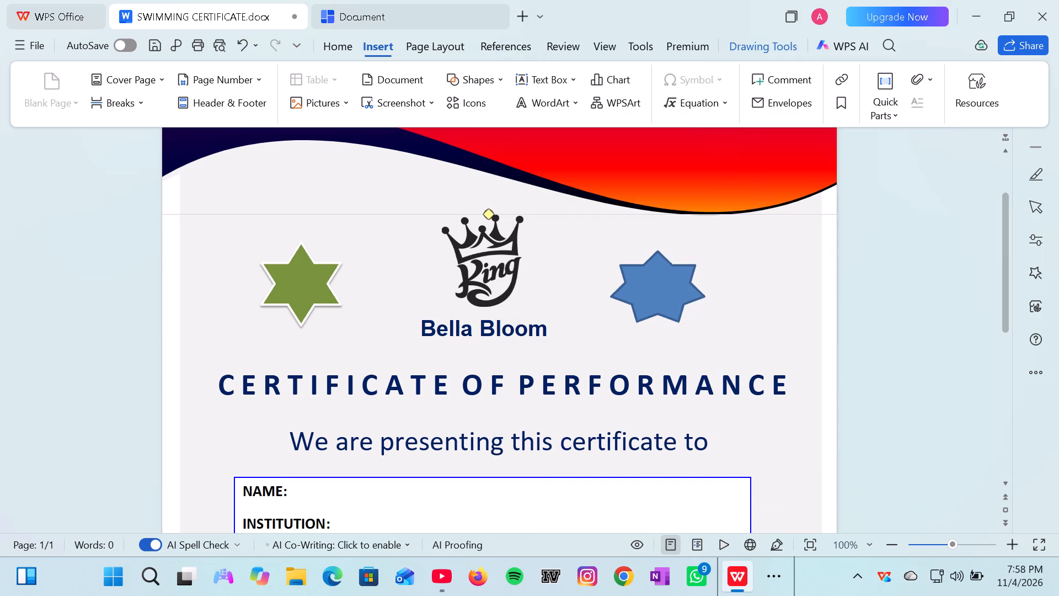
{"action": "left_click_drag", "start_coordinate": [481, 137], "coordinate": [544, 277]}
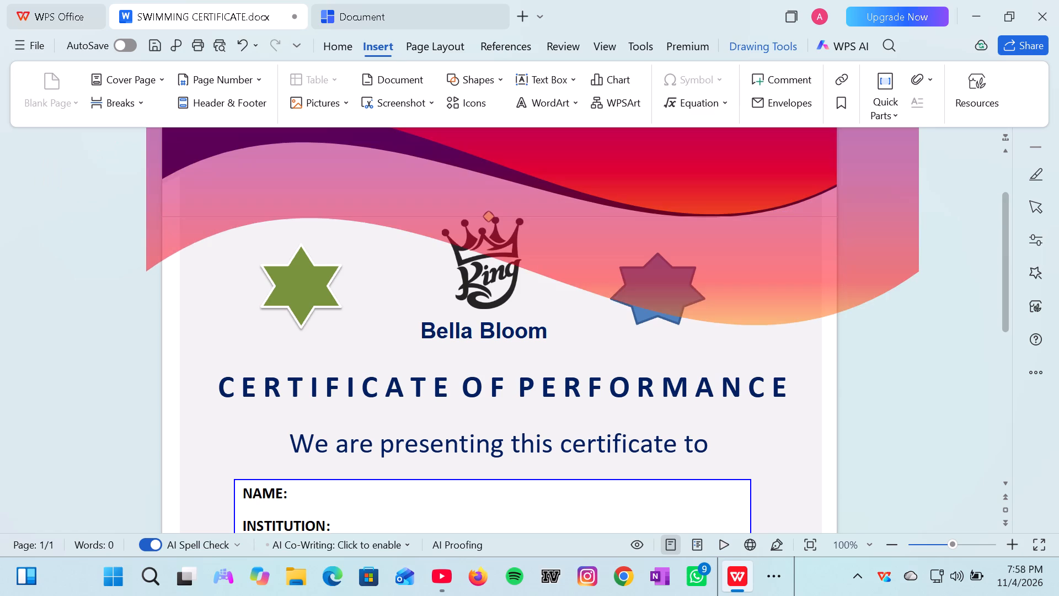
{"action": "left_click_drag", "start_coordinate": [544, 277], "coordinate": [506, 191]}
{"action": "left_click_drag", "start_coordinate": [507, 189], "coordinate": [528, 147]}
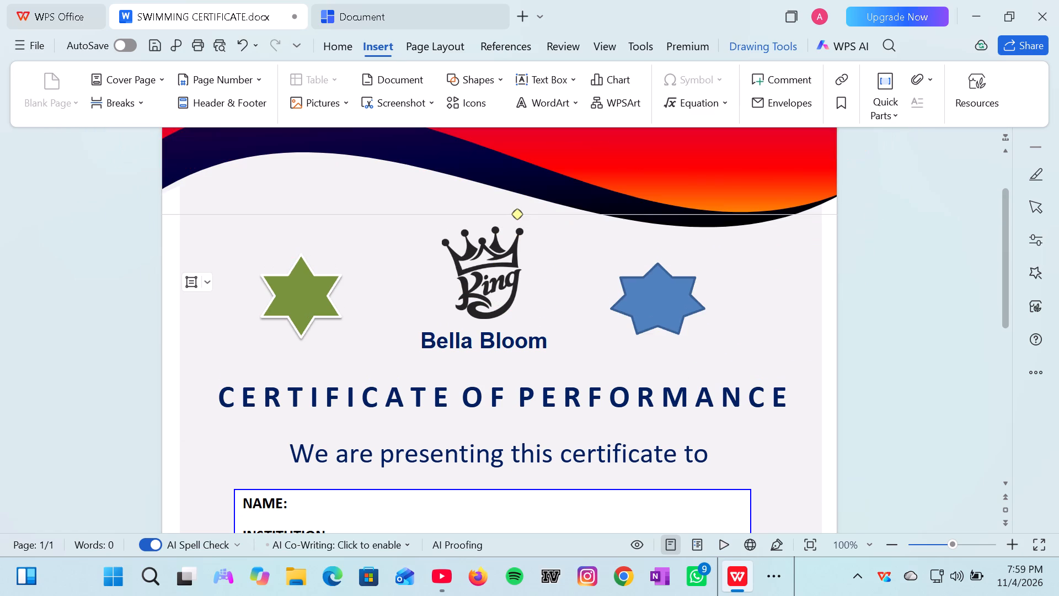
{"action": "left_click_drag", "start_coordinate": [570, 145], "coordinate": [573, 141]}
{"action": "left_click_drag", "start_coordinate": [573, 141], "coordinate": [588, 120]}
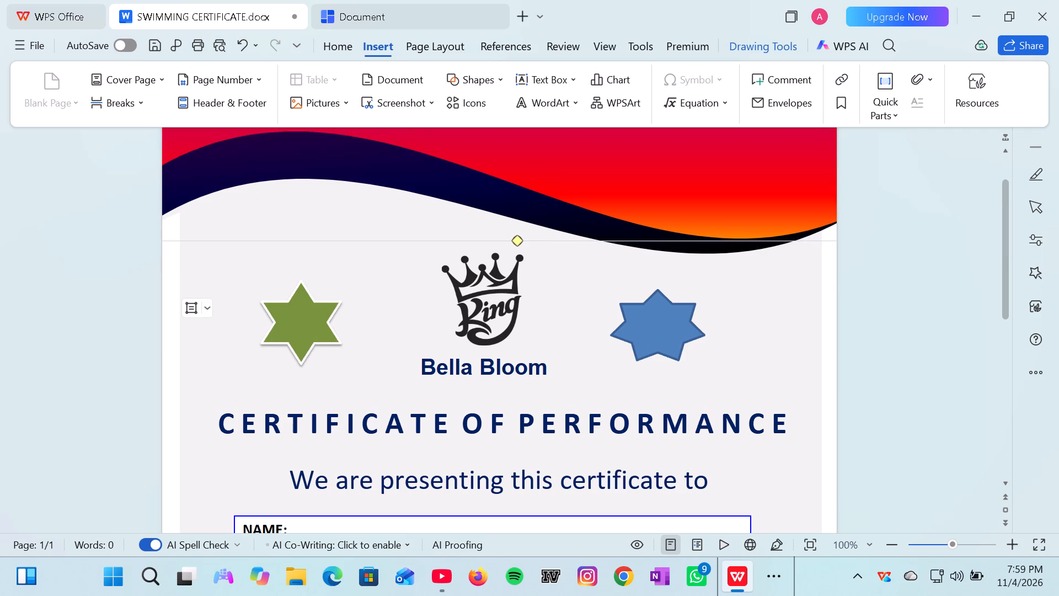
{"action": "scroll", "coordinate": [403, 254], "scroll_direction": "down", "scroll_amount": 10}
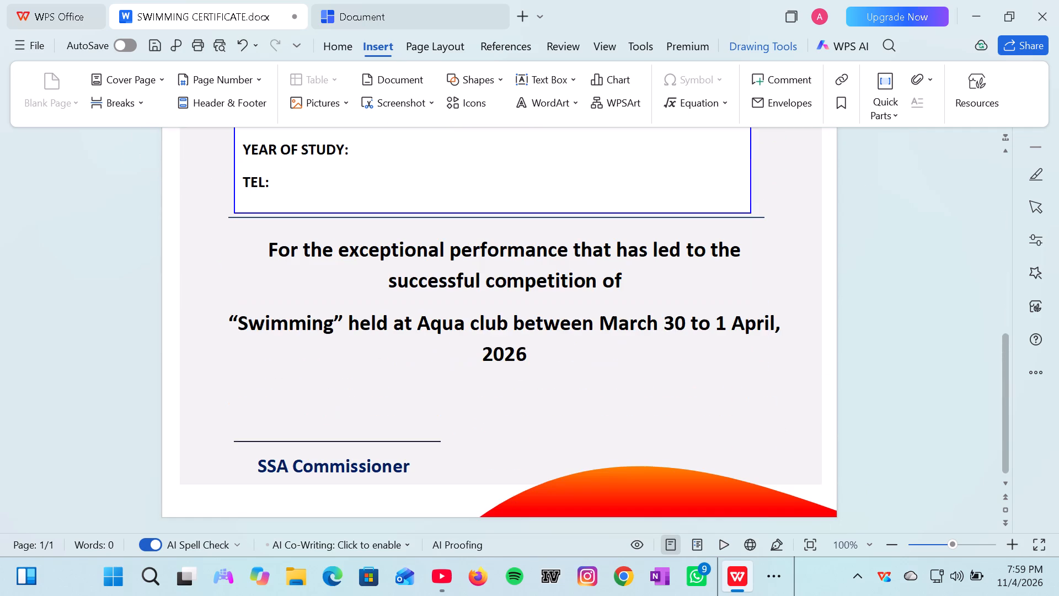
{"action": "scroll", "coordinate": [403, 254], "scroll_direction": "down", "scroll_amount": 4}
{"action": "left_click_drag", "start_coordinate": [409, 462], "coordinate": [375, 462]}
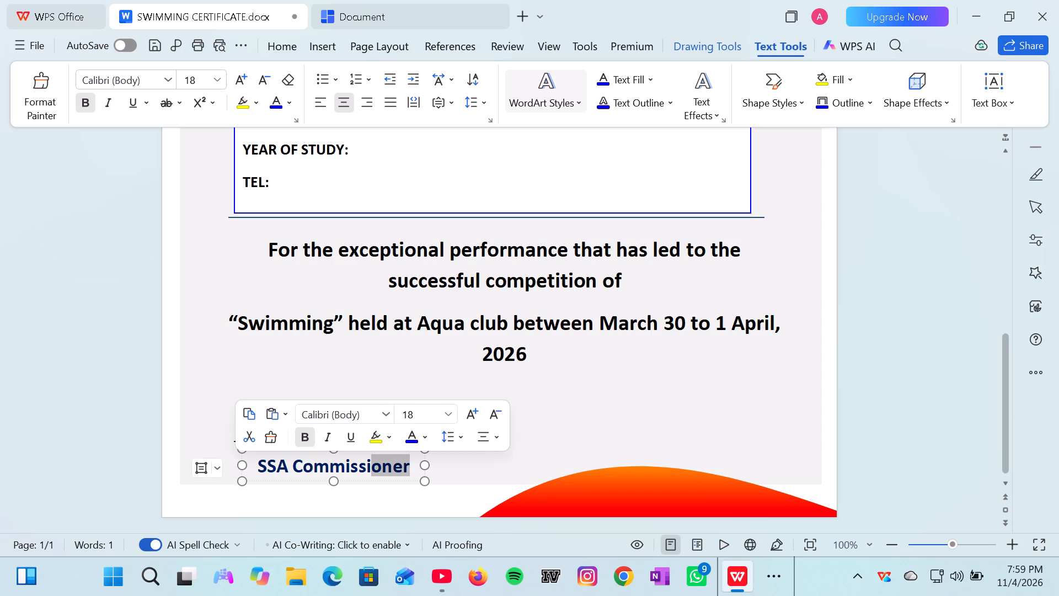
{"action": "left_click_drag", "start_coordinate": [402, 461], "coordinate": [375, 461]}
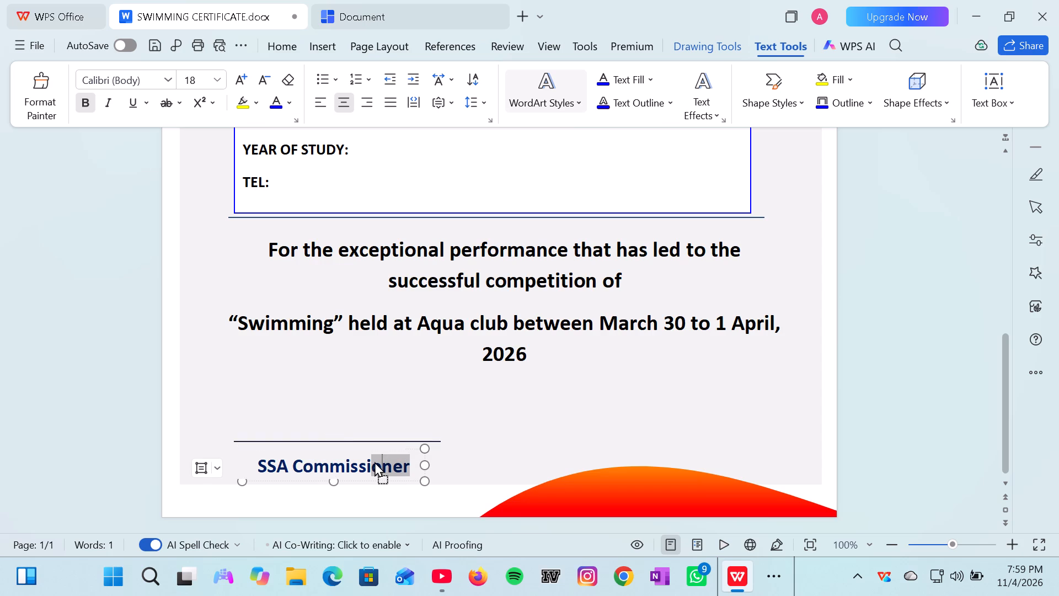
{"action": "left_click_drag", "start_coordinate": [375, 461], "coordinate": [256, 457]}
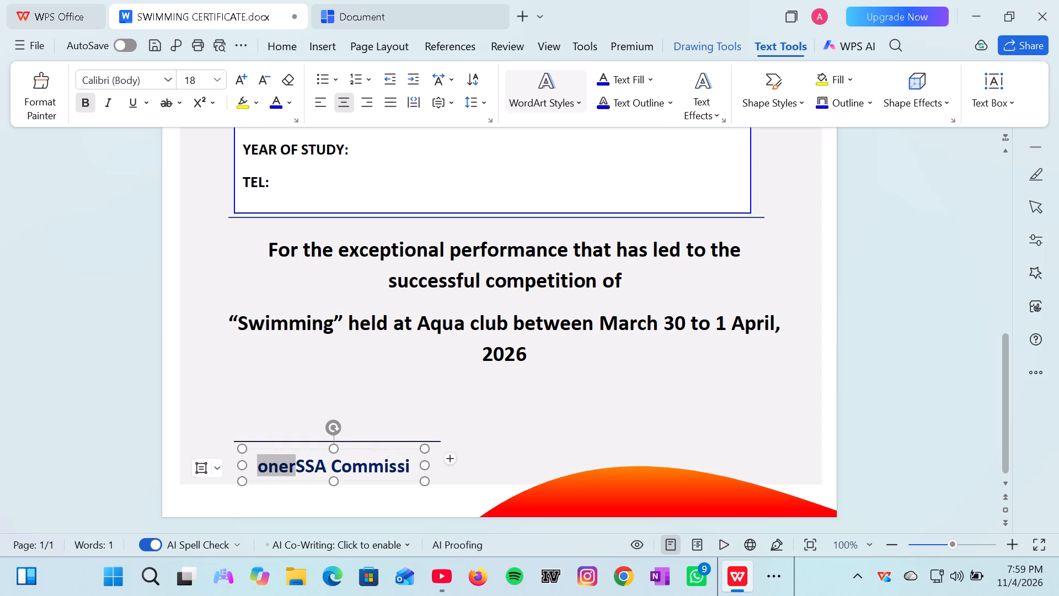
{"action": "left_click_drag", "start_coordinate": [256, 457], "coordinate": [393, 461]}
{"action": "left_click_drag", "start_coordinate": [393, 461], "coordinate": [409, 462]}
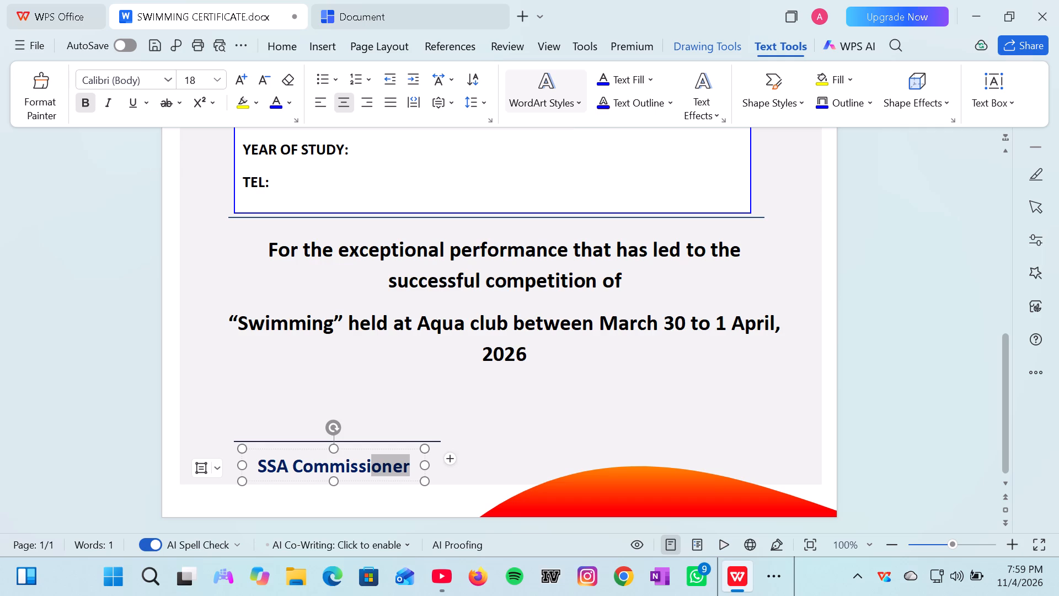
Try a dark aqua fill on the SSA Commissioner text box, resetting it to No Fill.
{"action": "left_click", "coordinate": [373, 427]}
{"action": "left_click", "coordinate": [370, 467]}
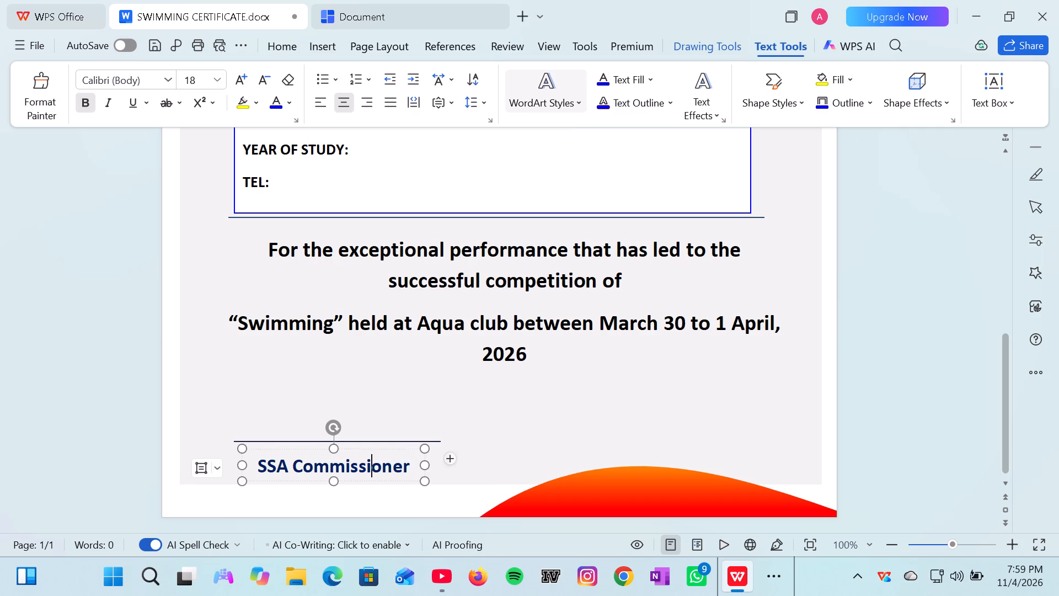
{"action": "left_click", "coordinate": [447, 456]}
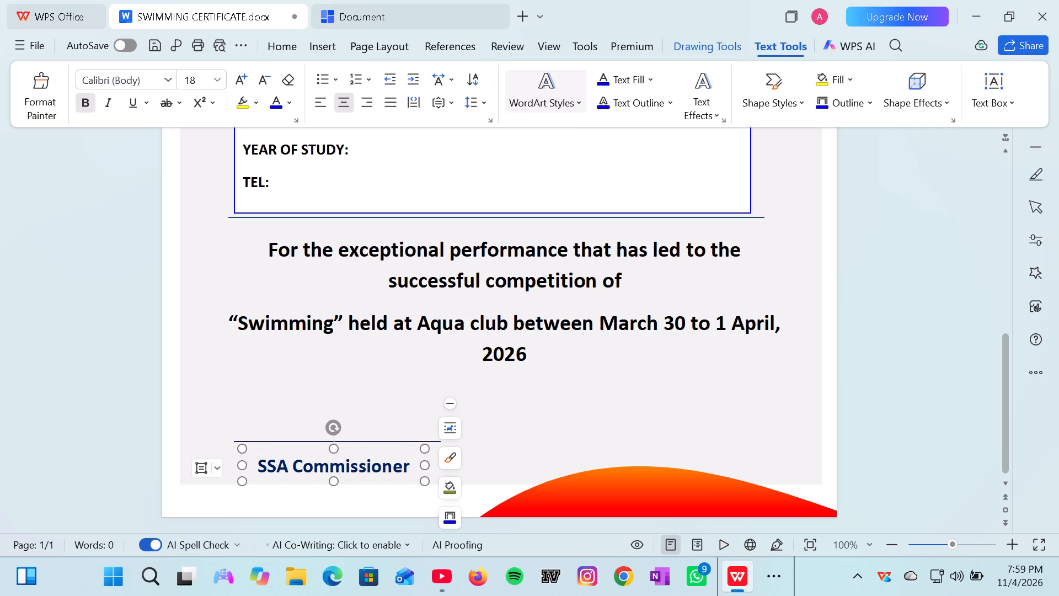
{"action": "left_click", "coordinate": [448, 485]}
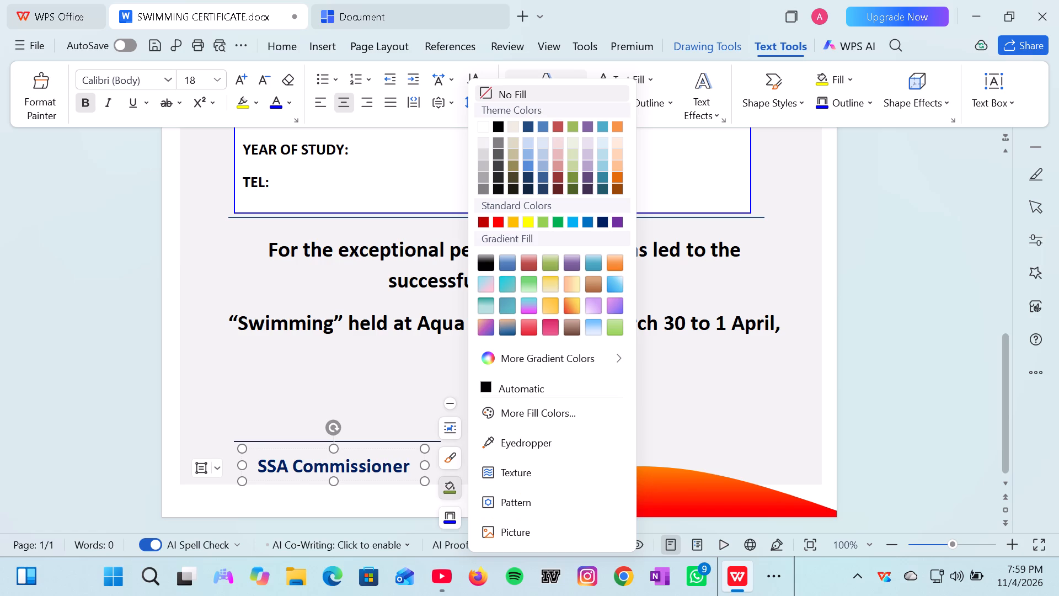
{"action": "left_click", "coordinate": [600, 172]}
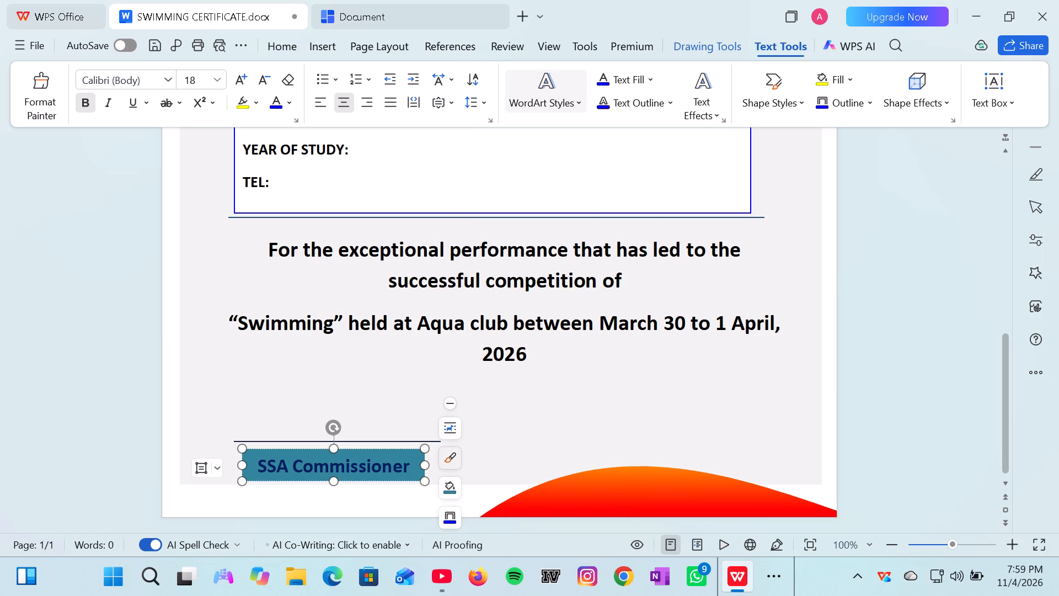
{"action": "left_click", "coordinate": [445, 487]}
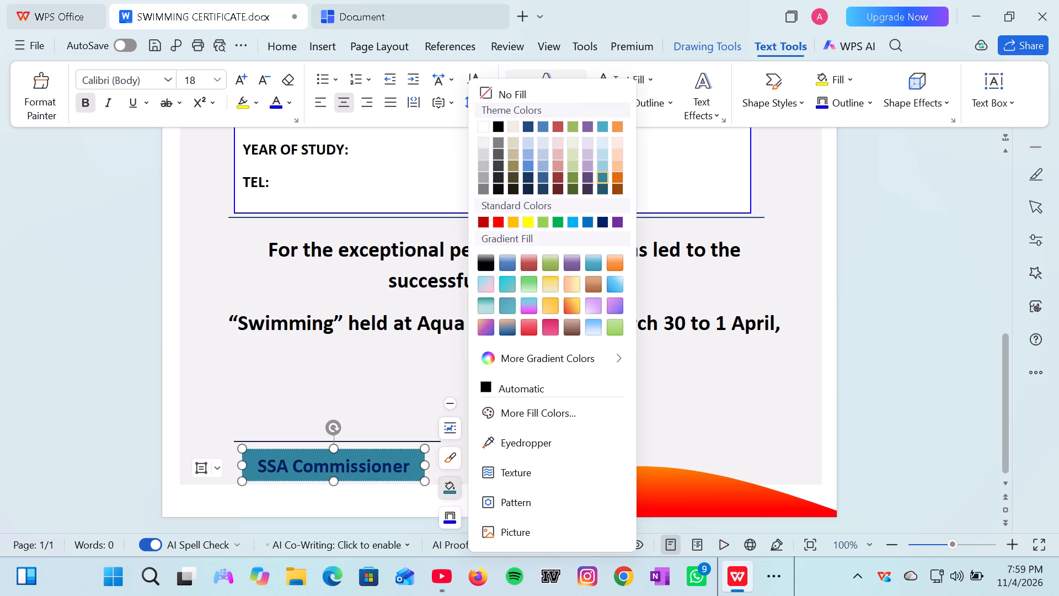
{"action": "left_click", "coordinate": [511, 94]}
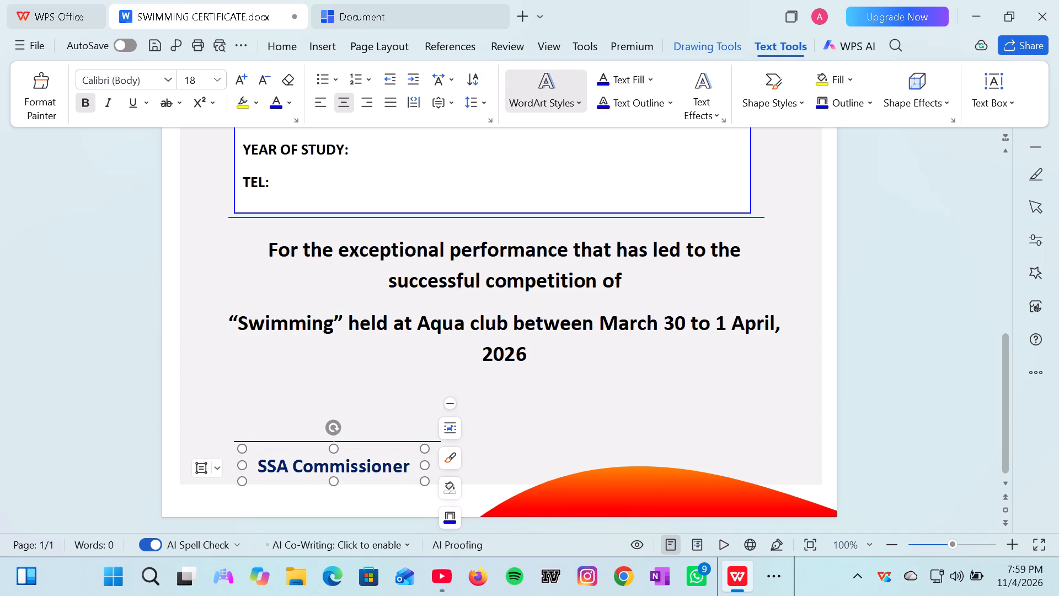
Apply the preset shape style with a solid blue outline and no coloured fill to the SSA Commissioner text box.
{"action": "left_click", "coordinate": [456, 458]}
{"action": "left_click", "coordinate": [680, 361]}
{"action": "left_click", "coordinate": [454, 457]}
{"action": "left_click", "coordinate": [549, 371]}
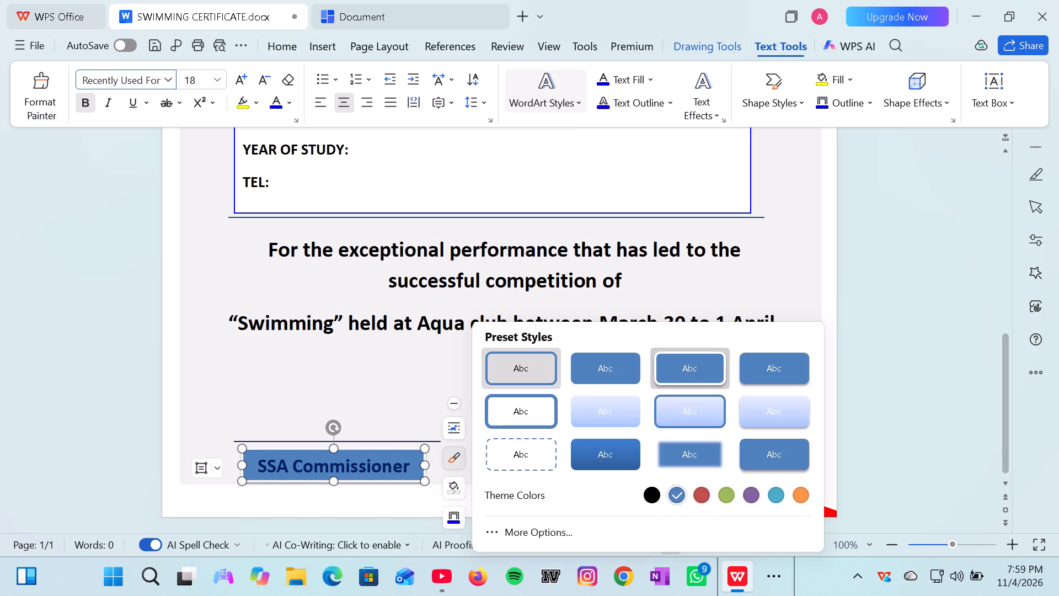
{"action": "left_click", "coordinate": [403, 432]}
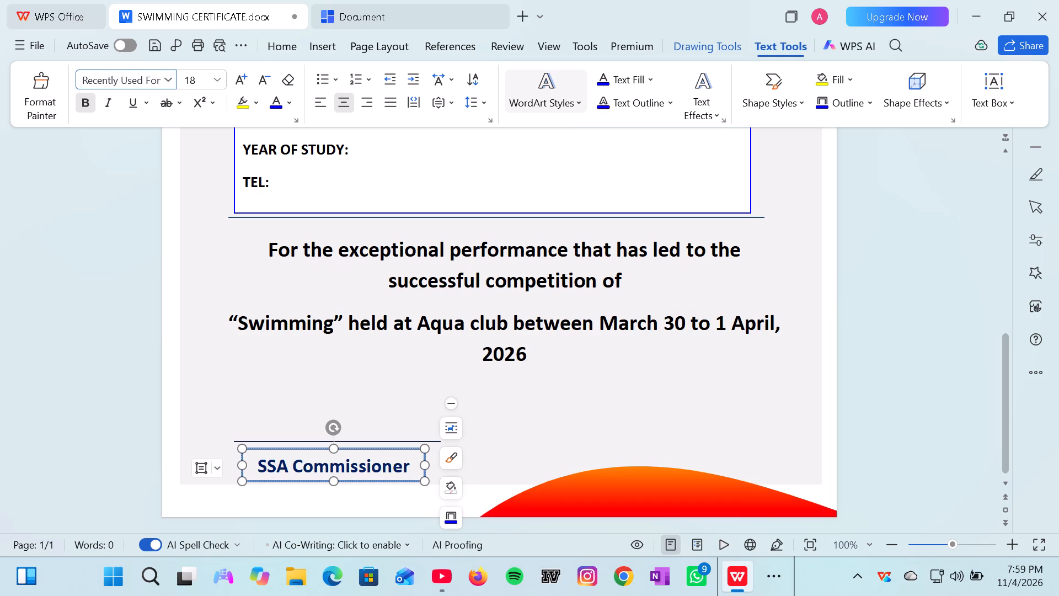
{"action": "left_click", "coordinate": [513, 412]}
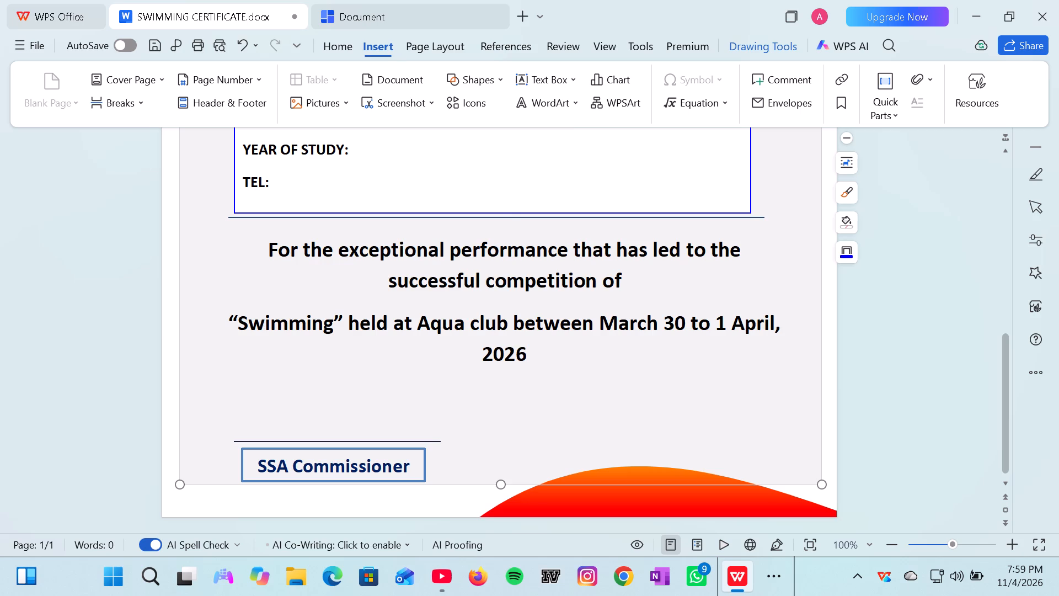
Recolour the whole "For the exceptional performance…" and "Swimming" text to the aqua theme colour, with no highlight.
{"action": "left_click_drag", "start_coordinate": [538, 357], "coordinate": [262, 241]}
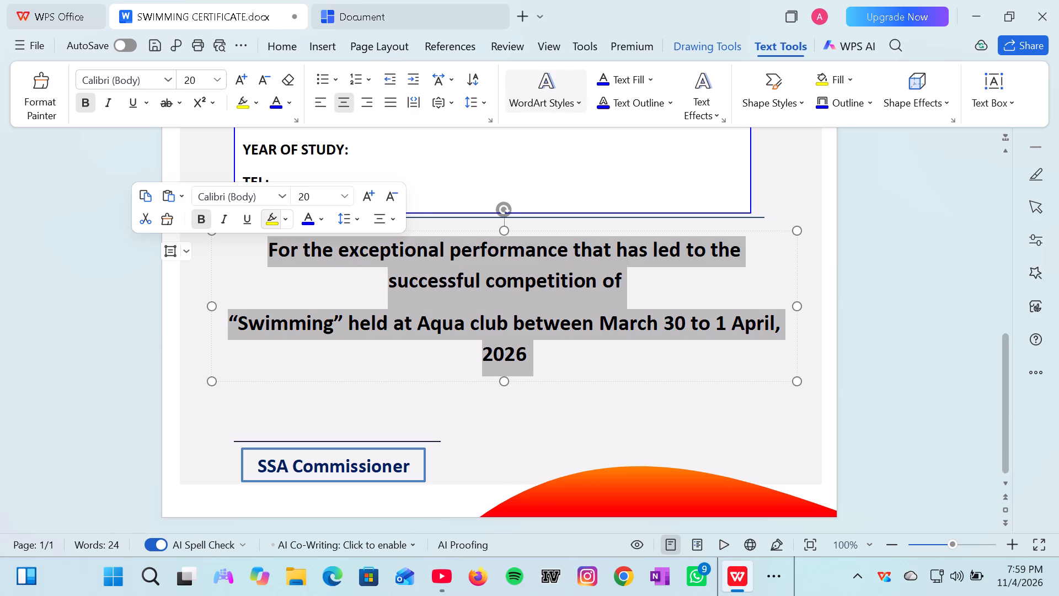
{"action": "left_click", "coordinate": [267, 225]}
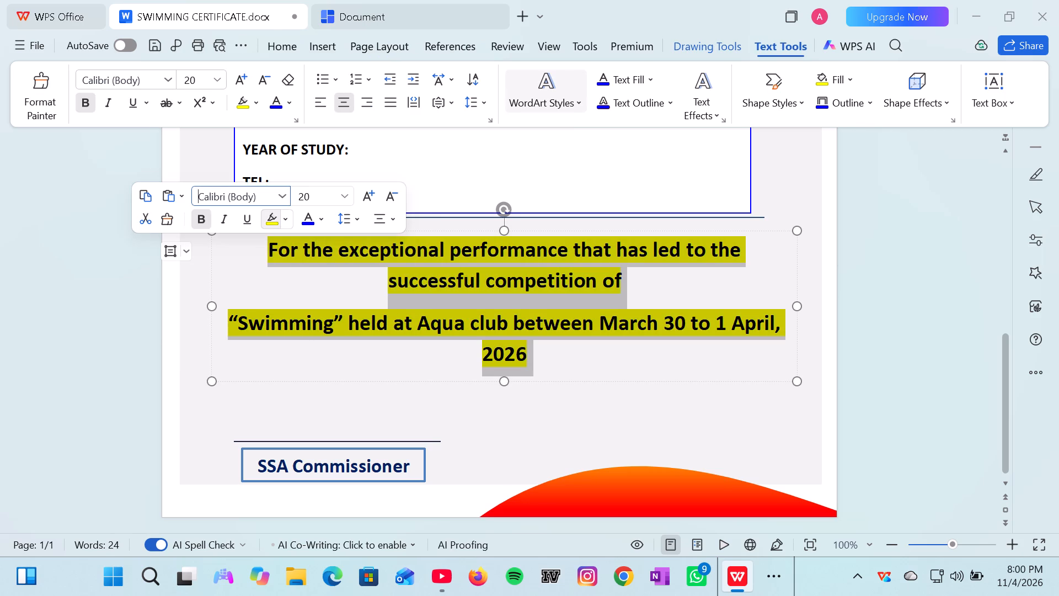
{"action": "left_click", "coordinate": [307, 217]}
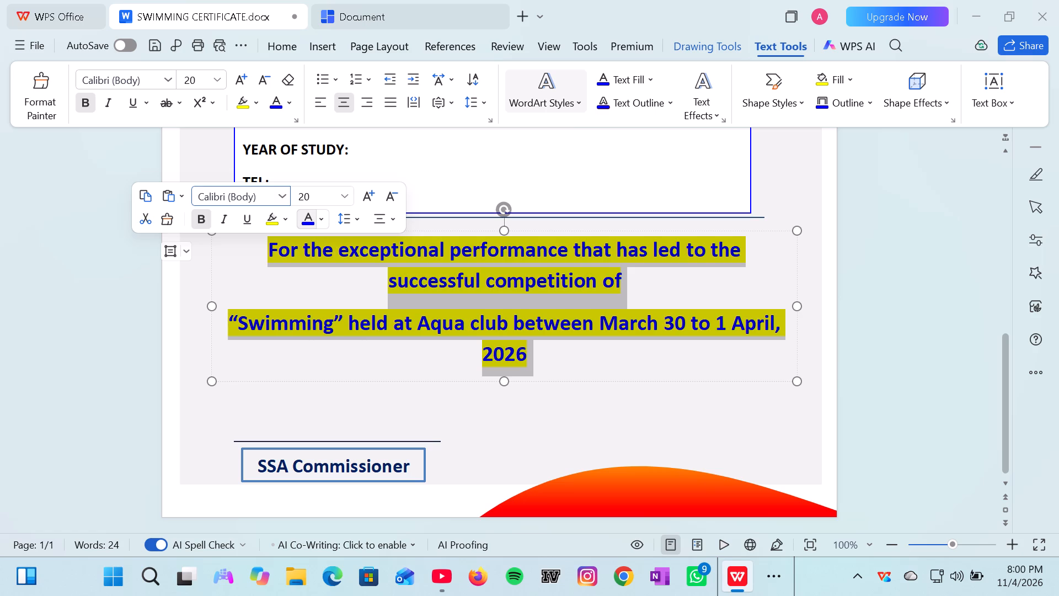
{"action": "left_click", "coordinate": [266, 222]}
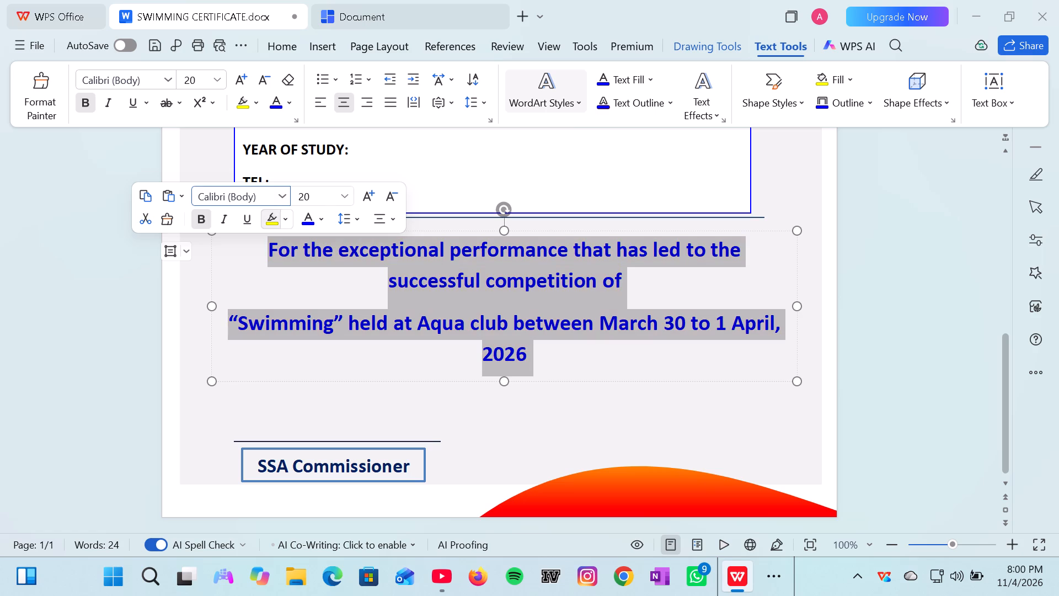
{"action": "left_click", "coordinate": [321, 218]}
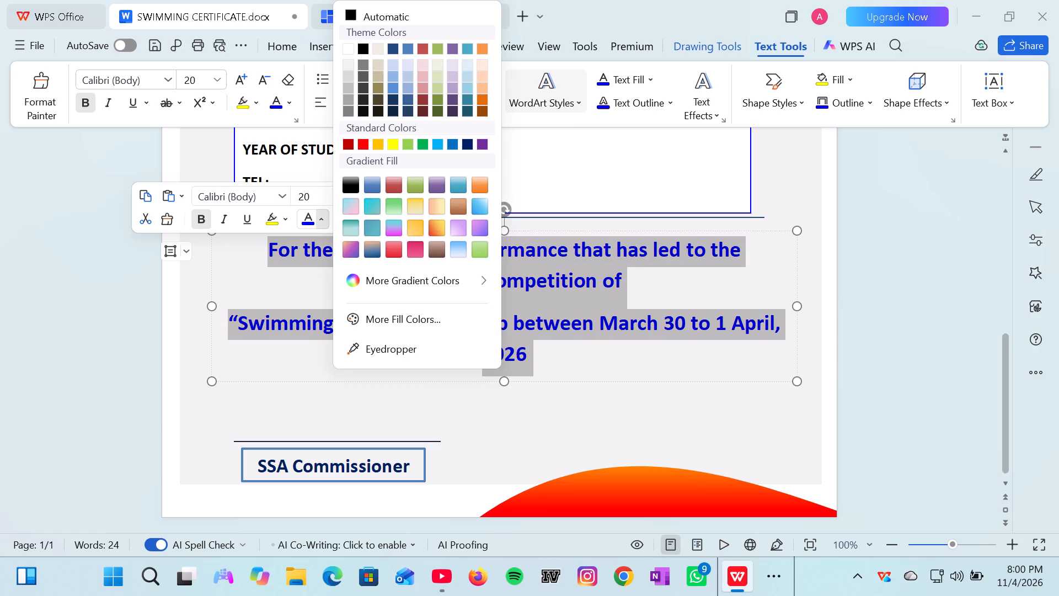
{"action": "left_click", "coordinate": [438, 48]}
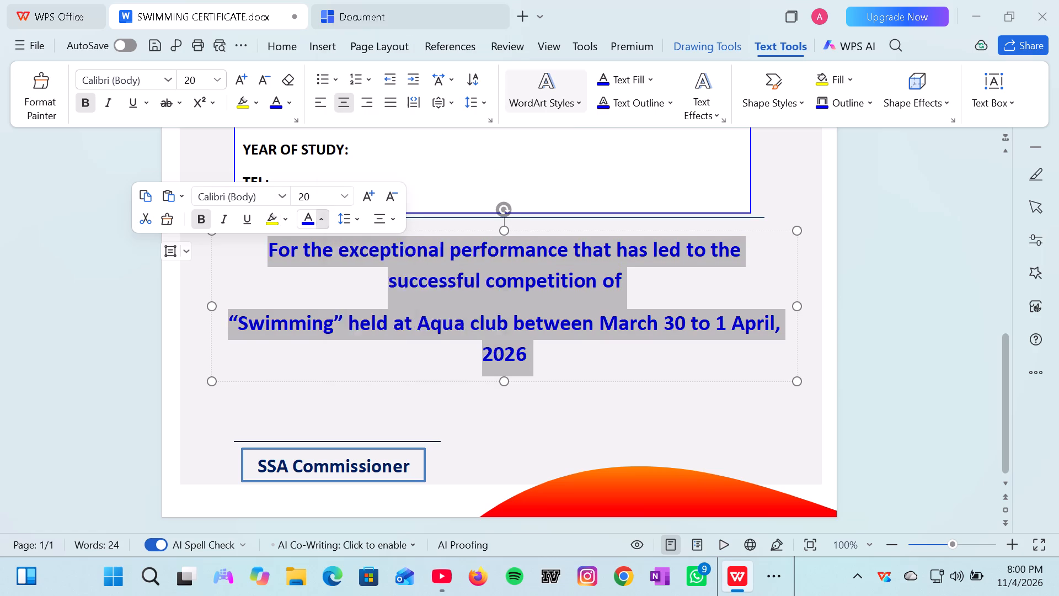
{"action": "left_click", "coordinate": [320, 215]}
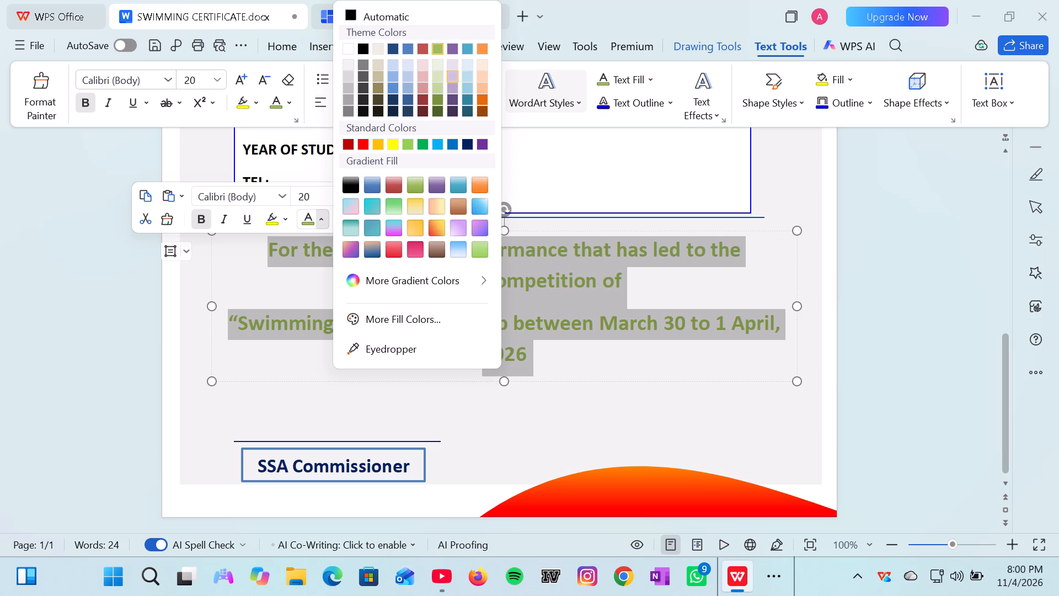
{"action": "left_click", "coordinate": [468, 48]}
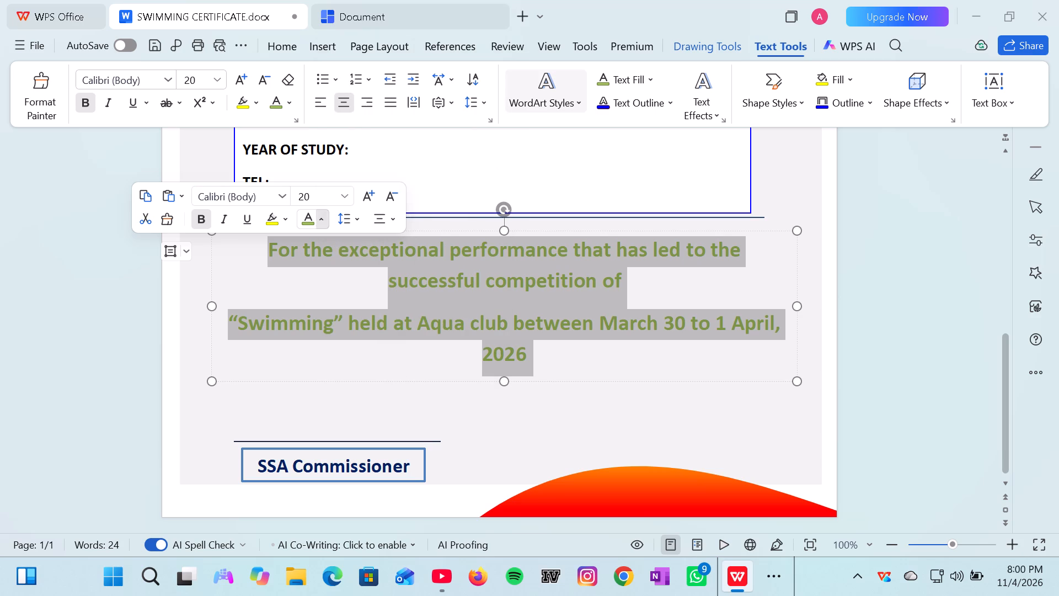
{"action": "left_click", "coordinate": [204, 223]}
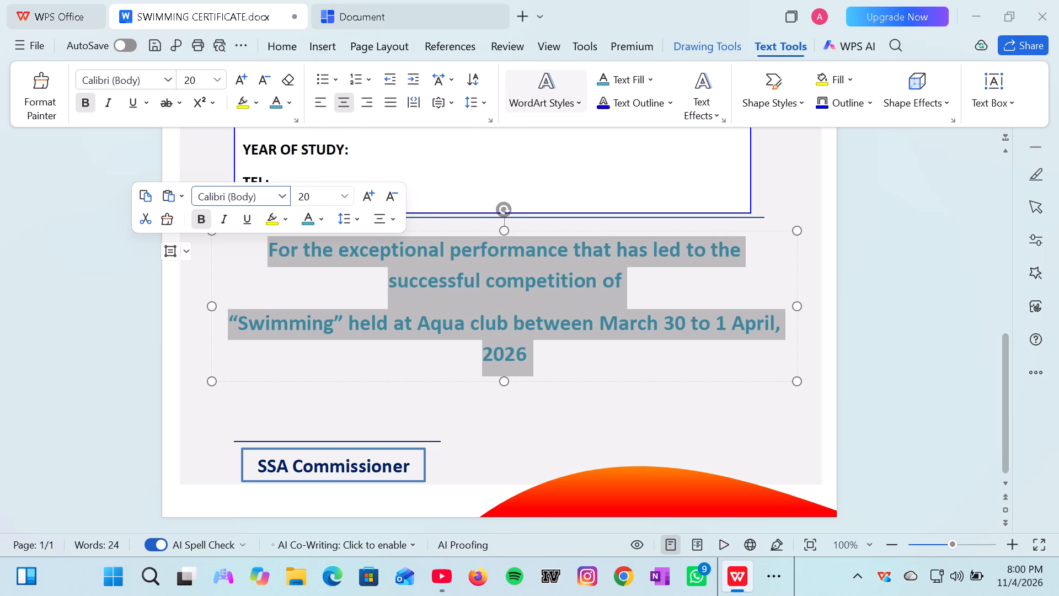
{"action": "left_click", "coordinate": [204, 223]}
{"action": "left_click", "coordinate": [246, 284]}
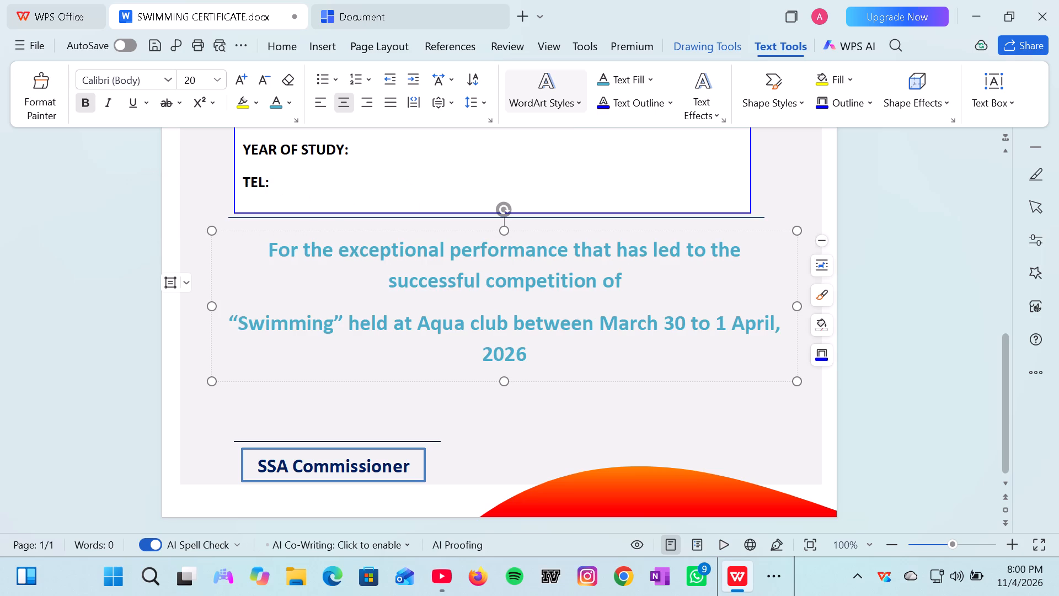
Apply the borderless light orange gradient preset style to the text box holding the NAME, INSTITUTION, YEAR OF STUDY and TEL fields.
{"action": "scroll", "coordinate": [370, 318], "scroll_direction": "up", "scroll_amount": 3}
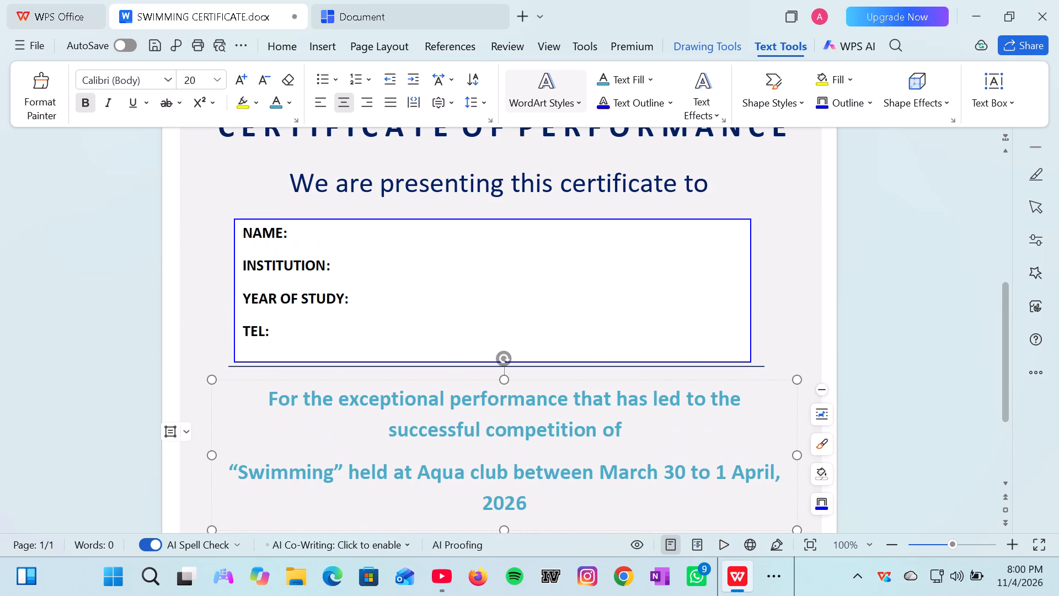
{"action": "left_click", "coordinate": [238, 183]}
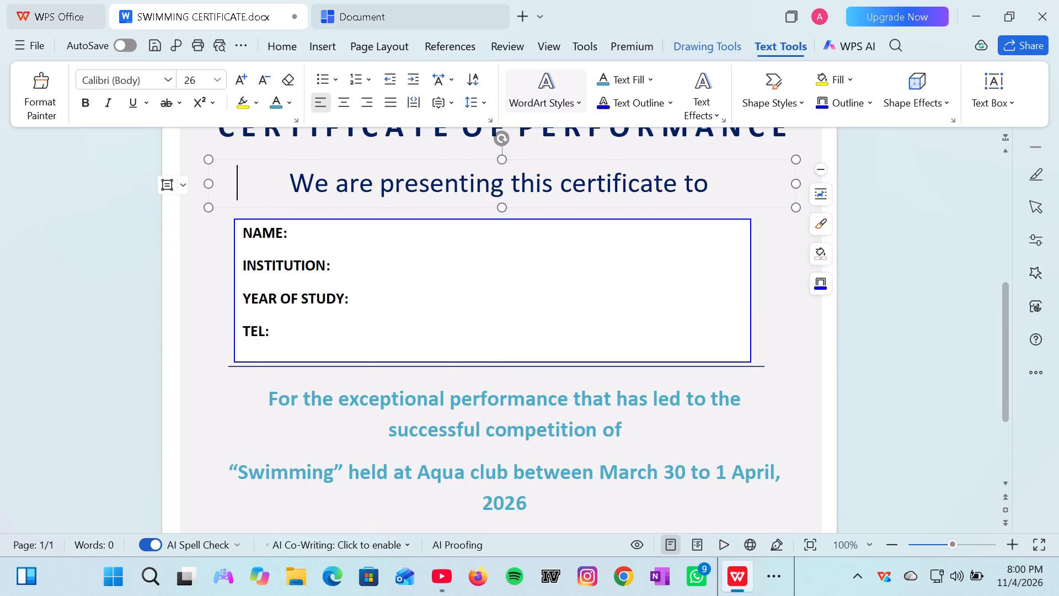
{"action": "left_click", "coordinate": [421, 272]}
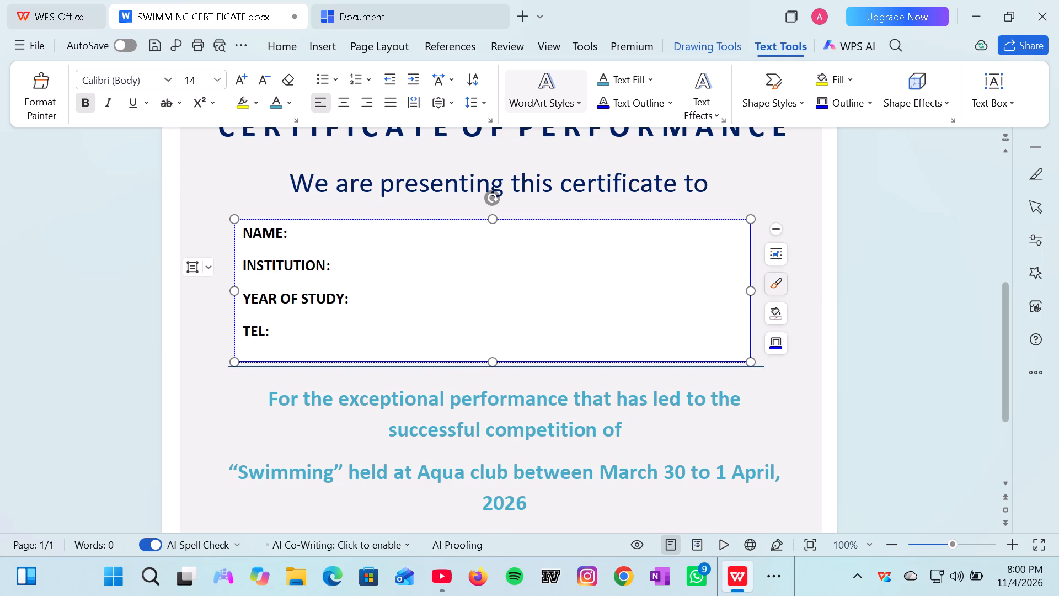
{"action": "left_click", "coordinate": [774, 285]}
{"action": "left_click", "coordinate": [739, 339]}
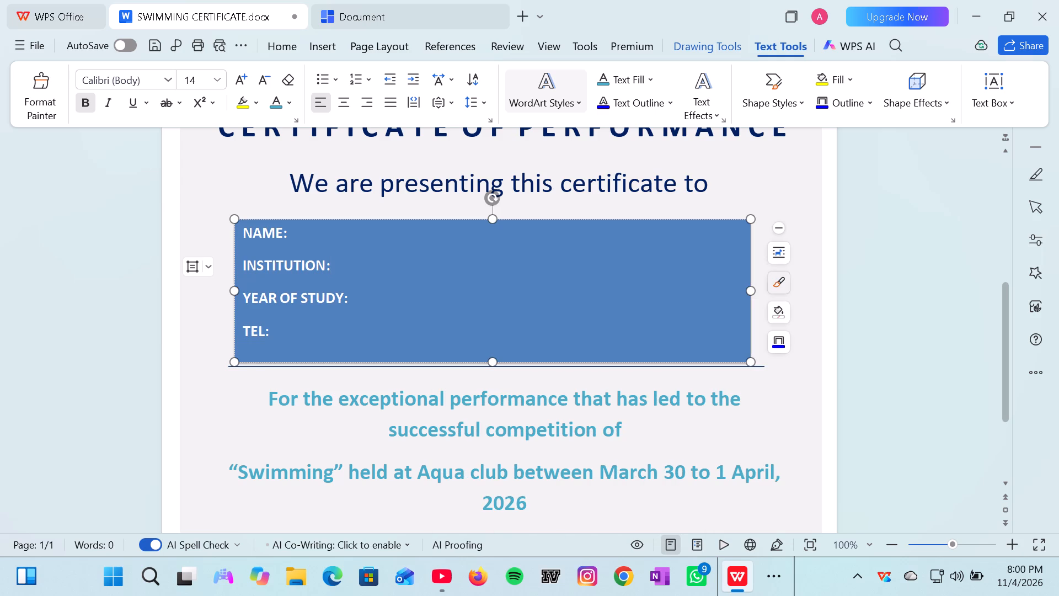
{"action": "left_click", "coordinate": [777, 281]}
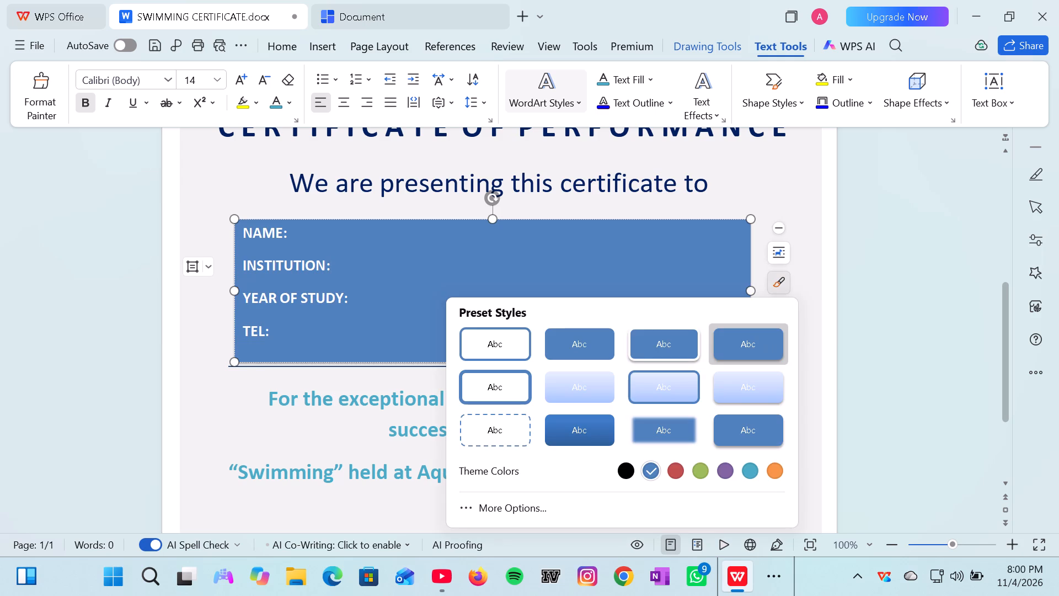
{"action": "left_click", "coordinate": [779, 470]}
{"action": "left_click", "coordinate": [749, 391]}
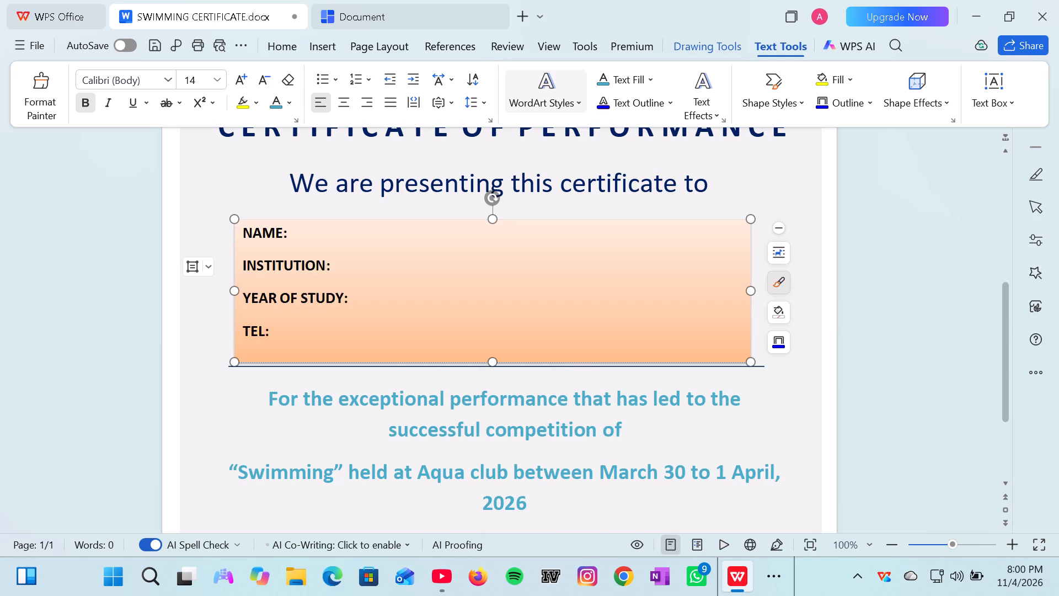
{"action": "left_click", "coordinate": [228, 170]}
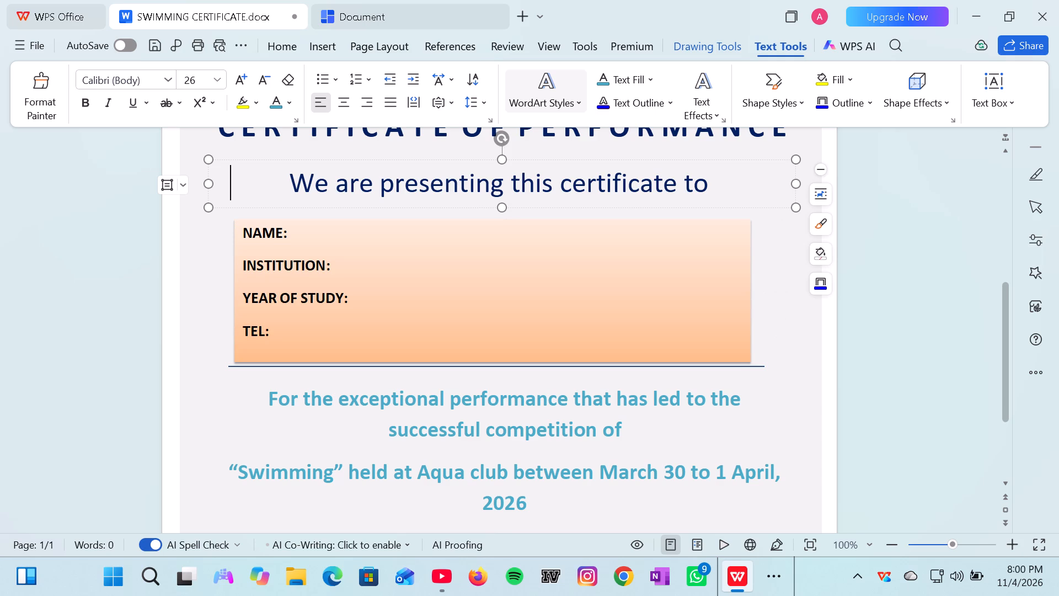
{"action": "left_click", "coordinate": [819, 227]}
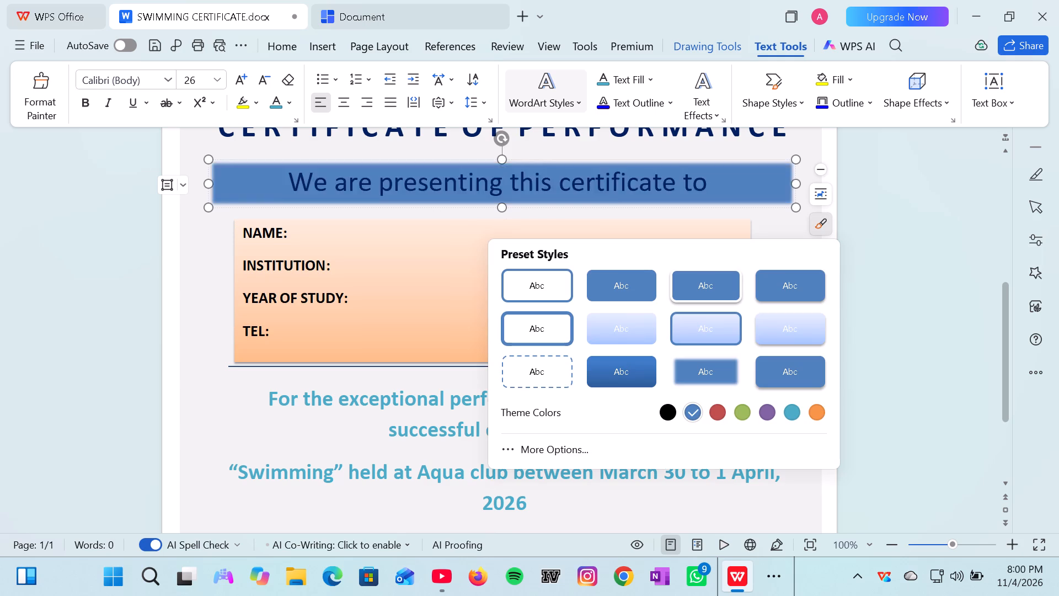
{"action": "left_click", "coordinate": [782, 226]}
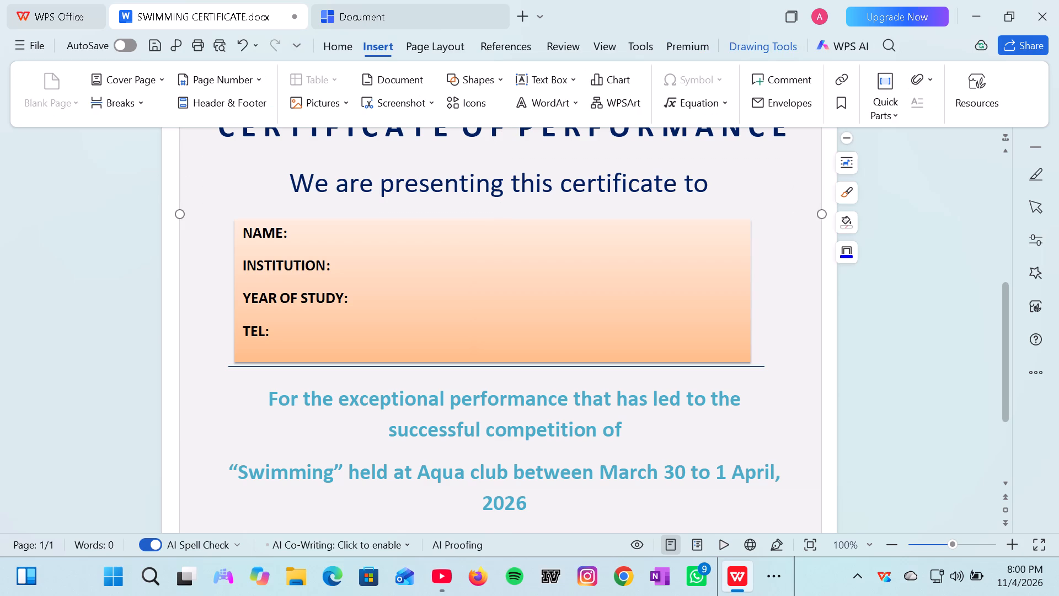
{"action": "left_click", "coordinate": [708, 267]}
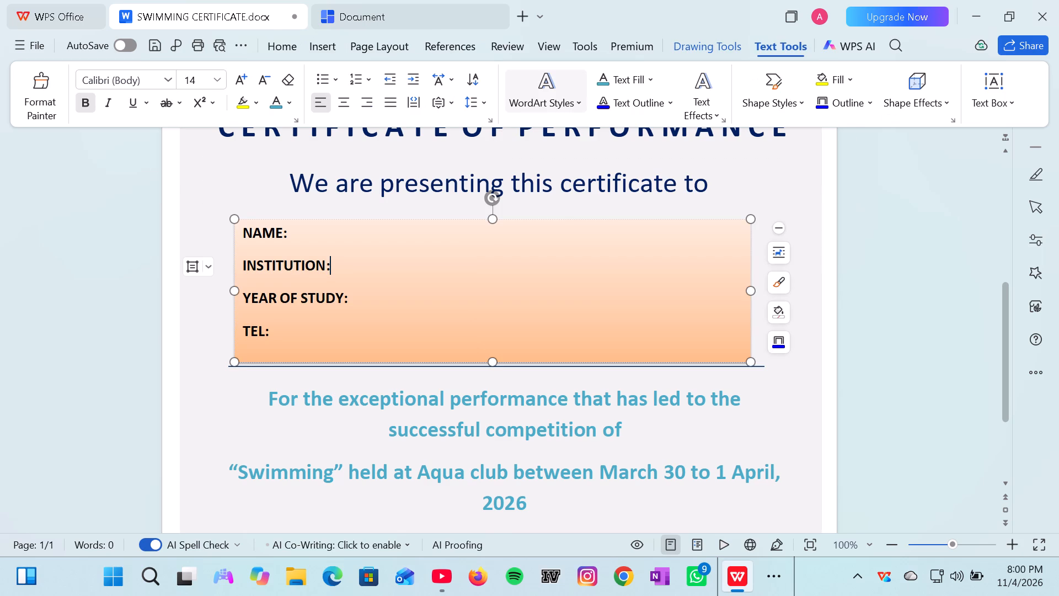
Fill the "We are presenting this certificate to" text box with the standard yellow colour.
{"action": "left_click", "coordinate": [683, 193]}
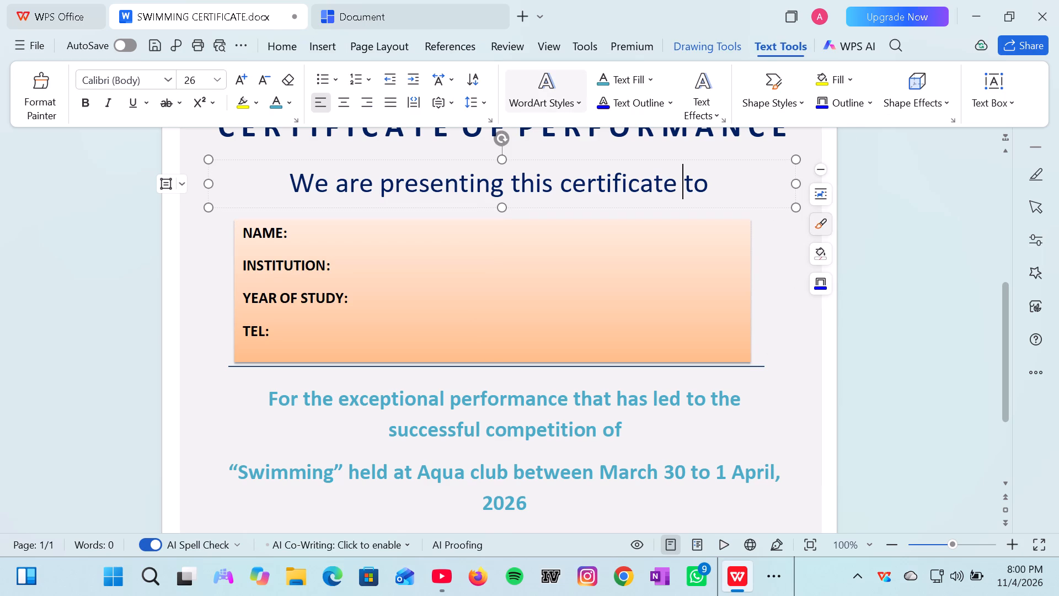
{"action": "left_click", "coordinate": [817, 224]}
{"action": "left_click", "coordinate": [817, 224]}
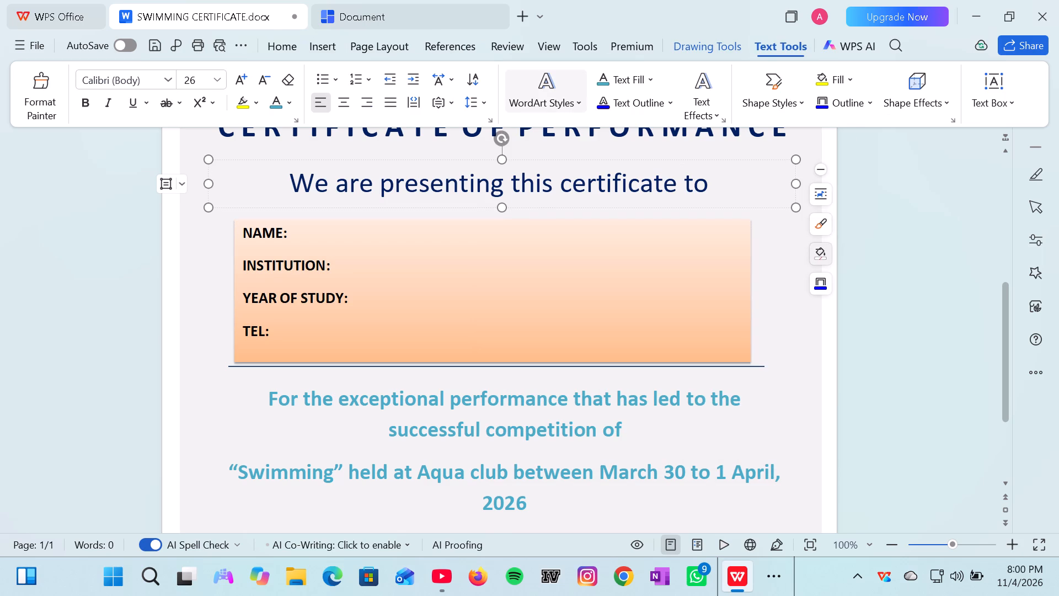
{"action": "left_click", "coordinate": [817, 249]}
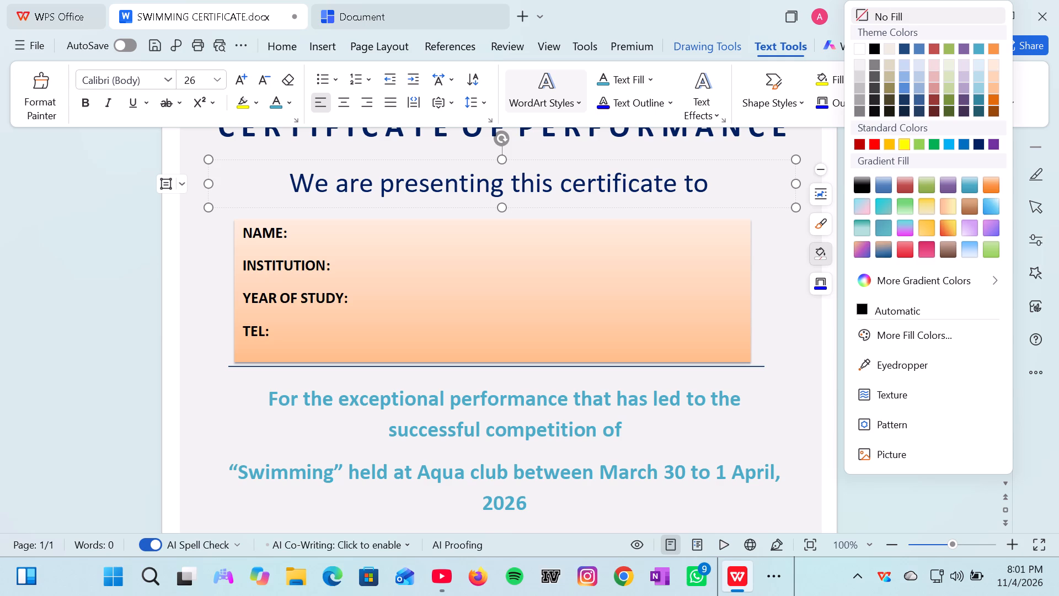
{"action": "left_click", "coordinate": [905, 145]}
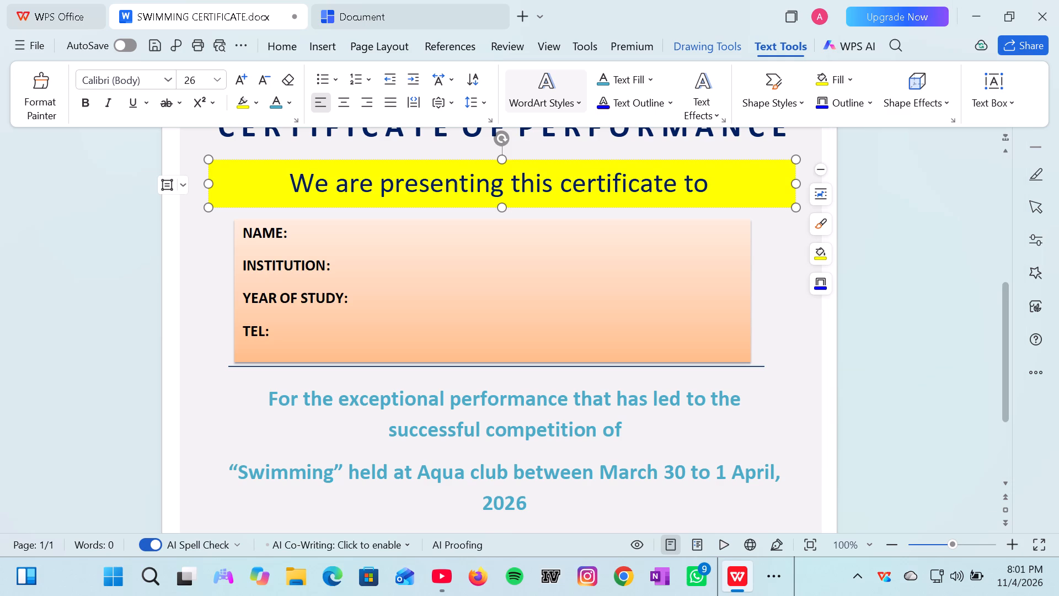
Give the certificate's large background rectangle a standard light blue outline.
{"action": "left_click", "coordinate": [779, 258]}
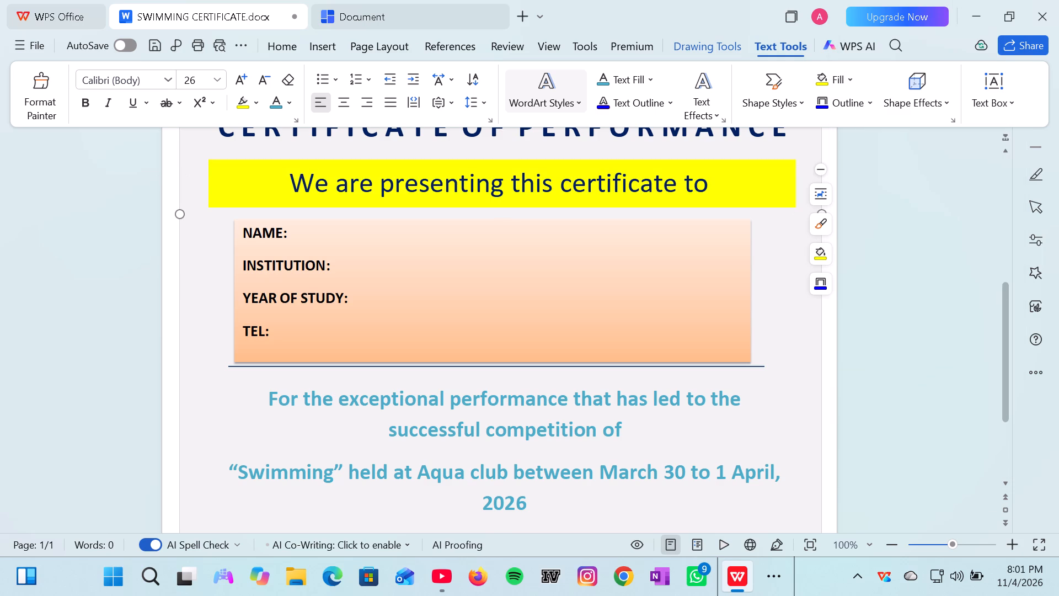
{"action": "left_click", "coordinate": [845, 251]}
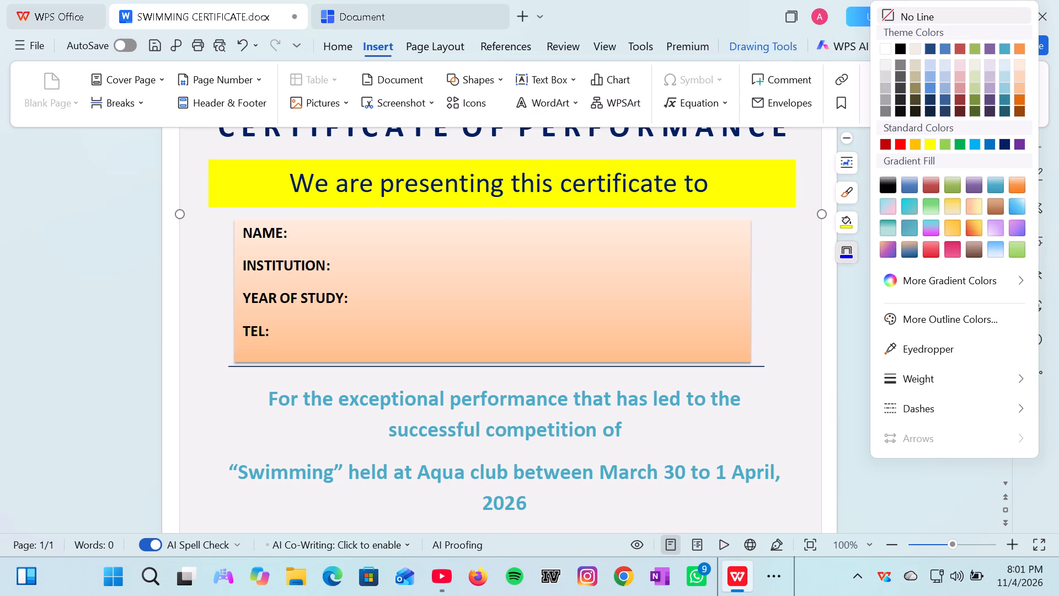
{"action": "left_click", "coordinate": [976, 142]}
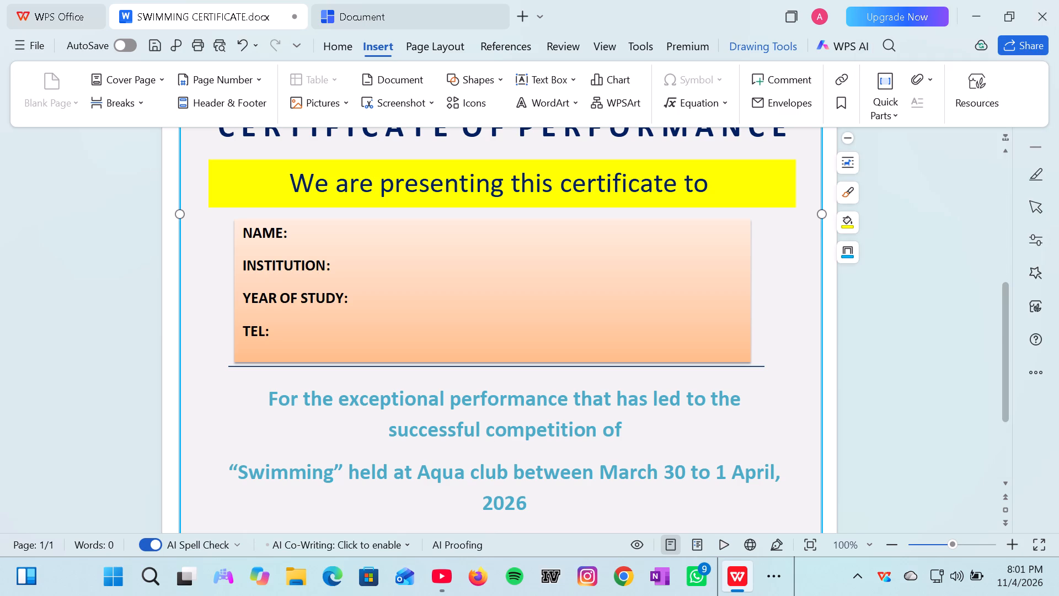
Review the whole certificate from the wave header down to the SSA Commissioner box.
{"action": "scroll", "coordinate": [684, 252], "scroll_direction": "up", "scroll_amount": 6}
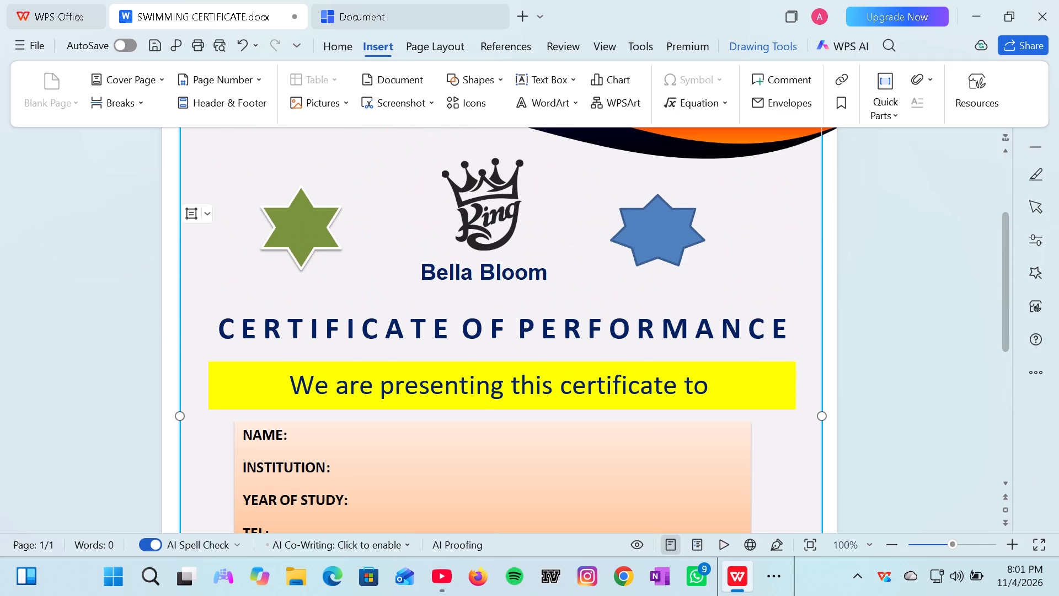
{"action": "scroll", "coordinate": [684, 252], "scroll_direction": "down", "scroll_amount": 10}
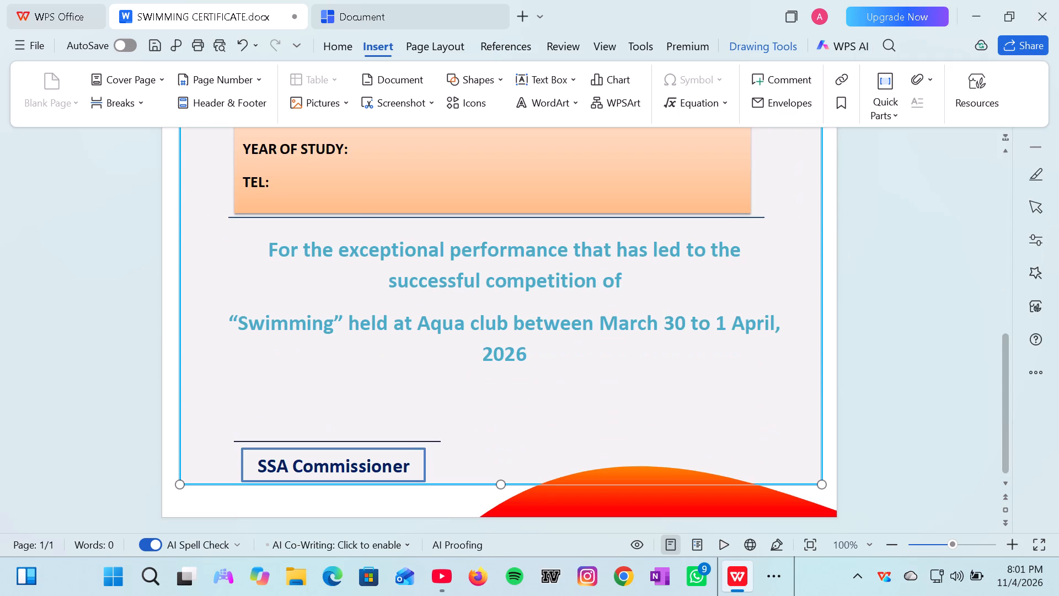
{"action": "scroll", "coordinate": [684, 252], "scroll_direction": "down", "scroll_amount": 3}
{"action": "scroll", "coordinate": [684, 252], "scroll_direction": "up", "scroll_amount": 14}
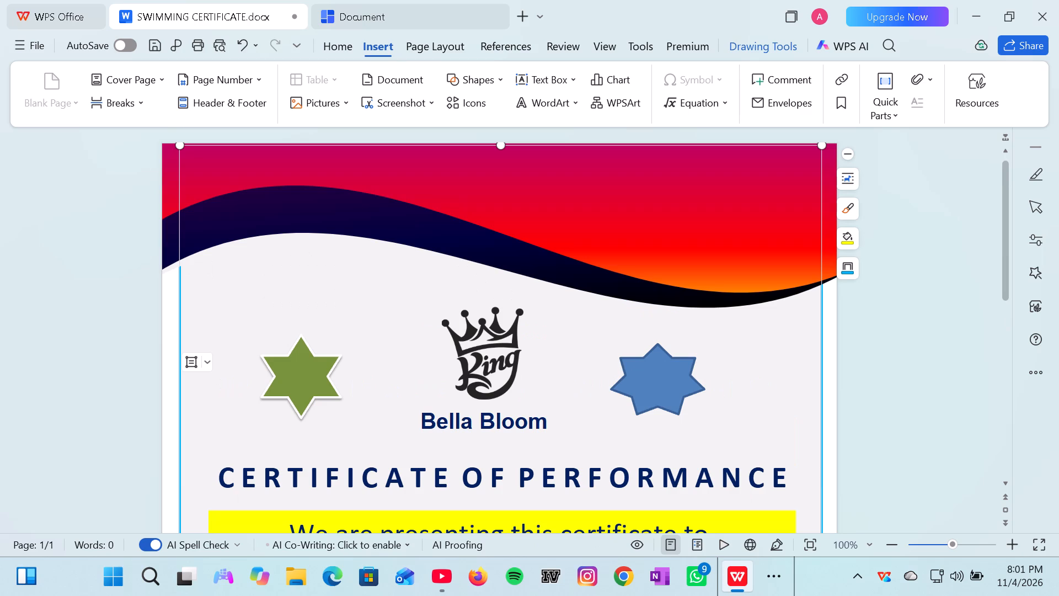
{"action": "scroll", "coordinate": [611, 315], "scroll_direction": "down", "scroll_amount": 7}
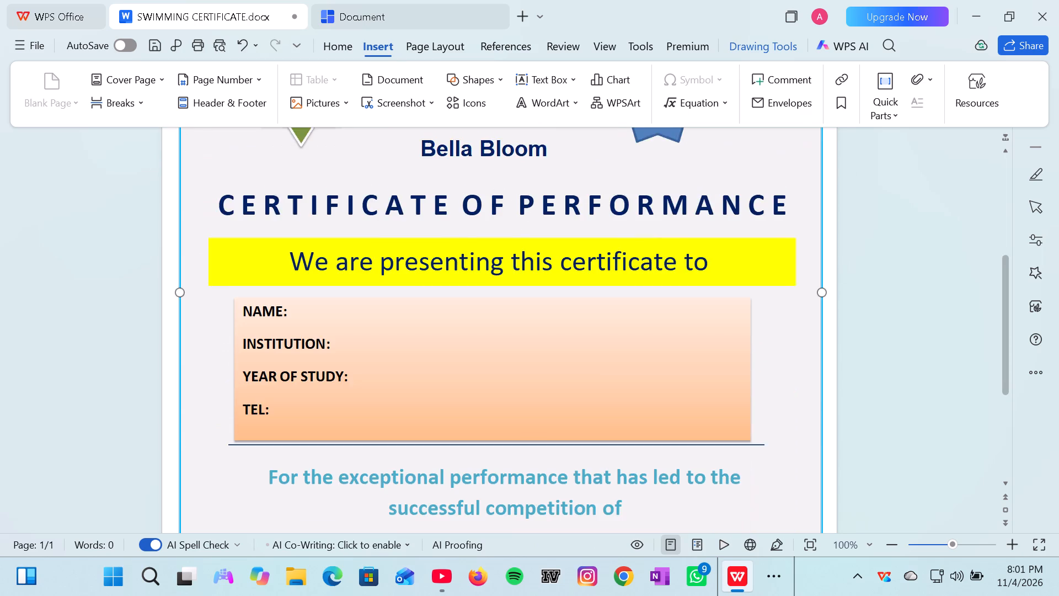
{"action": "scroll", "coordinate": [611, 315], "scroll_direction": "down", "scroll_amount": 9}
{"action": "scroll", "coordinate": [611, 315], "scroll_direction": "up", "scroll_amount": 2}
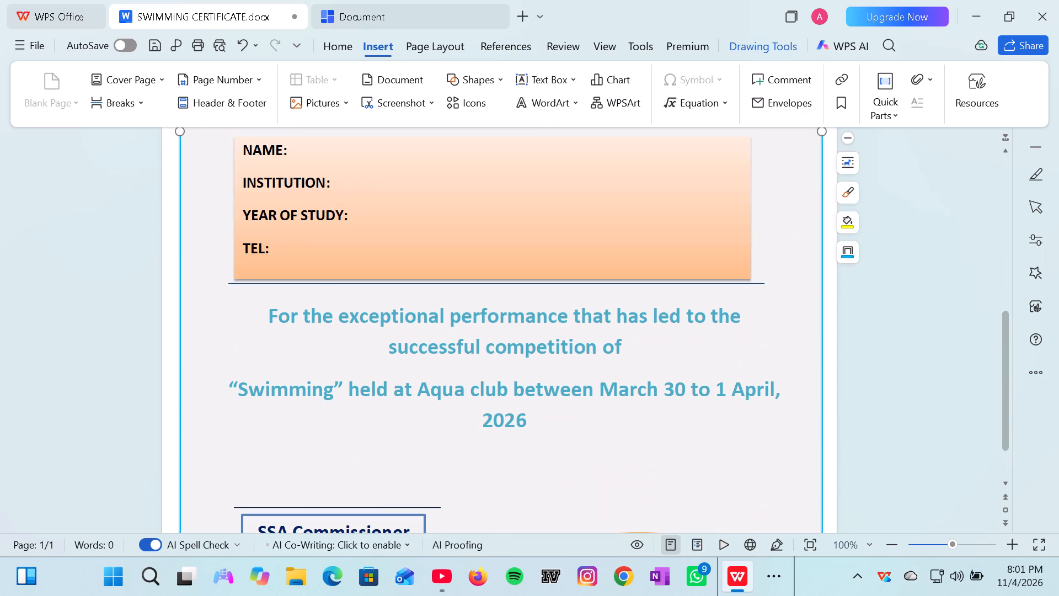
Add a dotted fill-in line after YEAR OF STUDY, keeping it on a single line within the orange text box.
{"action": "scroll", "coordinate": [611, 315], "scroll_direction": "up", "scroll_amount": 1}
{"action": "left_click", "coordinate": [356, 262]}
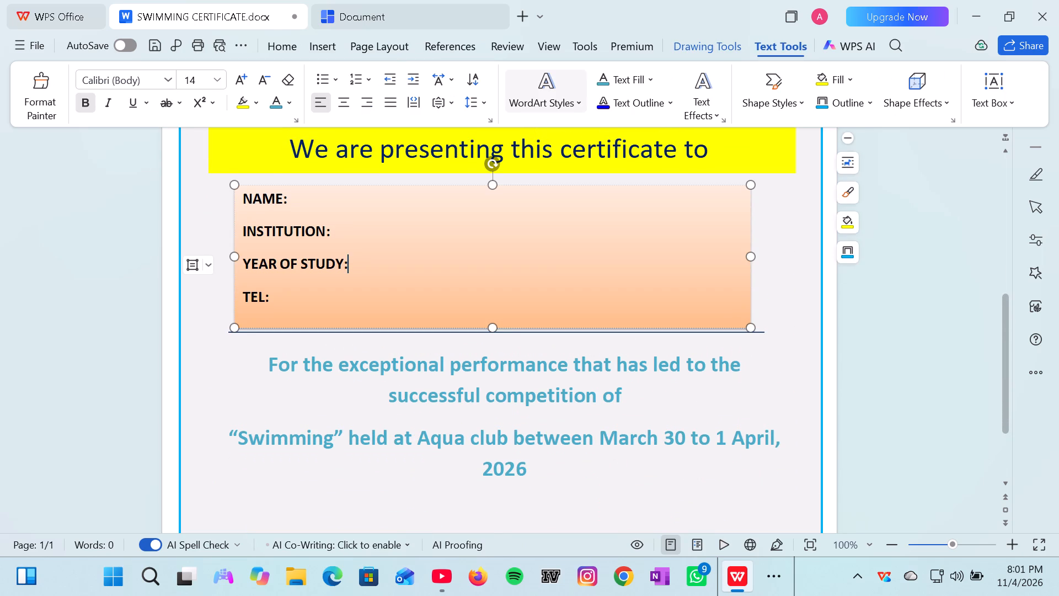
{"action": "type", "text": ",,"}
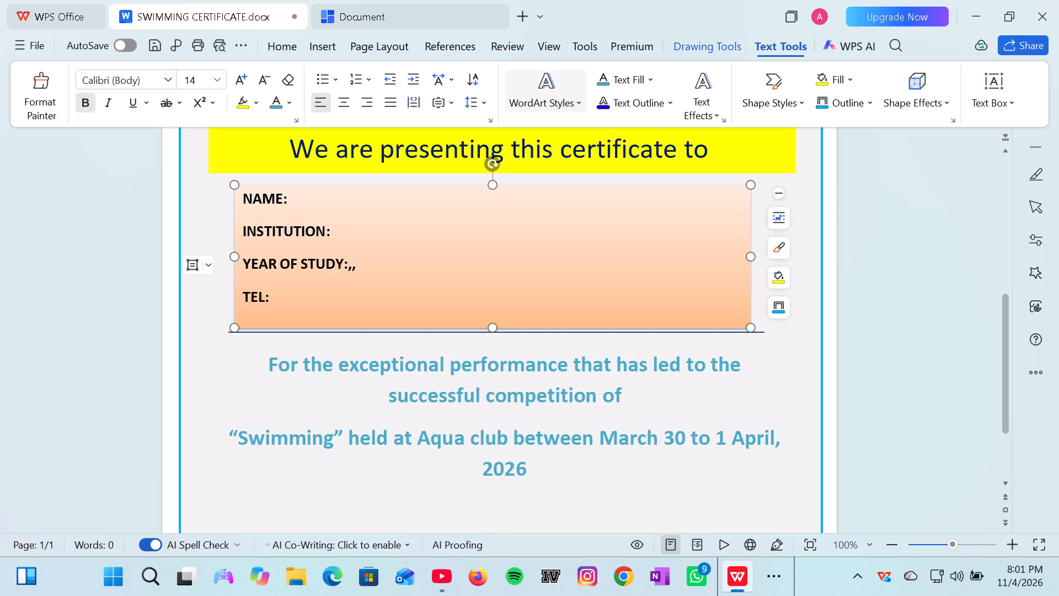
{"action": "key", "text": "BackSpace"}
{"action": "key", "text": "BackSpace"}
{"action": "key", "text": "BackSpace"}
{"action": "key", "text": "BackSpace"}
{"action": "type", "text": "....."}
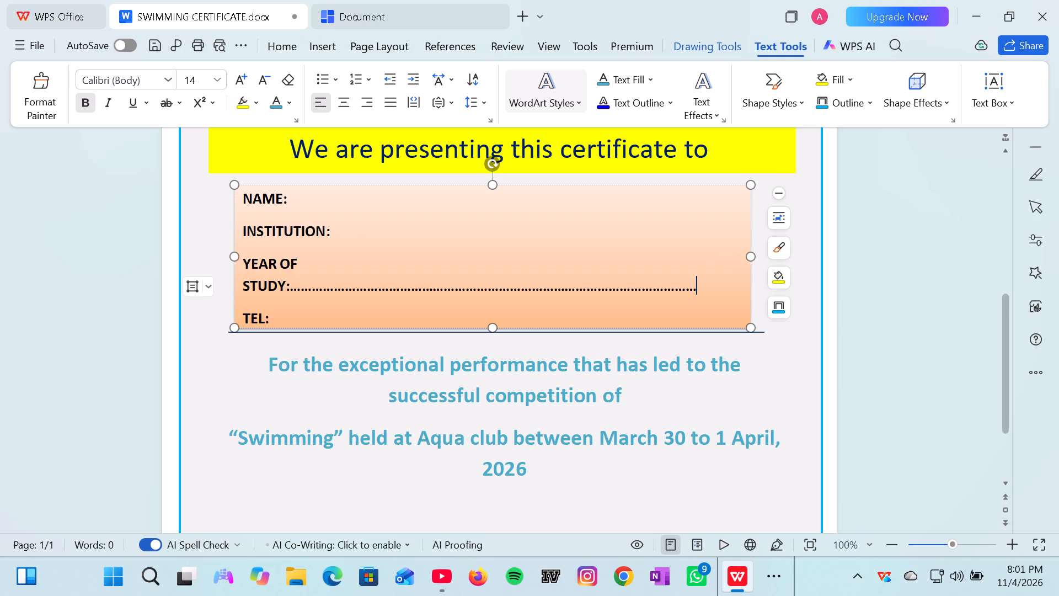
{"action": "key", "text": "BackSpace"}
{"action": "key", "text": "BackSpace"}
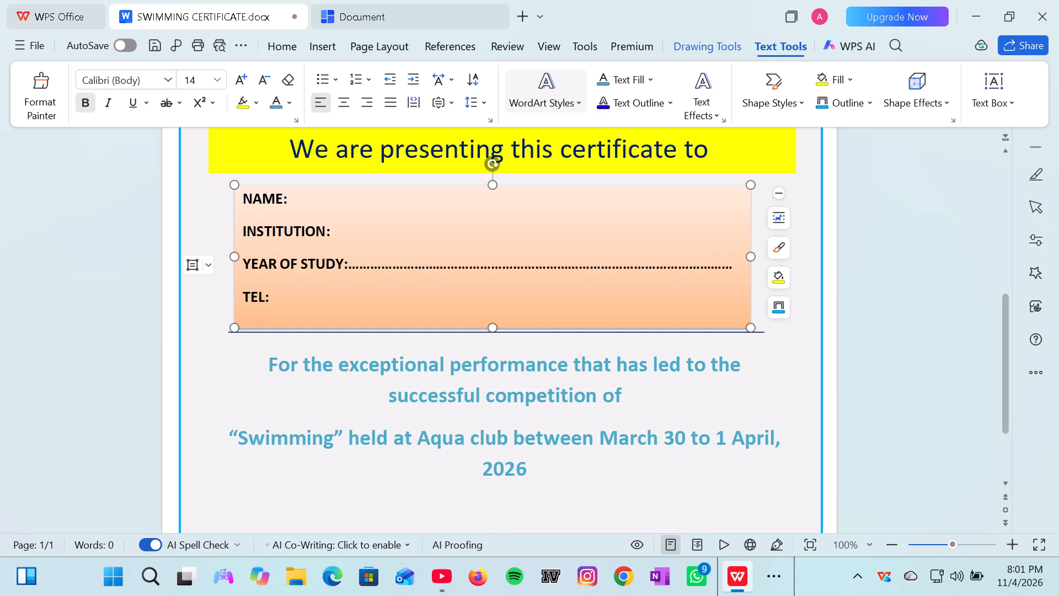
Add a dotted fill-in line after TEL, running almost to the far edge of the orange text box.
{"action": "left_click", "coordinate": [276, 294]}
{"action": "key", "text": "period"}
{"action": "key", "text": "period"}
{"action": "key", "text": "period"}
{"action": "key", "text": "period"}
{"action": "key", "text": "period"}
{"action": "key", "text": "period"}
{"action": "key", "text": "period"}
{"action": "key", "text": "period"}
{"action": "key", "text": "period"}
{"action": "key", "text": "period"}
{"action": "key", "text": "period"}
{"action": "key", "text": "period"}
{"action": "key", "text": "period"}
{"action": "key", "text": "period"}
{"action": "key", "text": "period"}
{"action": "key", "text": "period"}
{"action": "key", "text": "period"}
{"action": "key", "text": "period"}
{"action": "key", "text": "period"}
{"action": "key", "text": "period"}
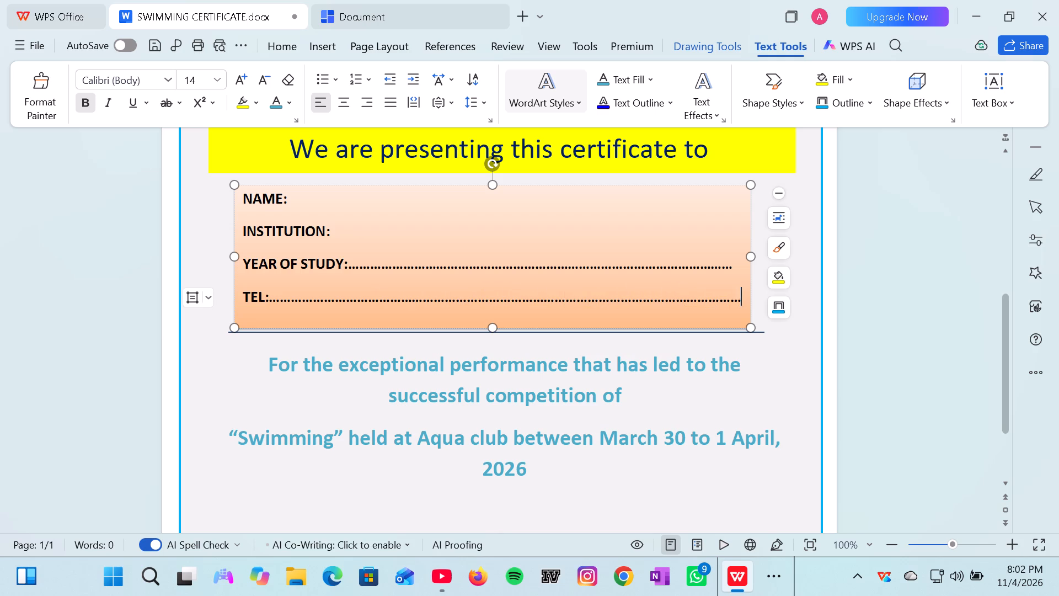
Add a dotted fill-in line after INSTITUTION, trimmed so it stays on one line of the text box.
{"action": "left_click", "coordinate": [333, 223]}
{"action": "key", "text": "period"}
{"action": "key", "text": "period"}
{"action": "key", "text": "period"}
{"action": "key", "text": "period"}
{"action": "key", "text": "period"}
{"action": "key", "text": "period"}
{"action": "key", "text": "period"}
{"action": "key", "text": "period"}
{"action": "key", "text": "period"}
{"action": "key", "text": "period"}
{"action": "key", "text": "period"}
{"action": "key", "text": "period"}
{"action": "key", "text": "period"}
{"action": "key", "text": "period"}
{"action": "key", "text": "period"}
{"action": "key", "text": "period"}
{"action": "key", "text": "period"}
{"action": "key", "text": "period"}
{"action": "key", "text": "period"}
{"action": "key", "text": "period"}
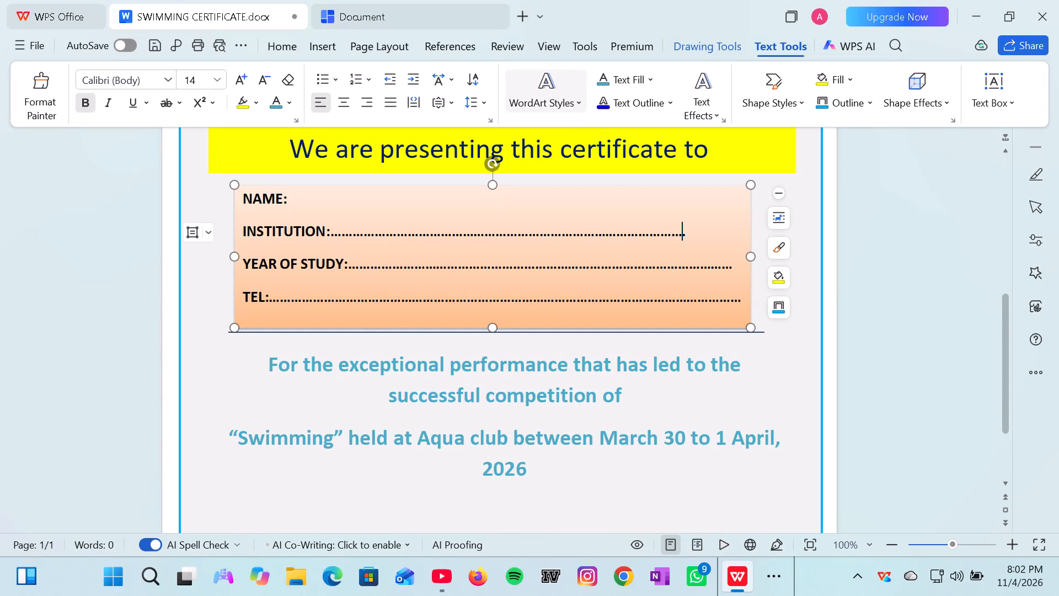
{"action": "type", "text": "..."}
{"action": "key", "text": "BackSpace"}
{"action": "key", "text": "BackSpace"}
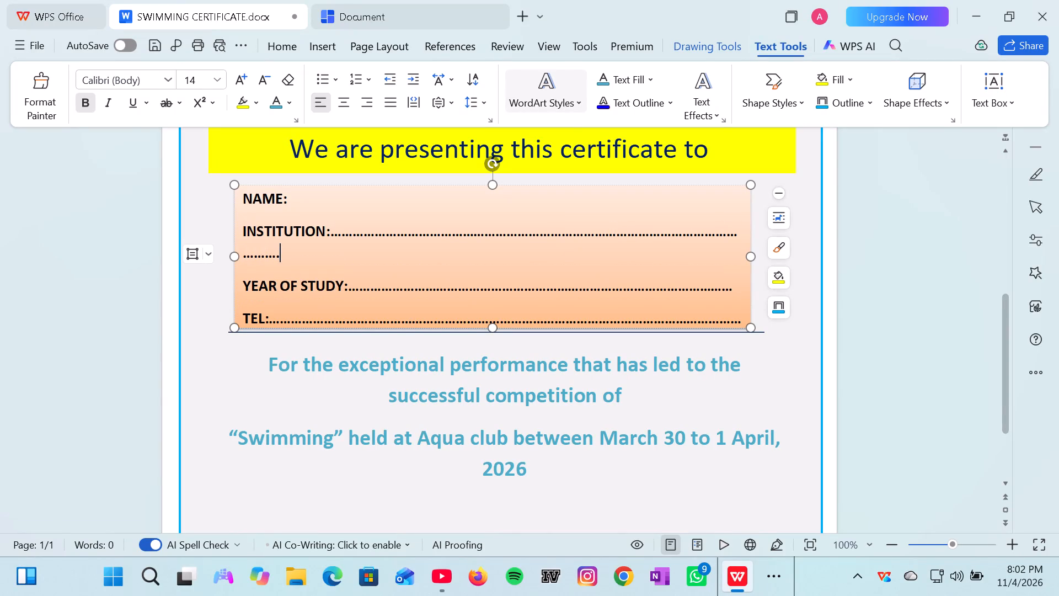
{"action": "key", "text": "BackSpace"}
{"action": "key", "text": "BackSpace"}
{"action": "key", "text": "BackSpace"}
{"action": "key", "text": "BackSpace"}
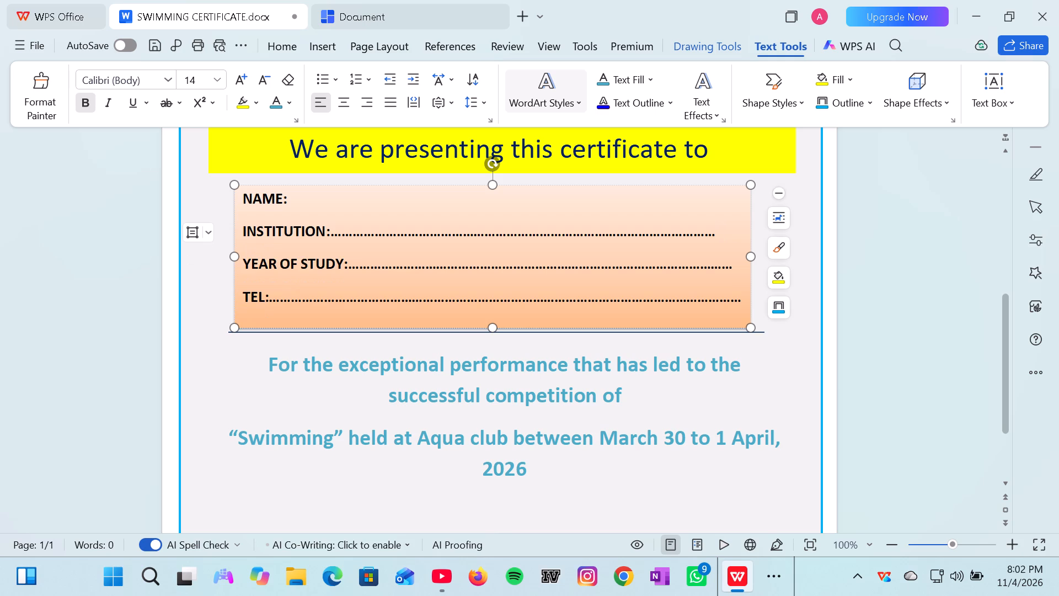
Shorten the YEAR OF STUDY and TEL dotted lines so they end about level with the INSTITUTION line.
{"action": "left_click", "coordinate": [740, 273]}
{"action": "key", "text": "BackSpace"}
{"action": "key", "text": "BackSpace"}
{"action": "key", "text": "period"}
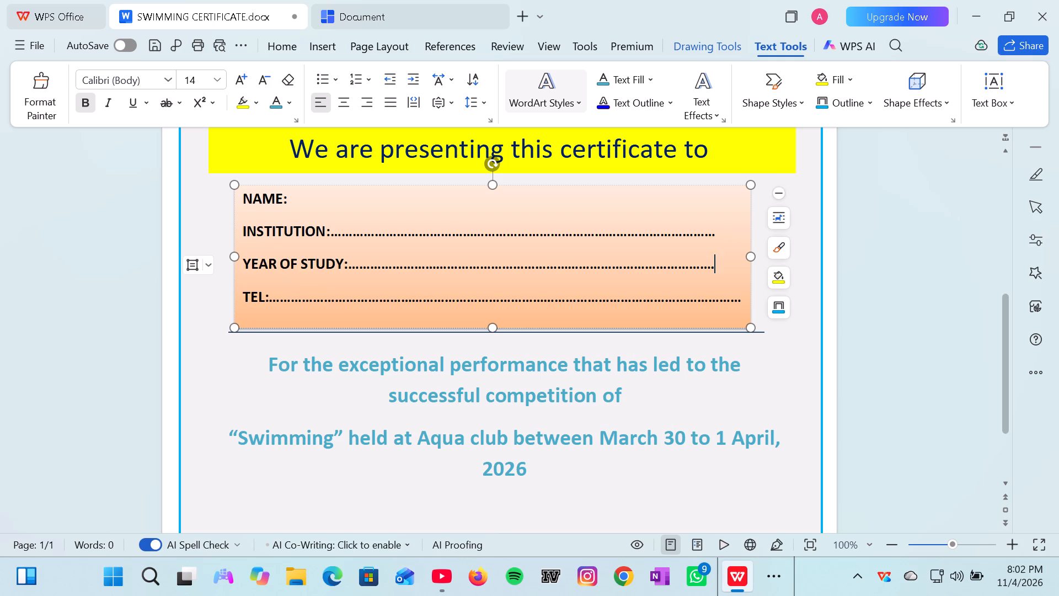
{"action": "left_click", "coordinate": [747, 296]}
{"action": "key", "text": "BackSpace"}
{"action": "key", "text": "BackSpace"}
{"action": "key", "text": "BackSpace"}
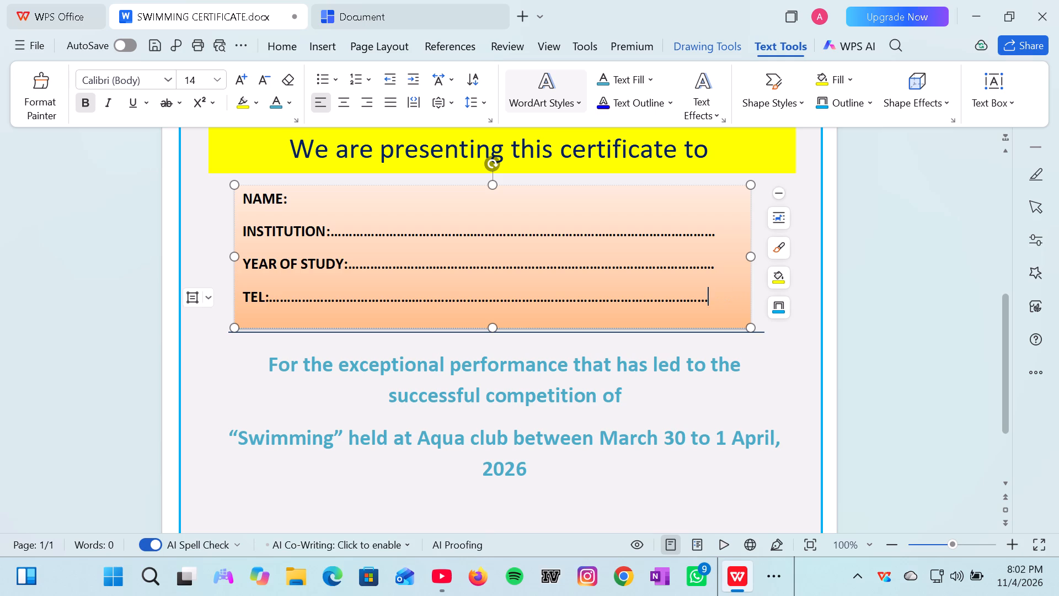
{"action": "key", "text": "period"}
{"action": "key", "text": "period"}
Extend the INSTITUTION dotted line by two dots.
{"action": "left_click", "coordinate": [717, 239]}
{"action": "type", "text": ".."}
Extend the YEAR OF STUDY and TEL dotted lines by two dots each, about level with the INSTITUTION line.
{"action": "left_click", "coordinate": [716, 271]}
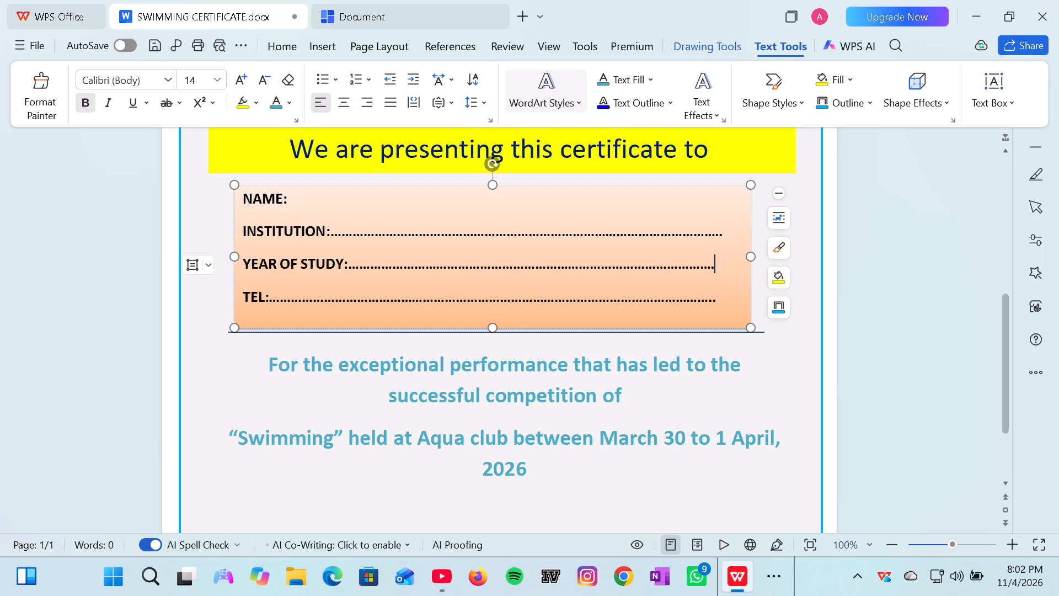
{"action": "left_click", "coordinate": [716, 271]}
{"action": "type", "text": ".."}
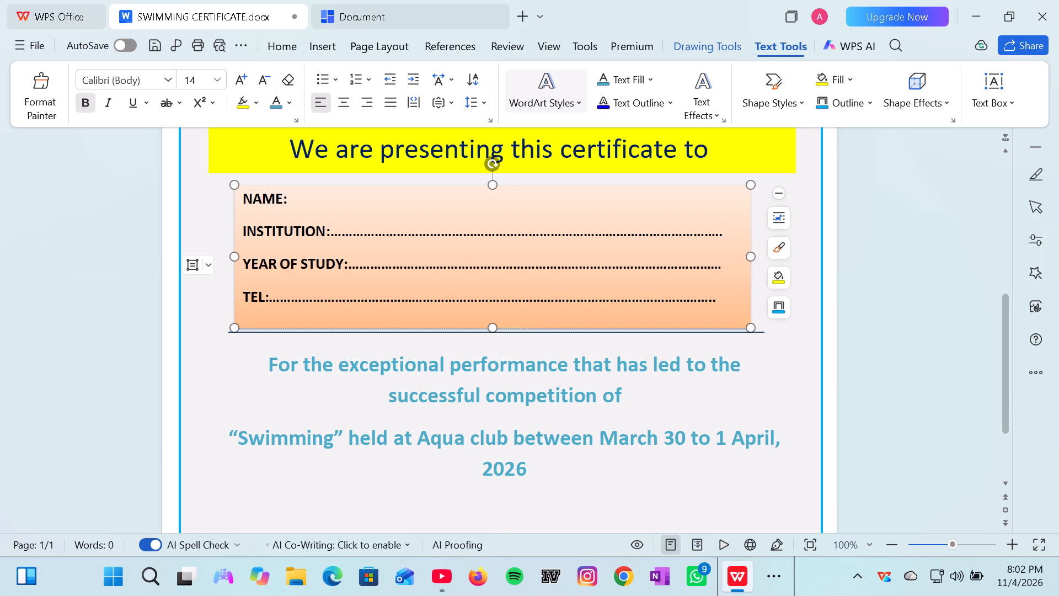
{"action": "left_click", "coordinate": [721, 300]}
{"action": "key", "text": "period"}
{"action": "key", "text": "period"}
Add a dotted fill-in line after NAME, kept on one line and ending about level with the dotted lines below.
{"action": "scroll", "coordinate": [501, 252], "scroll_direction": "up", "scroll_amount": 1}
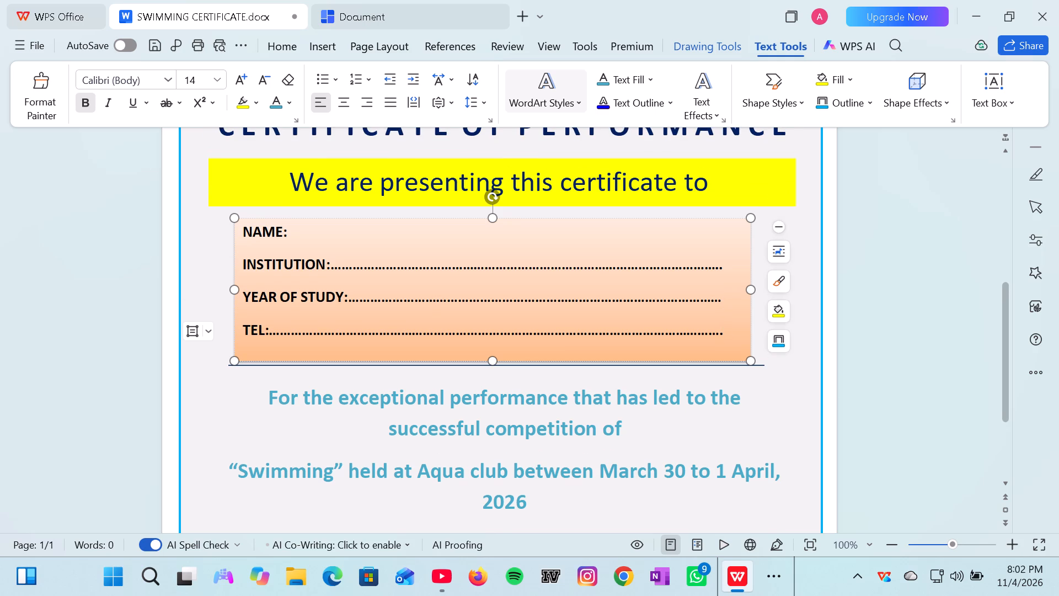
{"action": "left_click", "coordinate": [291, 227]}
{"action": "type", "text": "..."}
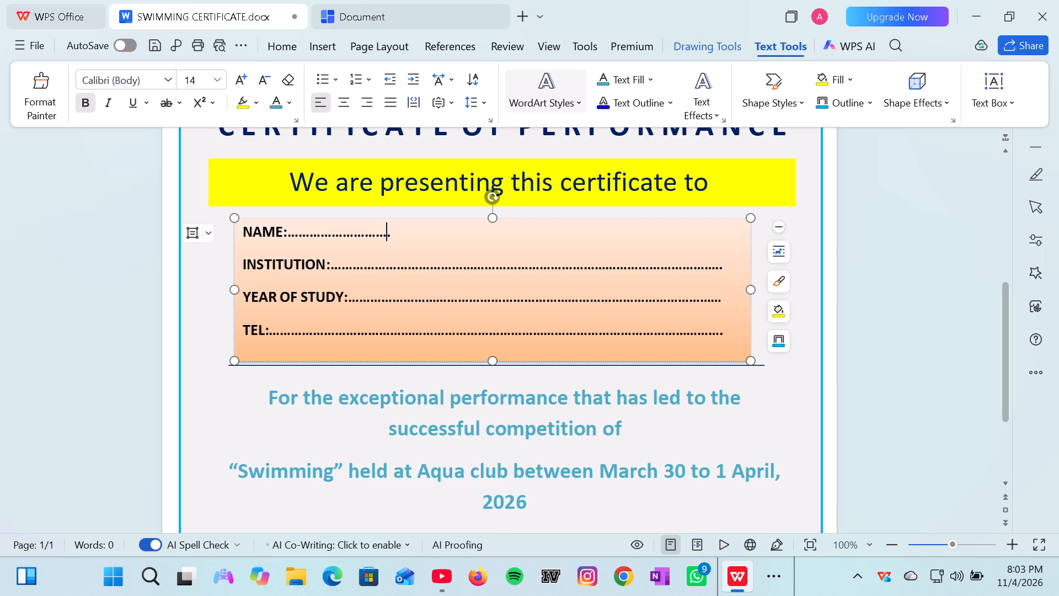
{"action": "type", "text": "....."}
{"action": "key", "text": "period"}
{"action": "key", "text": "period"}
{"action": "key", "text": "period"}
{"action": "key", "text": "period"}
{"action": "key", "text": "period"}
{"action": "key", "text": "period"}
{"action": "key", "text": "period"}
{"action": "key", "text": "period"}
{"action": "key", "text": "period"}
{"action": "key", "text": "period"}
{"action": "key", "text": "period"}
{"action": "key", "text": "period"}
{"action": "key", "text": "period"}
{"action": "key", "text": "period"}
{"action": "key", "text": "period"}
{"action": "key", "text": "period"}
{"action": "key", "text": "period"}
{"action": "key", "text": "period"}
{"action": "key", "text": "period"}
{"action": "key", "text": "period"}
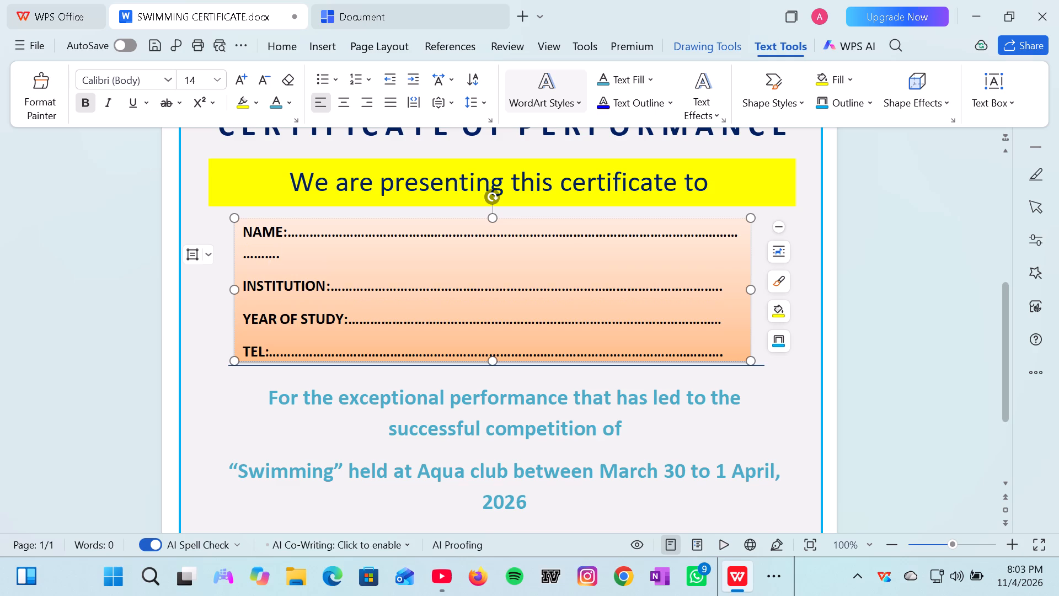
{"action": "key", "text": "BackSpace"}
{"action": "key", "text": "BackSpace"}
{"action": "key", "text": "BackSpace"}
{"action": "key", "text": "BackSpace"}
{"action": "key", "text": "BackSpace"}
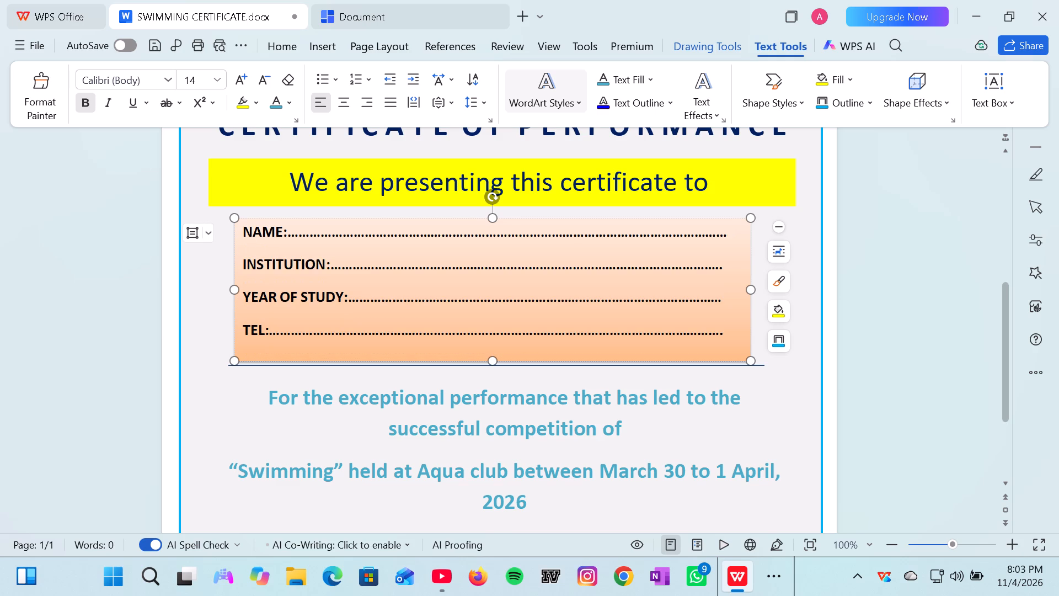
{"action": "key", "text": "BackSpace"}
{"action": "key", "text": "period"}
{"action": "key", "text": "period"}
Insert a blank line above NAME in the orange text box.
{"action": "scroll", "coordinate": [258, 313], "scroll_direction": "up", "scroll_amount": 4}
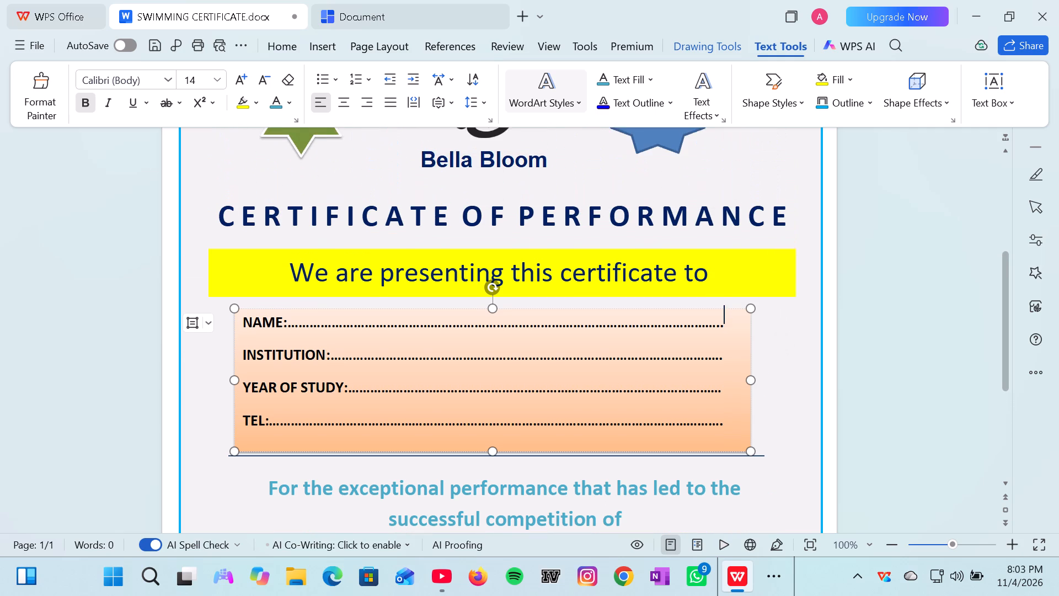
{"action": "scroll", "coordinate": [258, 313], "scroll_direction": "up", "scroll_amount": 1}
{"action": "scroll", "coordinate": [258, 313], "scroll_direction": "down", "scroll_amount": 1}
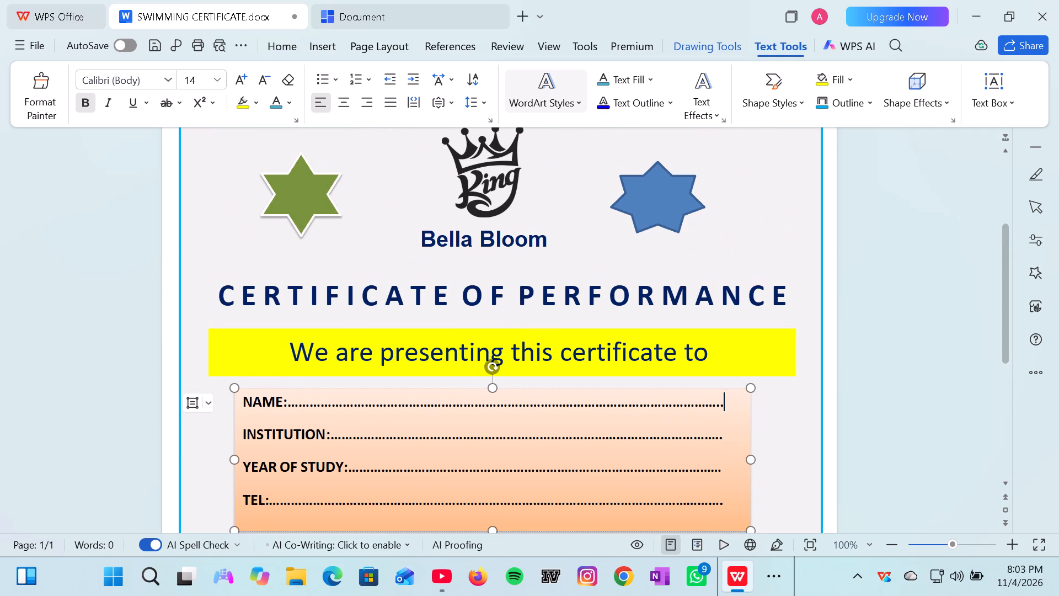
{"action": "scroll", "coordinate": [258, 313], "scroll_direction": "down", "scroll_amount": 1}
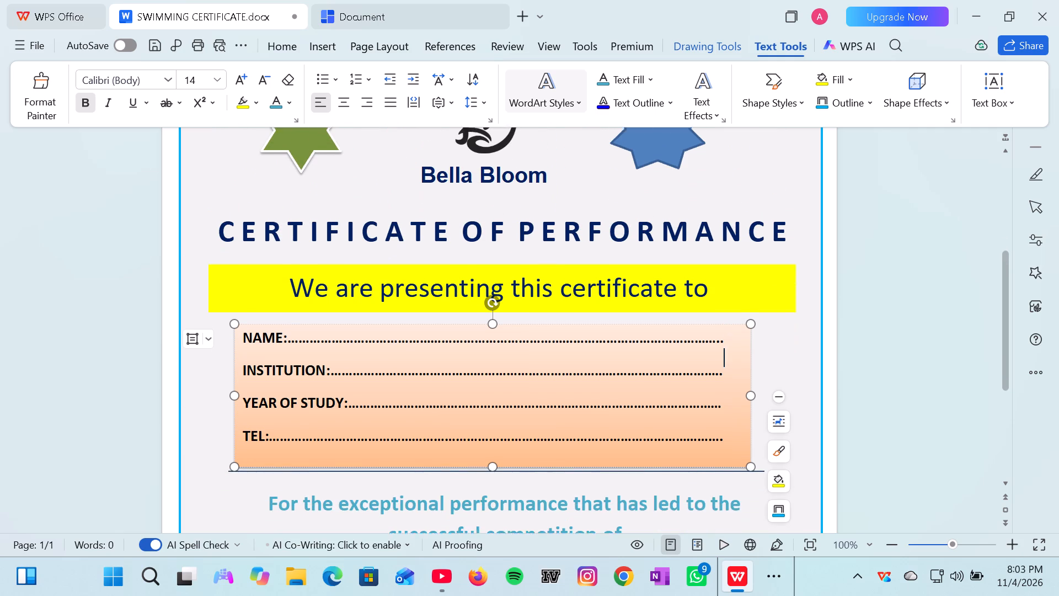
{"action": "scroll", "coordinate": [258, 313], "scroll_direction": "down", "scroll_amount": 1}
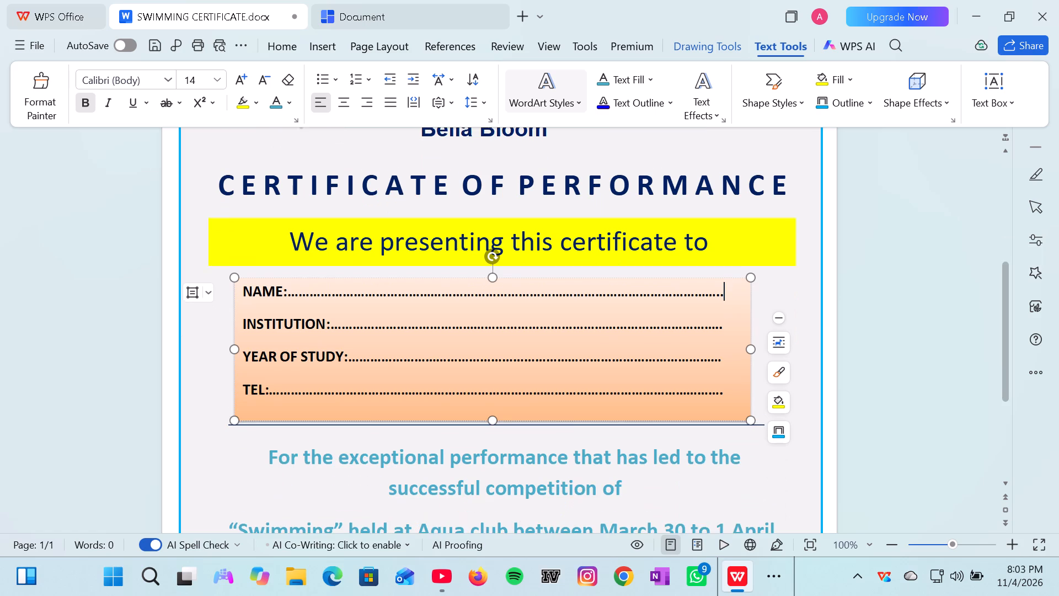
{"action": "scroll", "coordinate": [258, 313], "scroll_direction": "down", "scroll_amount": 1}
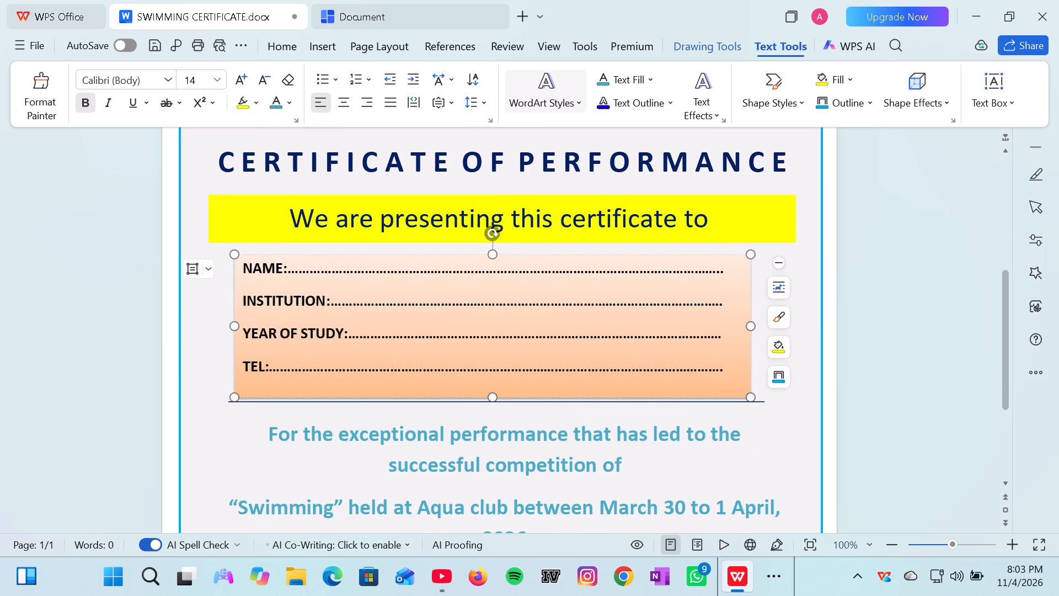
{"action": "left_click", "coordinate": [243, 262]}
{"action": "key", "text": "shift+Return"}
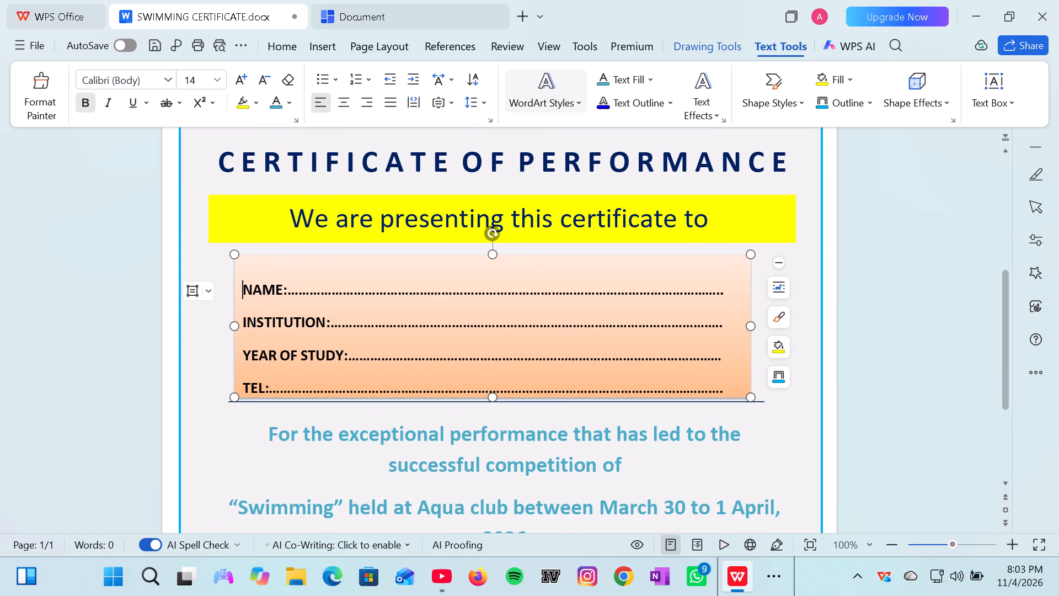
Extend the orange text box's bottom edge downward to leave space below the TEL line.
{"action": "scroll", "coordinate": [270, 330], "scroll_direction": "down", "scroll_amount": 1}
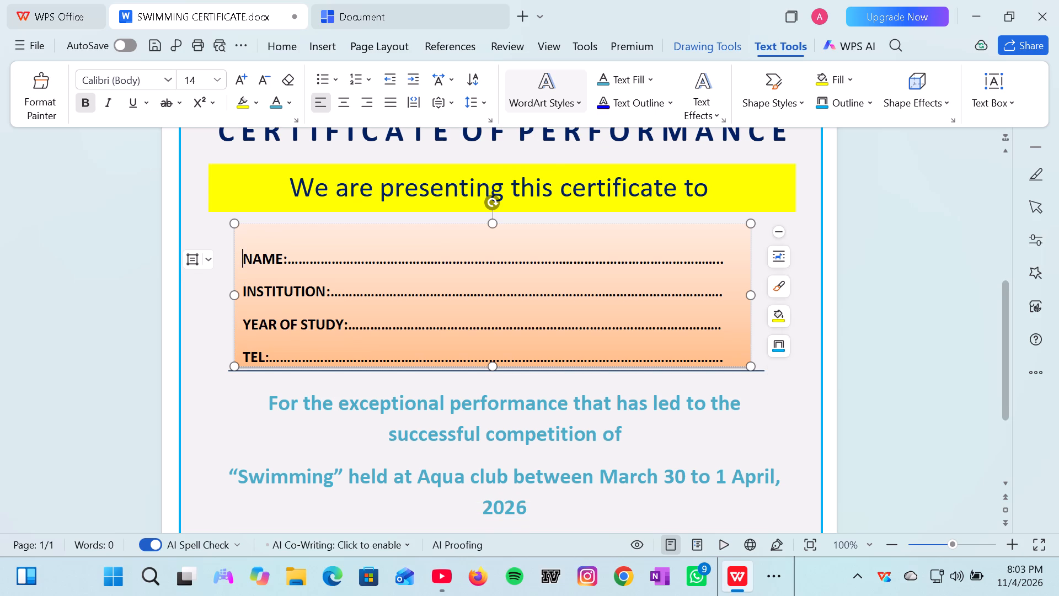
{"action": "left_click_drag", "start_coordinate": [494, 368], "coordinate": [494, 385]}
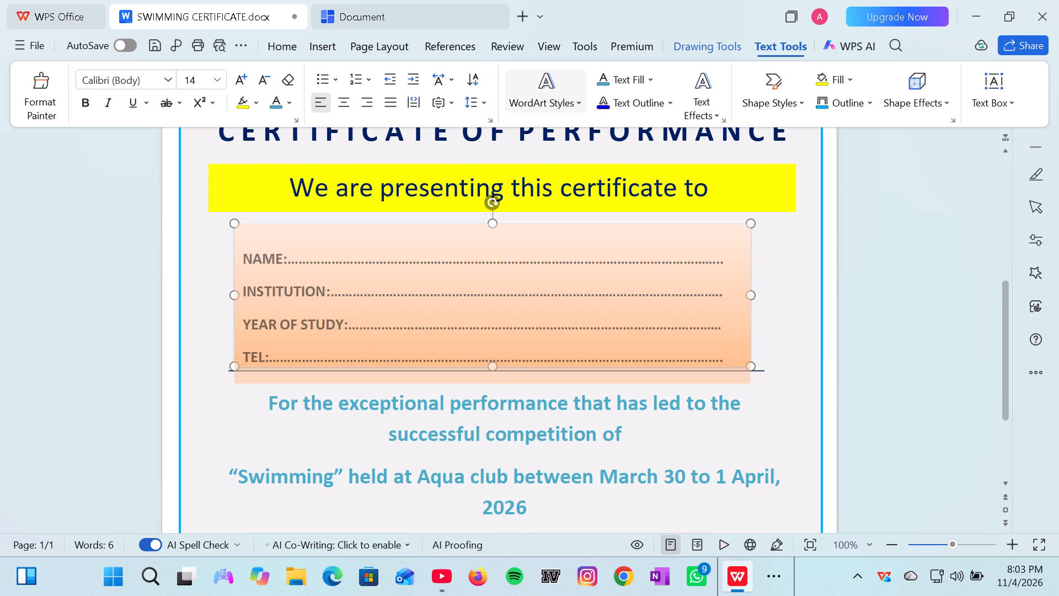
{"action": "left_click_drag", "start_coordinate": [494, 385], "coordinate": [494, 392]}
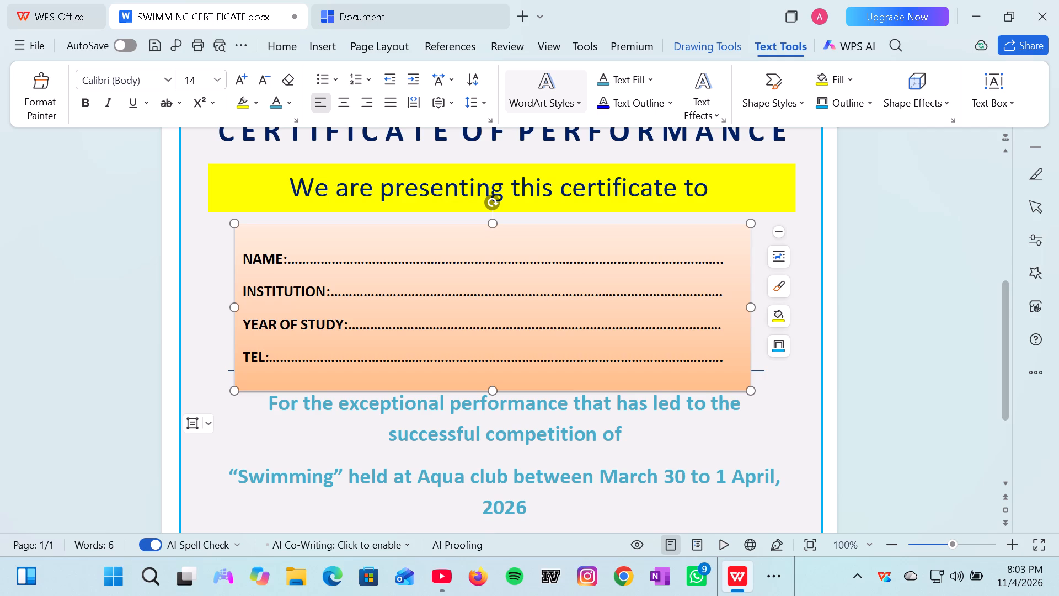
Make the CERTIFICATE OF PERFORMANCE heading italic and underlined, keeping it bold.
{"action": "scroll", "coordinate": [189, 270], "scroll_direction": "up", "scroll_amount": 1}
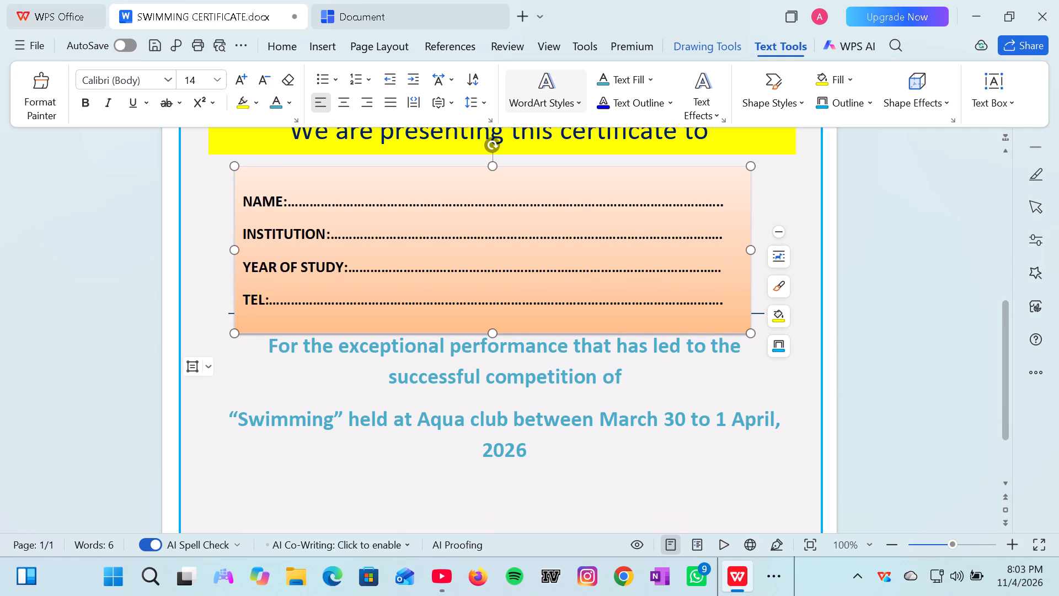
{"action": "scroll", "coordinate": [189, 270], "scroll_direction": "up", "scroll_amount": 2}
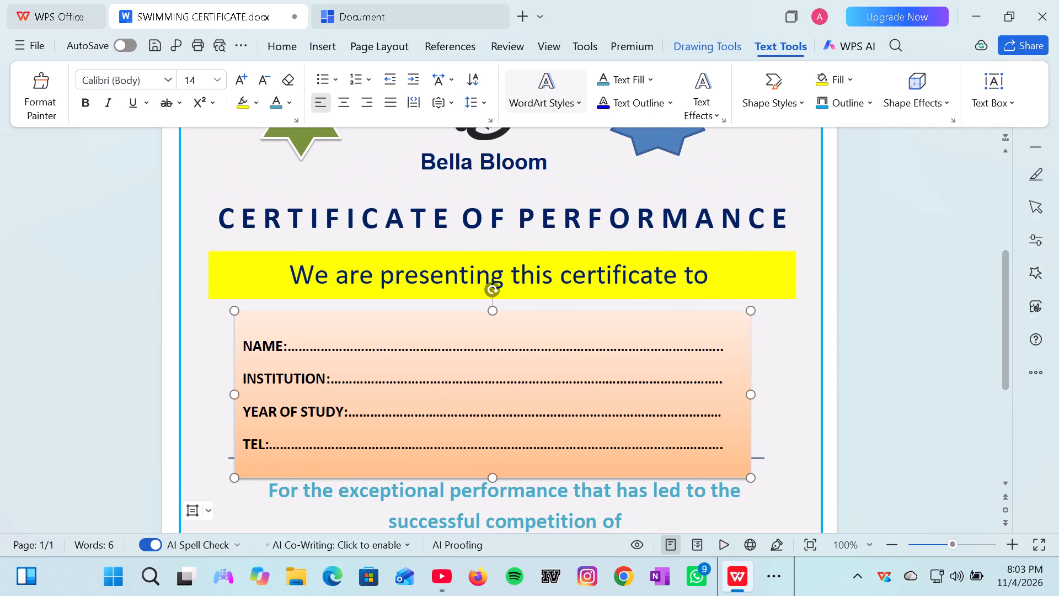
{"action": "left_click", "coordinate": [212, 209]}
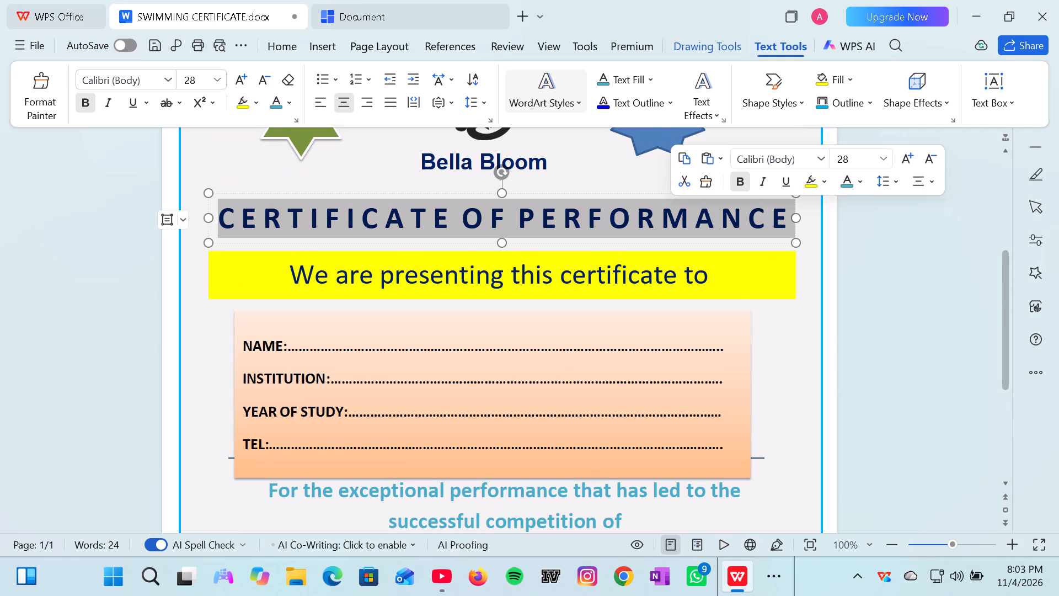
{"action": "left_click", "coordinate": [736, 182]}
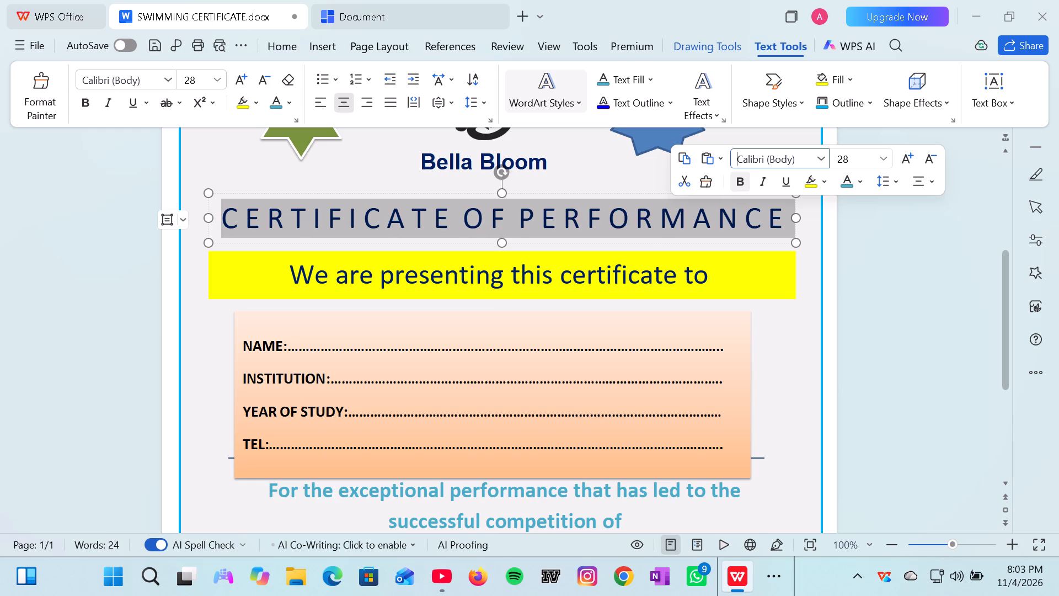
{"action": "left_click", "coordinate": [736, 182]}
{"action": "left_click", "coordinate": [761, 182]}
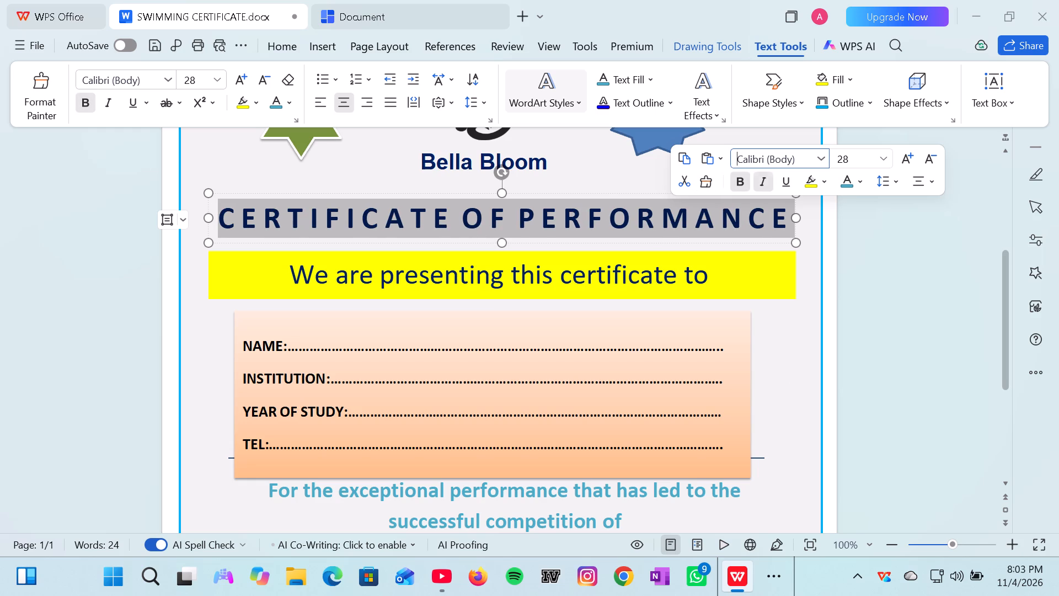
{"action": "left_click", "coordinate": [788, 182]}
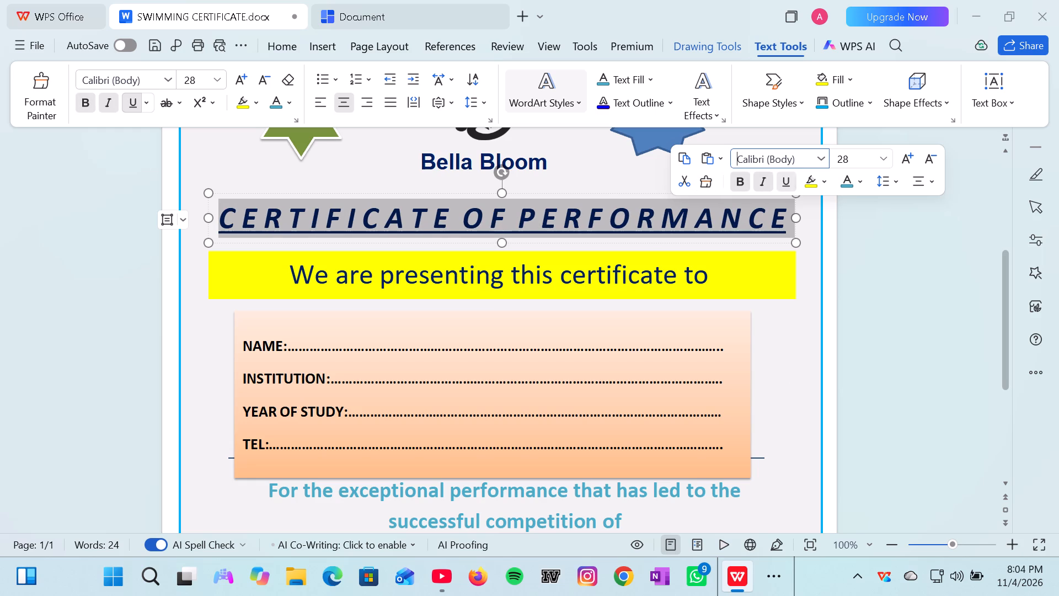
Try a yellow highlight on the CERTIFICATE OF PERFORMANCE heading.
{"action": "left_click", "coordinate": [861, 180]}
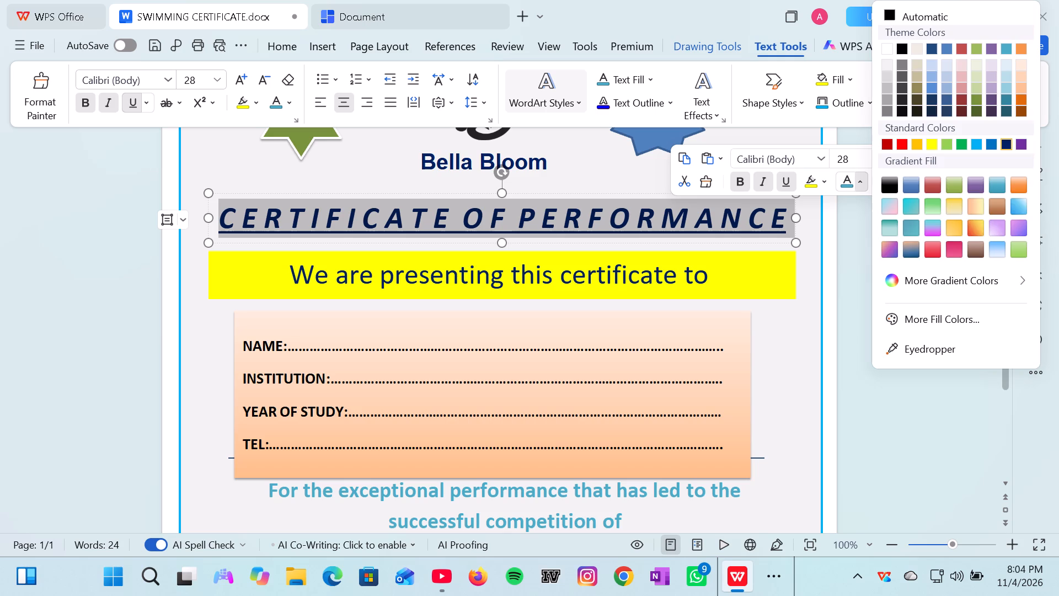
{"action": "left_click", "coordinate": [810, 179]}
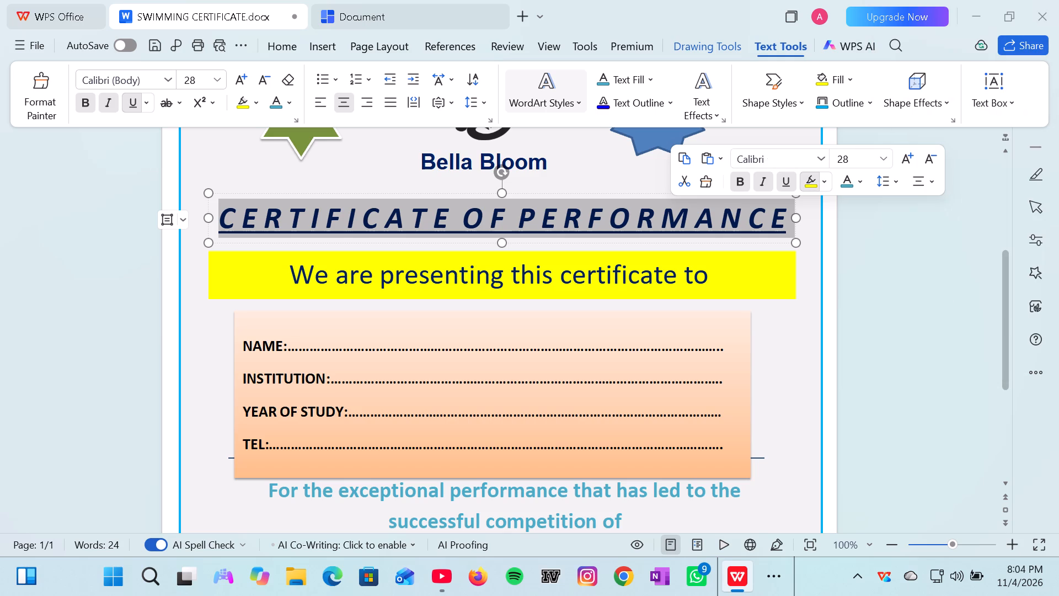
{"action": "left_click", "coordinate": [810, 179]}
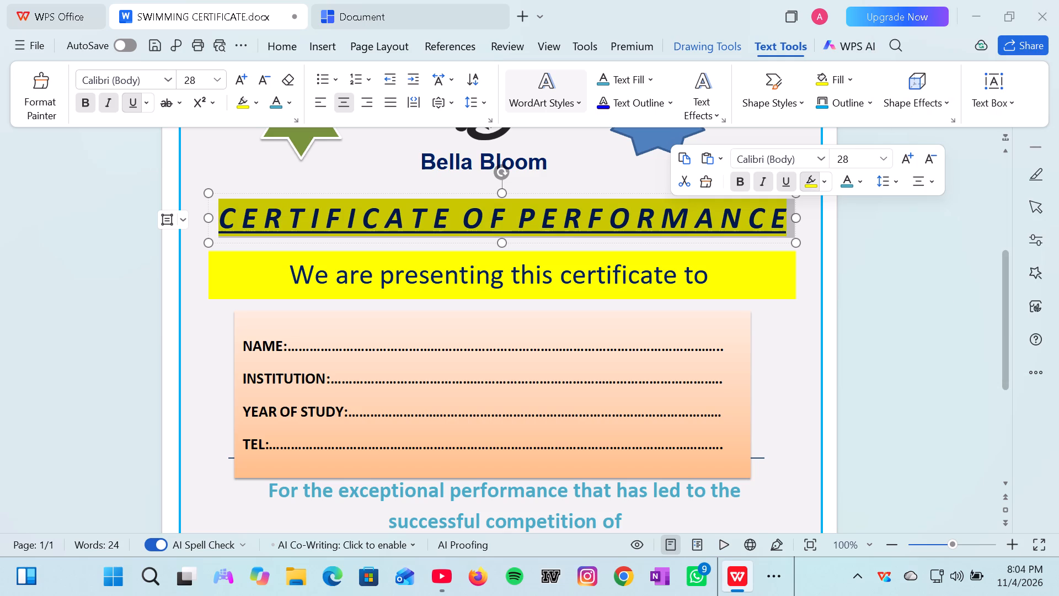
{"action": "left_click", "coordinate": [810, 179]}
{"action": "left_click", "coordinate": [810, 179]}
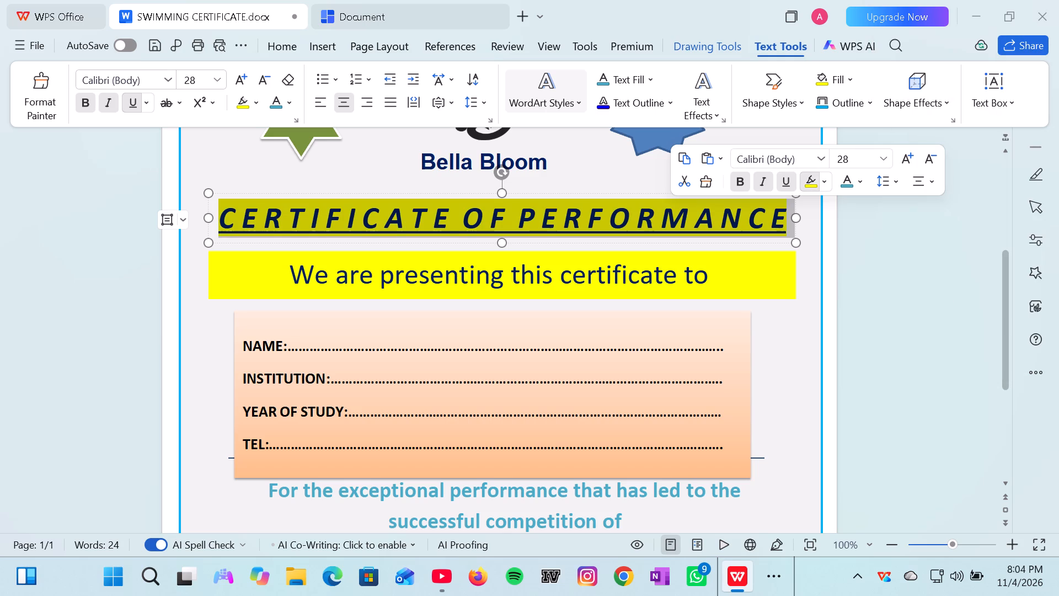
Highlight the CERTIFICATE OF PERFORMANCE heading in turquoise and deselect it.
{"action": "left_click", "coordinate": [822, 179]}
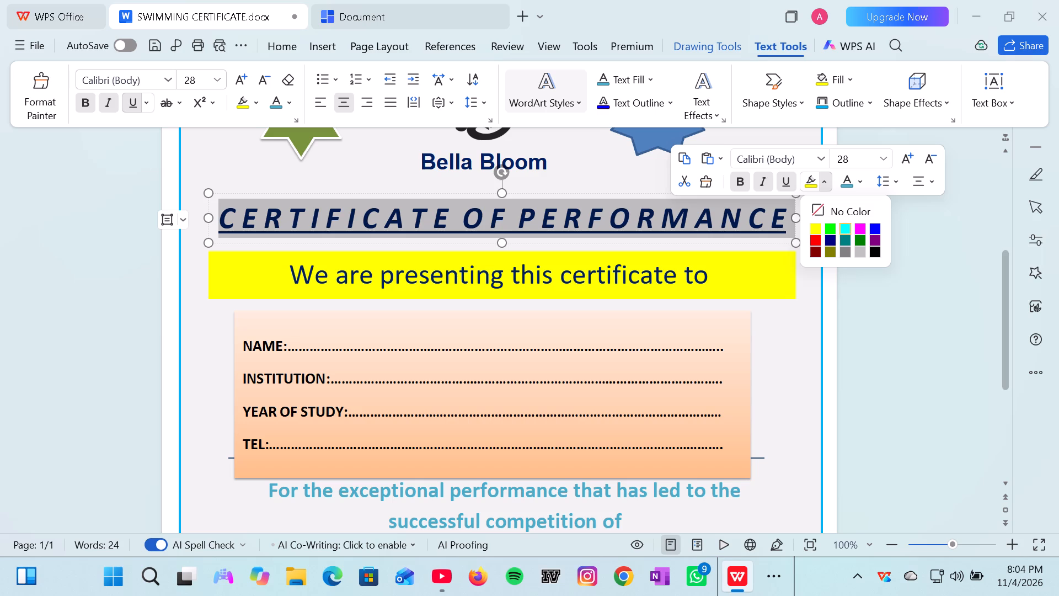
{"action": "left_click", "coordinate": [844, 227]}
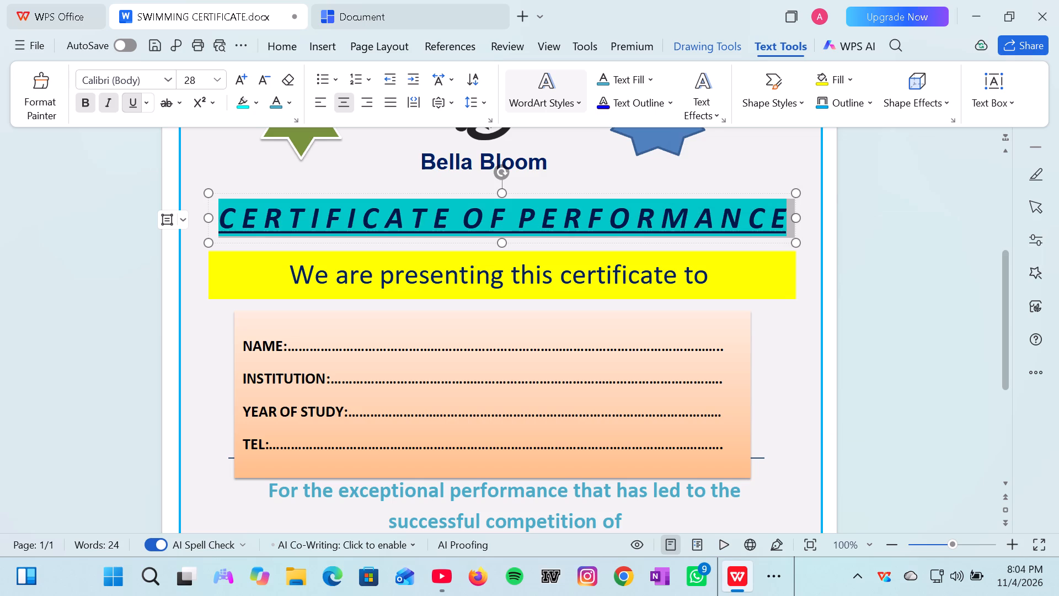
{"action": "left_click", "coordinate": [381, 161]}
{"action": "scroll", "coordinate": [381, 161], "scroll_direction": "up", "scroll_amount": 1}
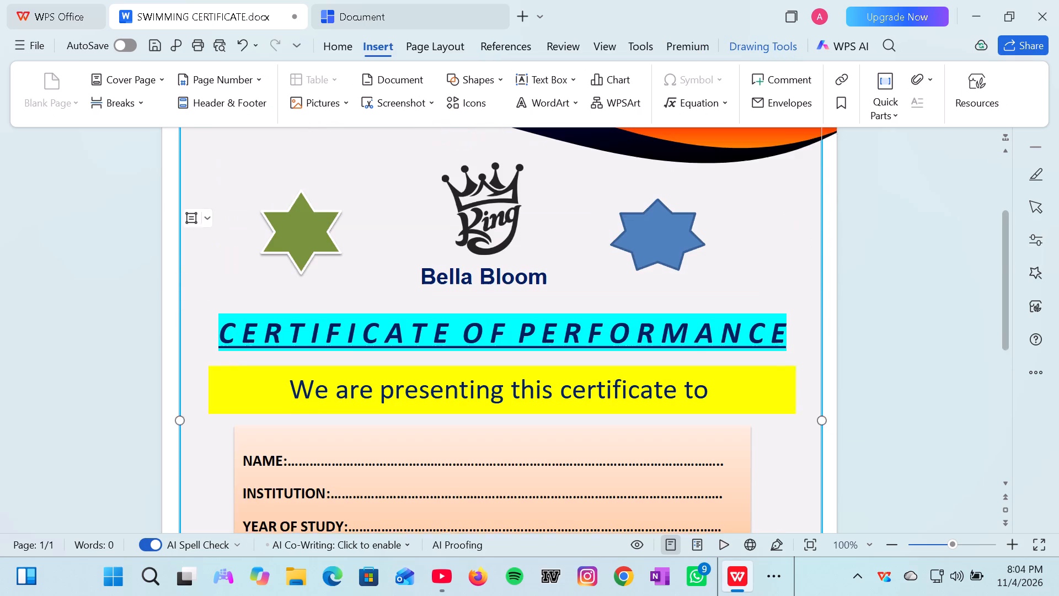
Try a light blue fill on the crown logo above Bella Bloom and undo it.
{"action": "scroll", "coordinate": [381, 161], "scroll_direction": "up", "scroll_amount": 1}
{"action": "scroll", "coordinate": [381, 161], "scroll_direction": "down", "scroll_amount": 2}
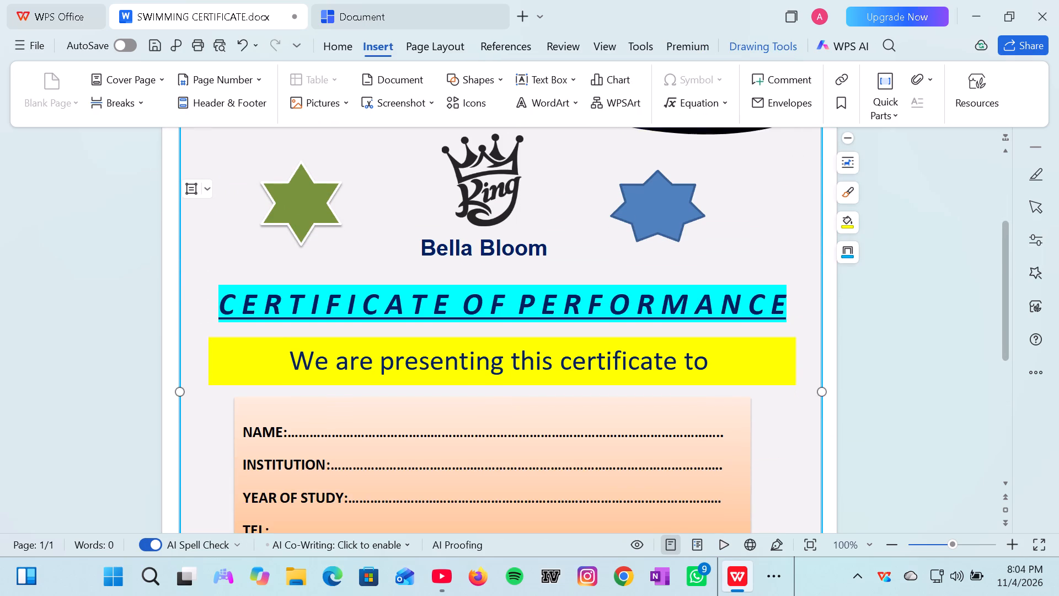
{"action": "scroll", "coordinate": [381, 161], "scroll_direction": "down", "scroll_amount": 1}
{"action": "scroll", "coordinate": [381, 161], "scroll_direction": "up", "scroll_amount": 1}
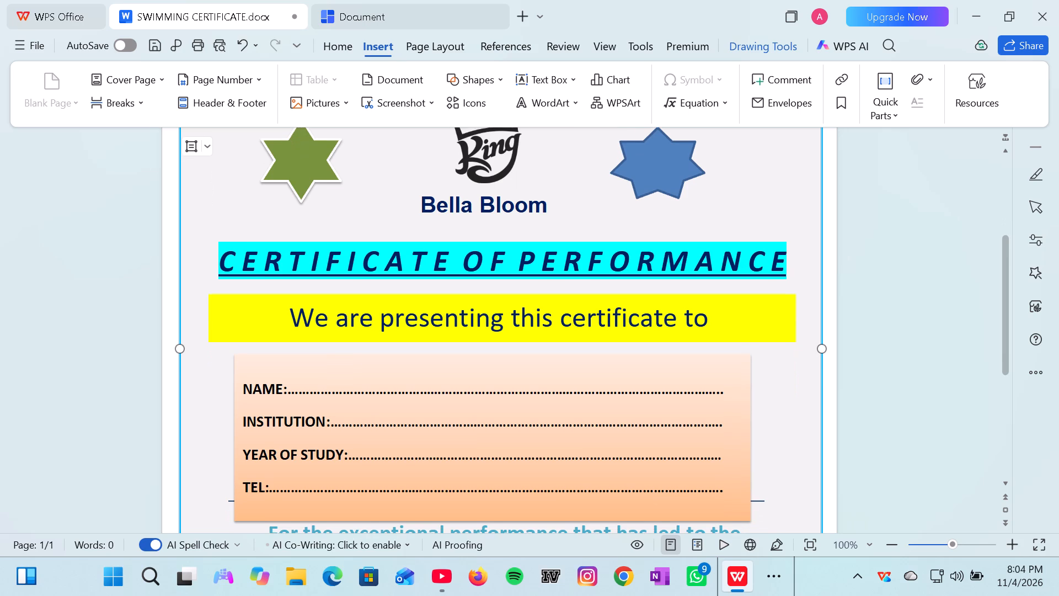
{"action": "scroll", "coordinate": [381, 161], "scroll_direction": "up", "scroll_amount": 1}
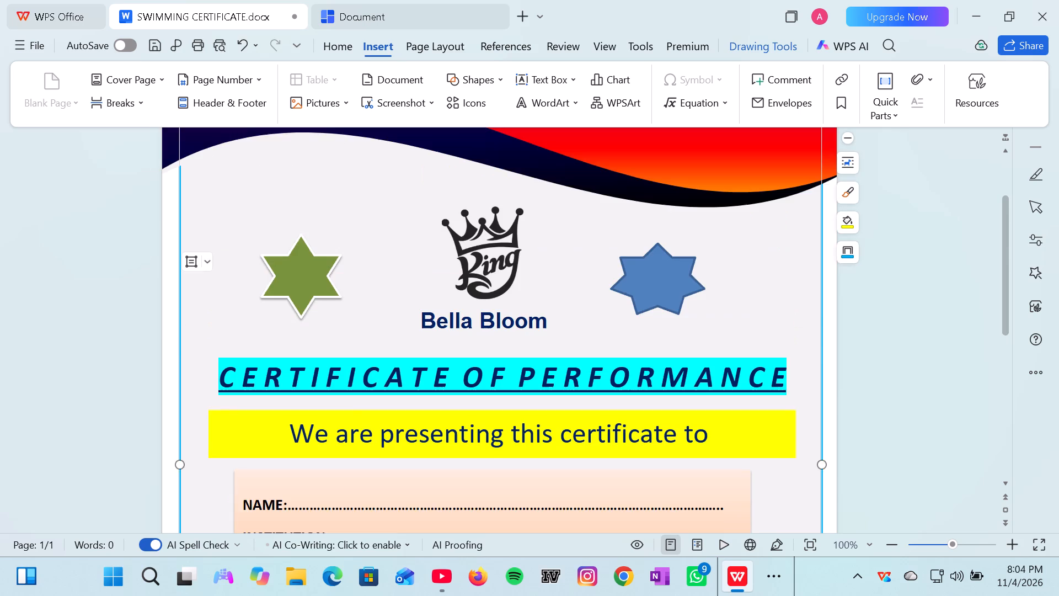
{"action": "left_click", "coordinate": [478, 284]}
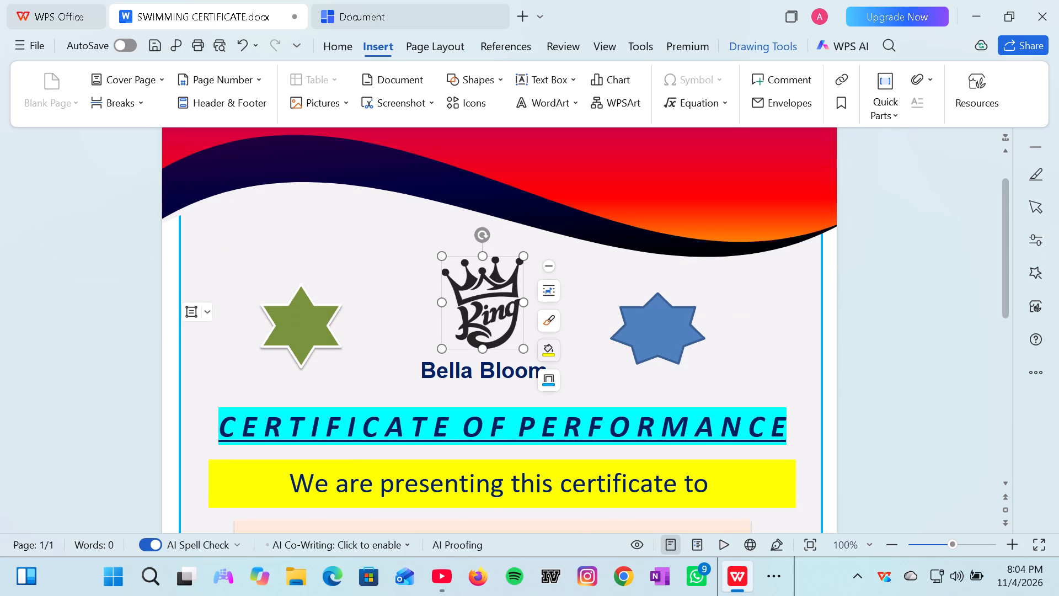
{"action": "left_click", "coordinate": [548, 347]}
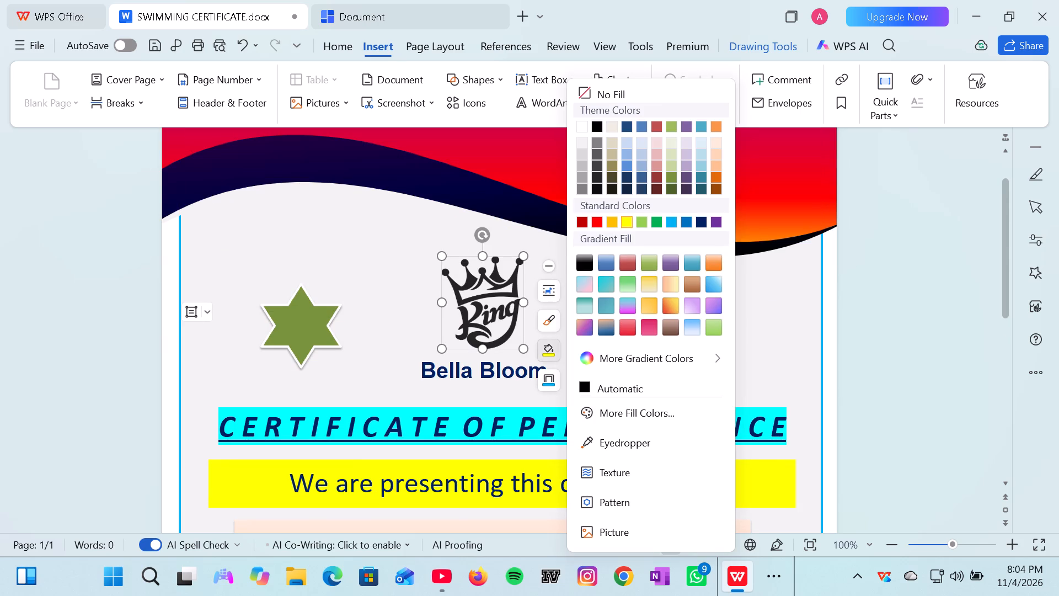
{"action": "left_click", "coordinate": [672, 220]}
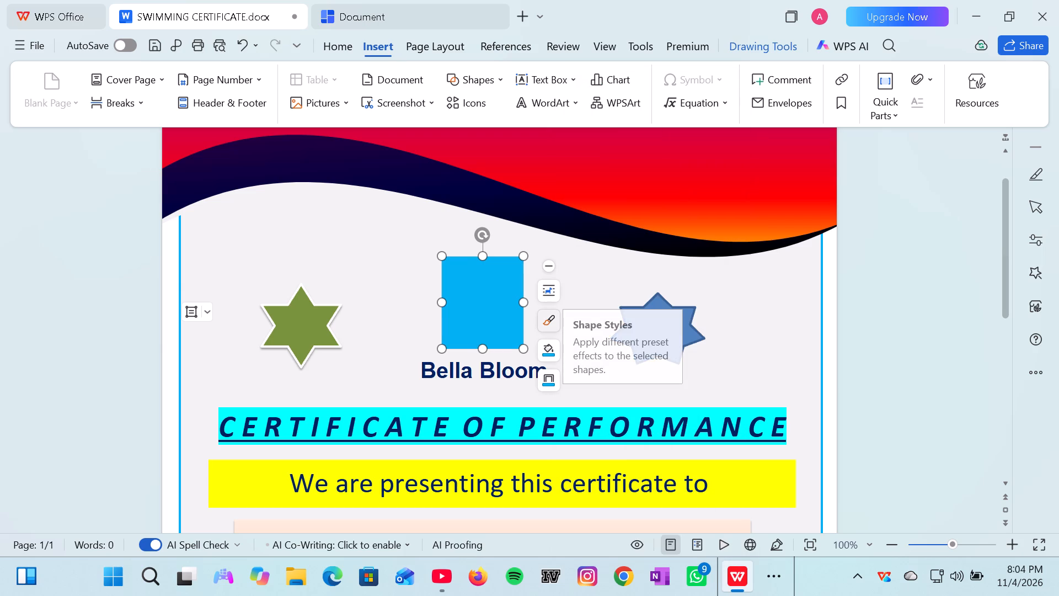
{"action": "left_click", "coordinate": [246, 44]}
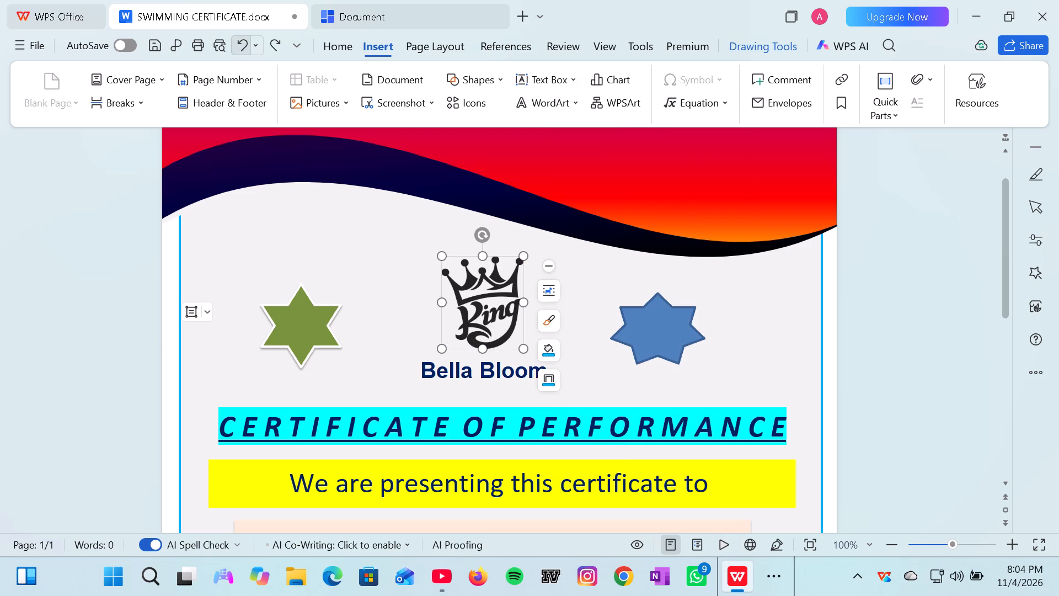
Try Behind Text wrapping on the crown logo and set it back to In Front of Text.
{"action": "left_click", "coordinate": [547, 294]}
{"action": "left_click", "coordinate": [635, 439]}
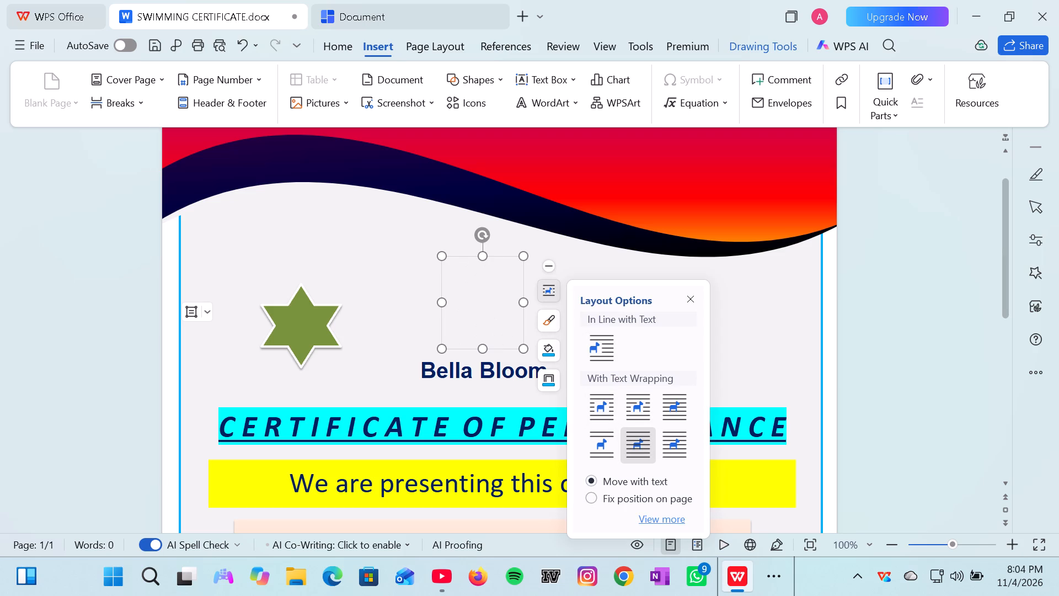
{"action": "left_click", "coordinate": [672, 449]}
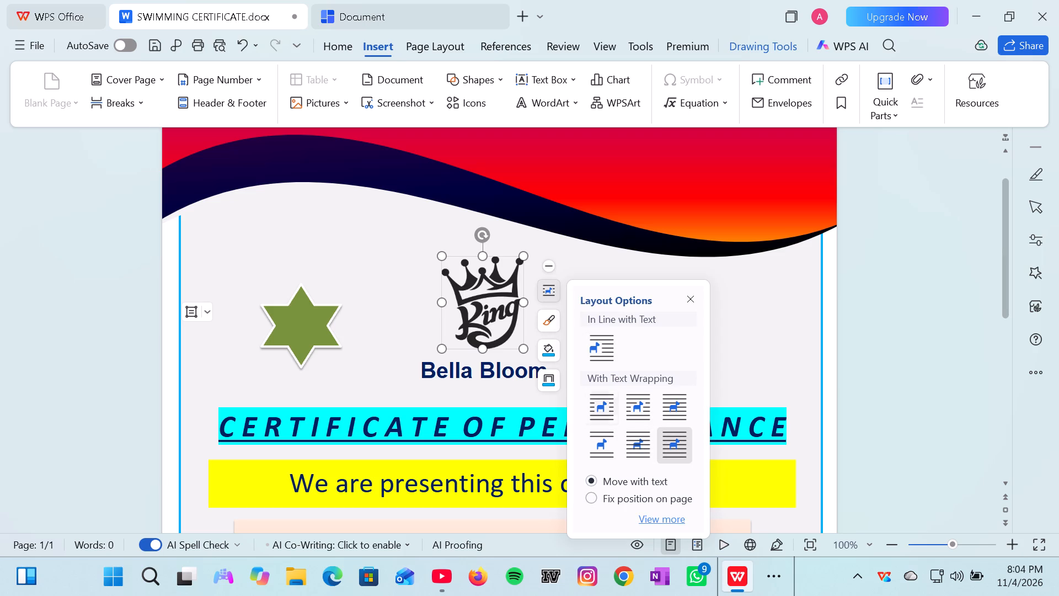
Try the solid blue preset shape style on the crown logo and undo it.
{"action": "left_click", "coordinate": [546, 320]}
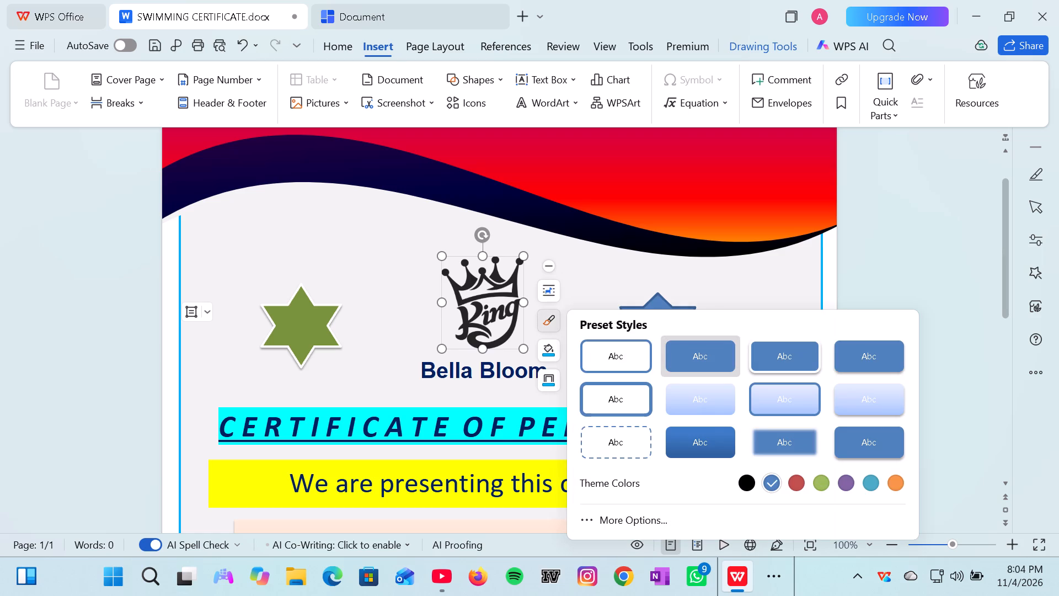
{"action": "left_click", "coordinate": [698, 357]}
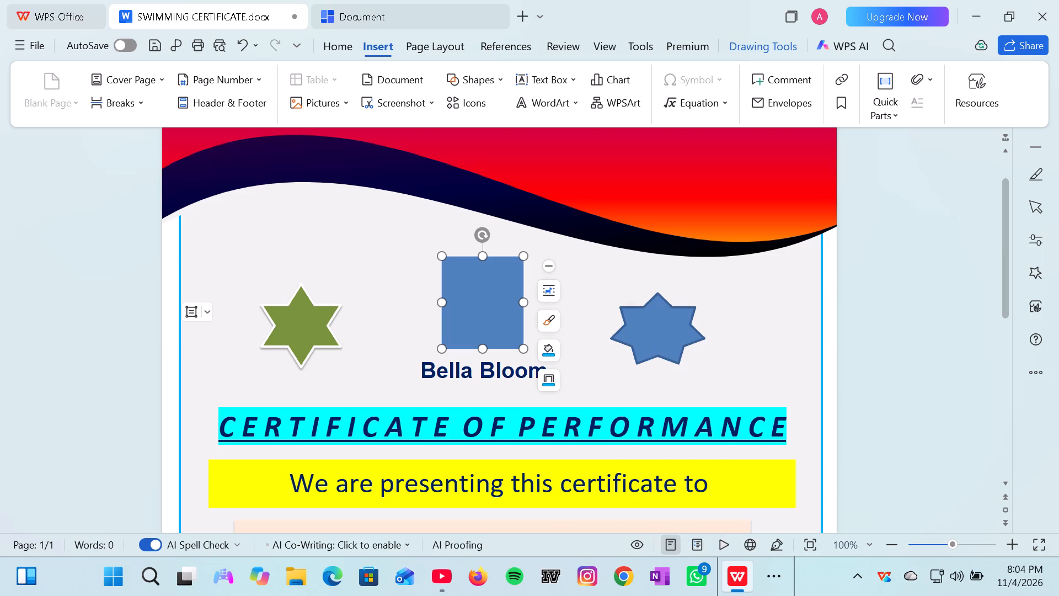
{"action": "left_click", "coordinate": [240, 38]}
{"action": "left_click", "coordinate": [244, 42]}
Make the whole "For the exceptional performance" passage, through the swimming dates, italic.
{"action": "scroll", "coordinate": [408, 227], "scroll_direction": "down", "scroll_amount": 3}
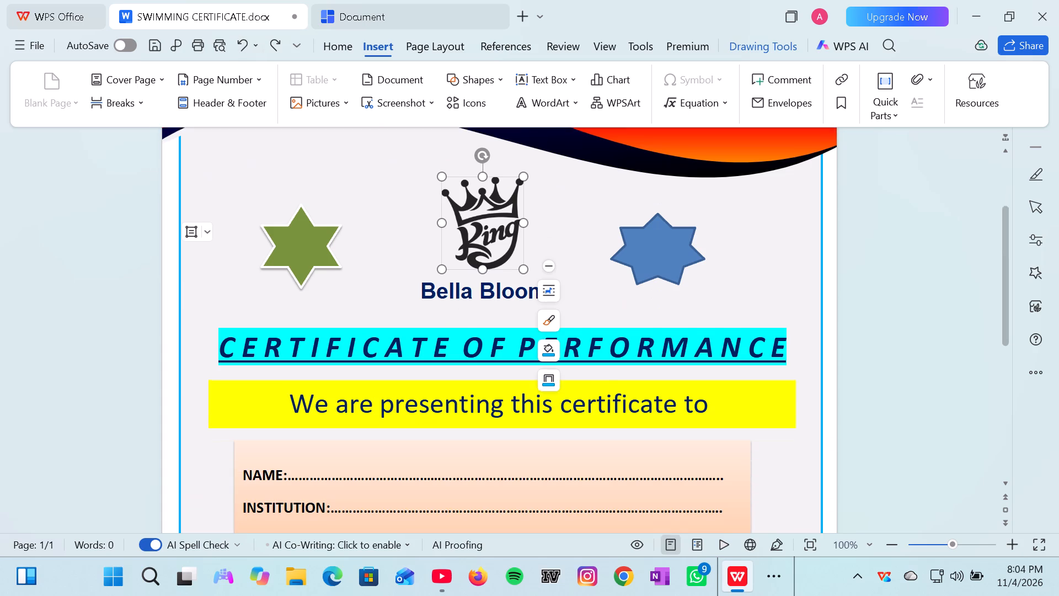
{"action": "scroll", "coordinate": [408, 227], "scroll_direction": "down", "scroll_amount": 9}
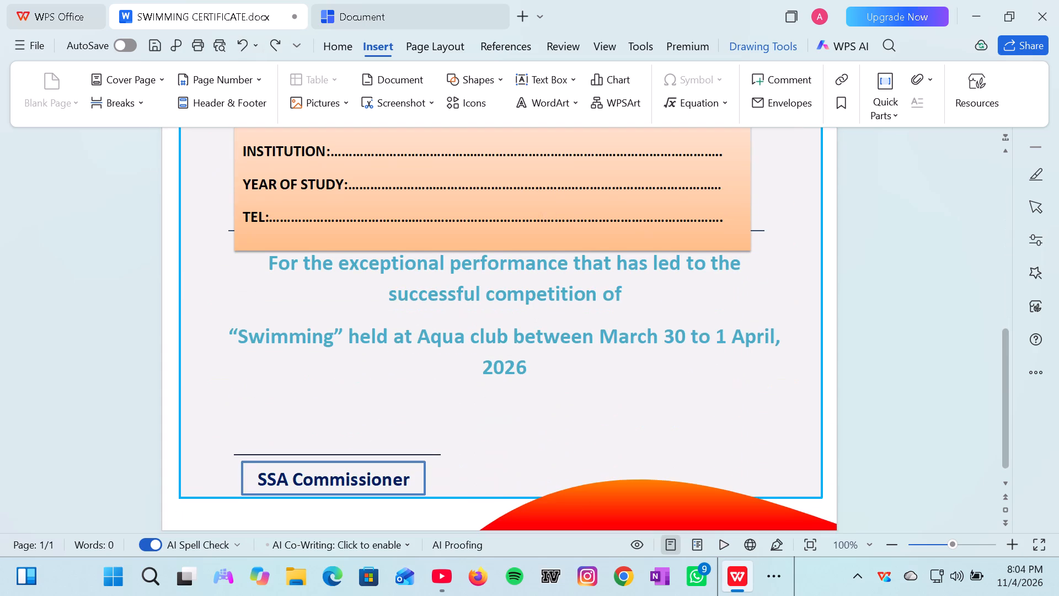
{"action": "scroll", "coordinate": [408, 227], "scroll_direction": "down", "scroll_amount": 1}
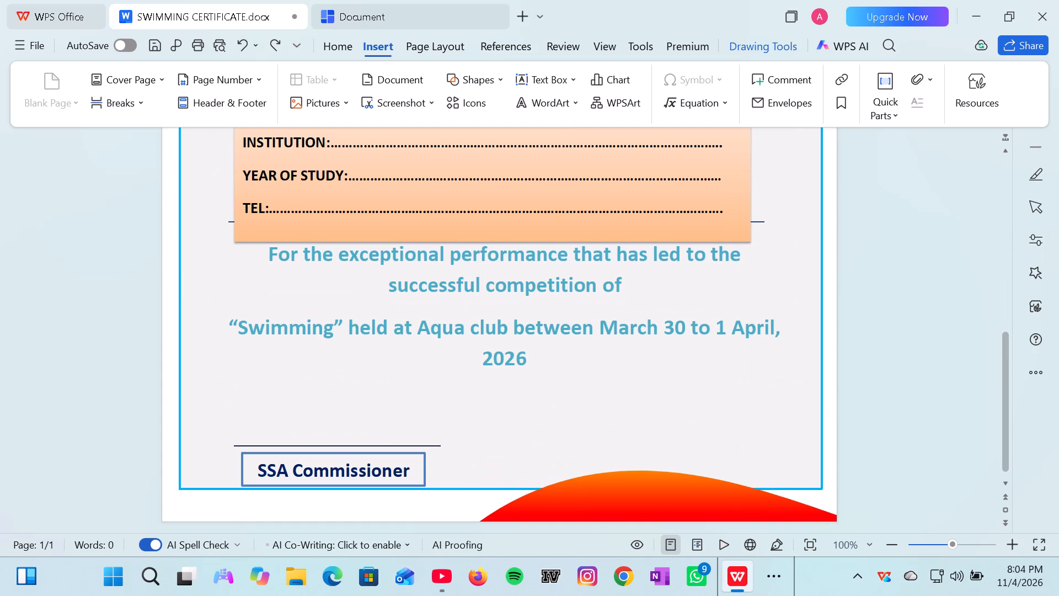
{"action": "left_click_drag", "start_coordinate": [270, 251], "coordinate": [333, 274]}
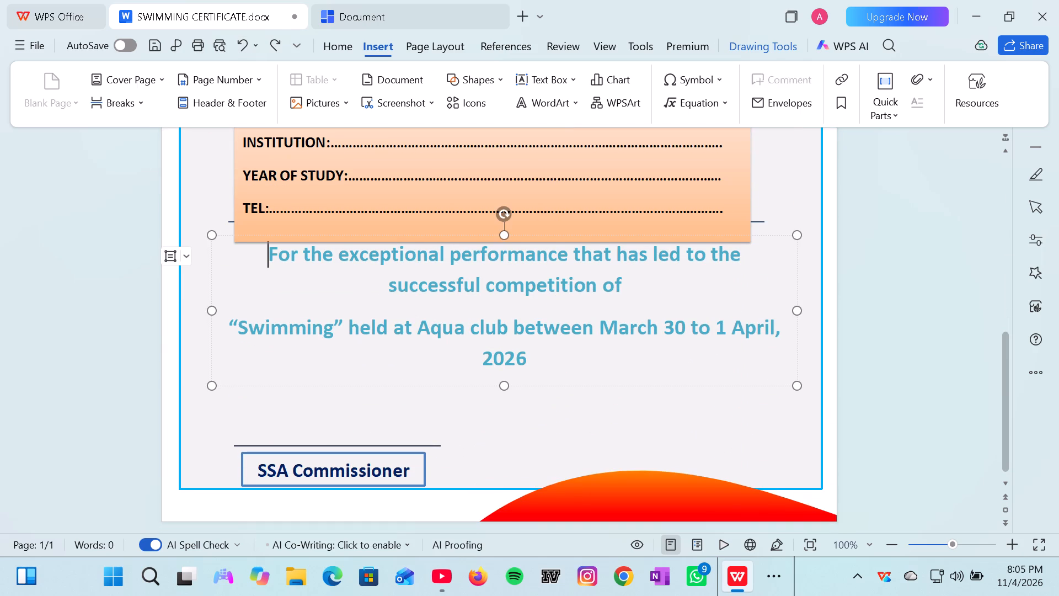
{"action": "left_click_drag", "start_coordinate": [333, 274], "coordinate": [720, 361]}
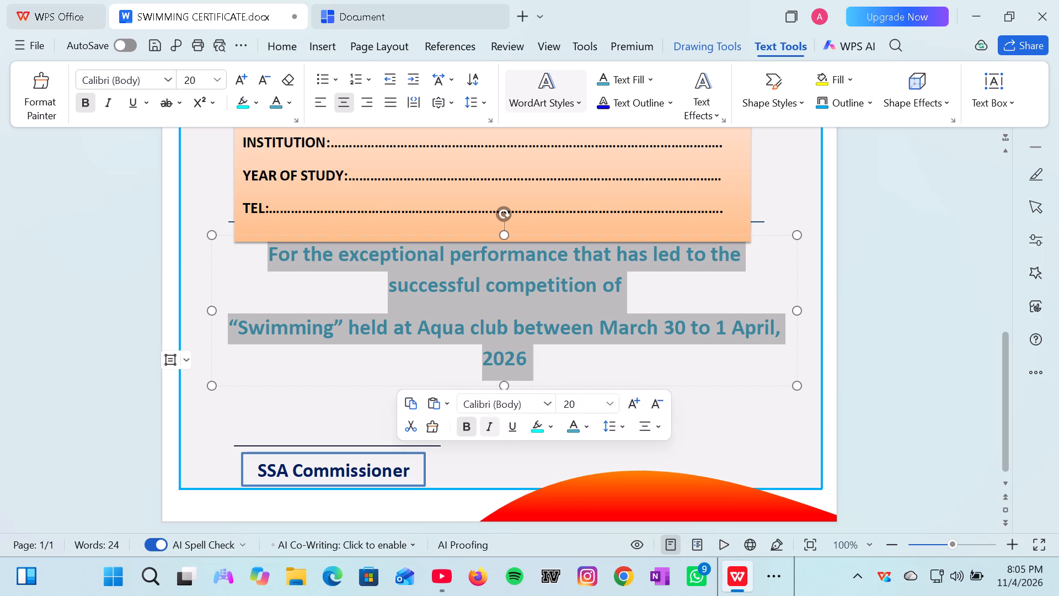
{"action": "left_click", "coordinate": [485, 427]}
Highlight the exceptional-performance passage in turquoise and deselect it.
{"action": "left_click", "coordinate": [548, 426]}
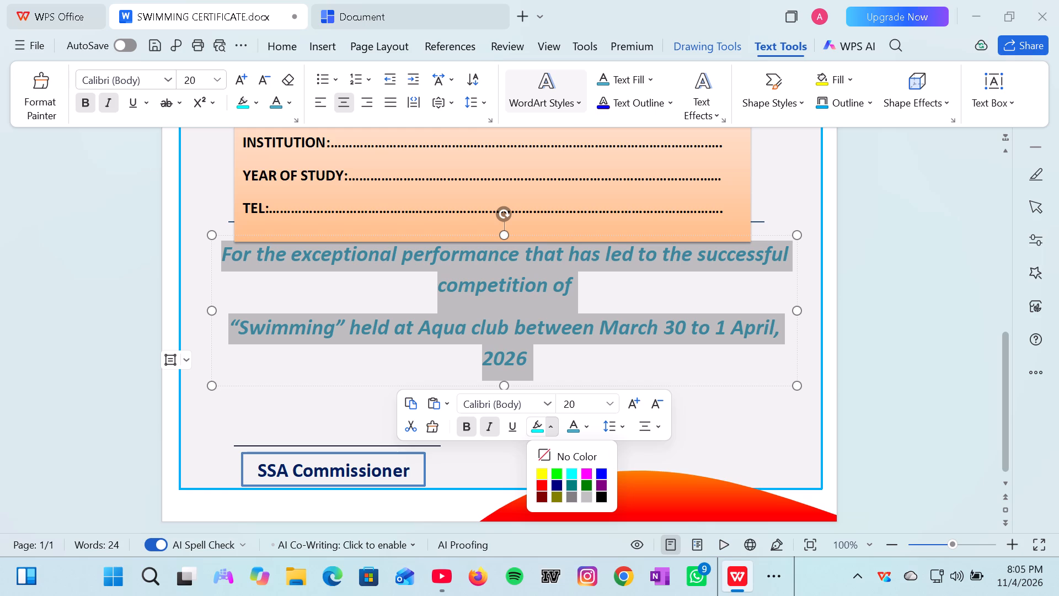
{"action": "left_click", "coordinate": [573, 476]}
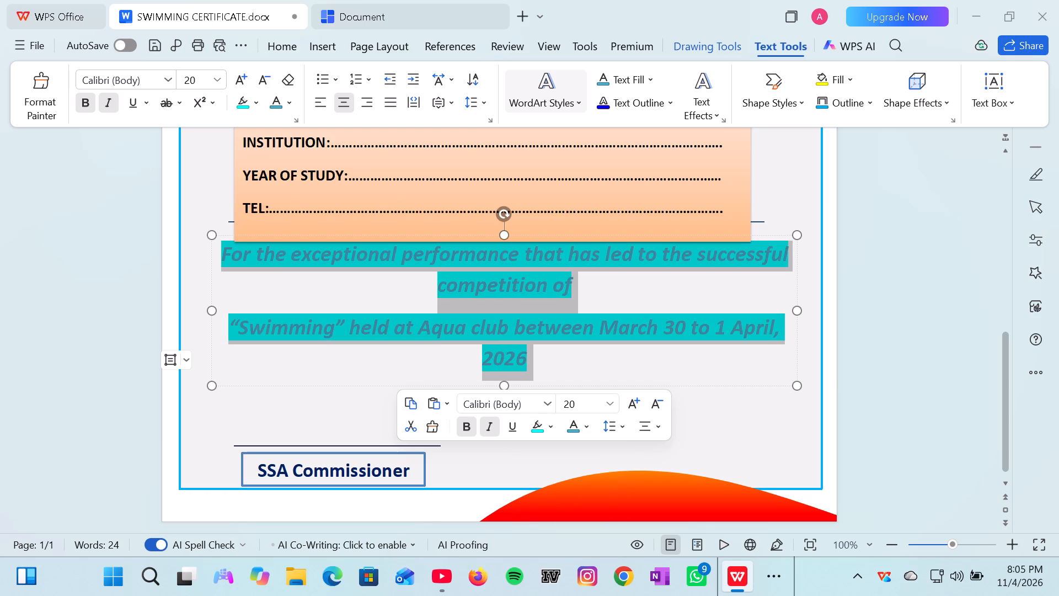
{"action": "left_click", "coordinate": [338, 376]}
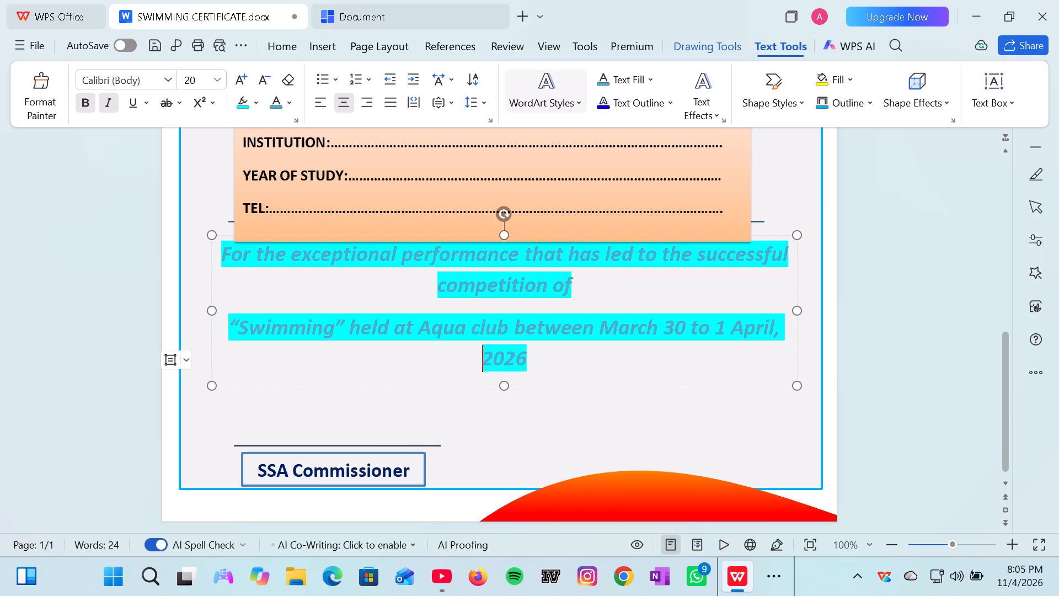
{"action": "left_click", "coordinate": [303, 409]}
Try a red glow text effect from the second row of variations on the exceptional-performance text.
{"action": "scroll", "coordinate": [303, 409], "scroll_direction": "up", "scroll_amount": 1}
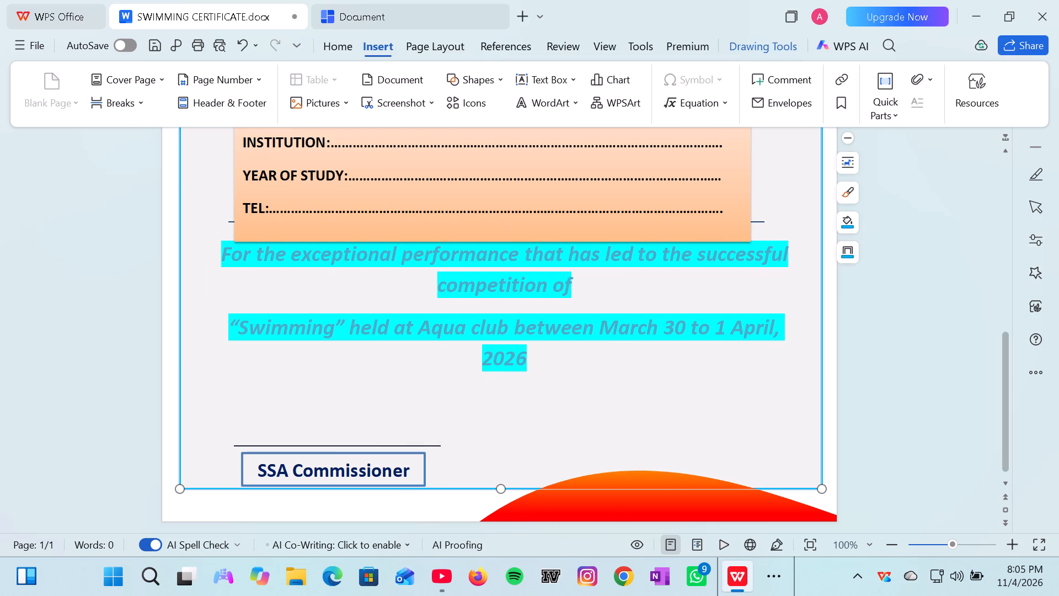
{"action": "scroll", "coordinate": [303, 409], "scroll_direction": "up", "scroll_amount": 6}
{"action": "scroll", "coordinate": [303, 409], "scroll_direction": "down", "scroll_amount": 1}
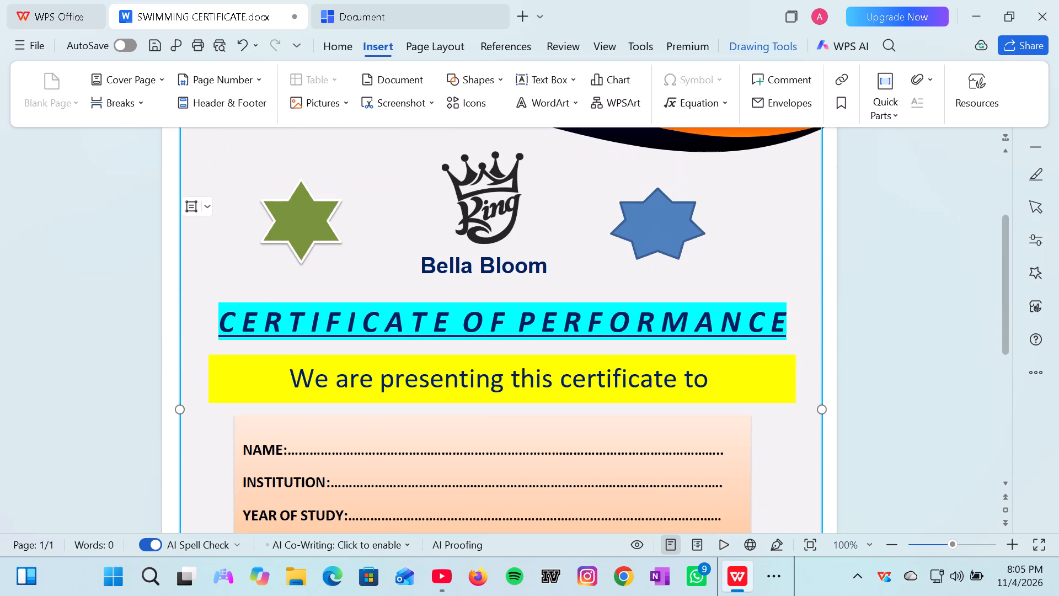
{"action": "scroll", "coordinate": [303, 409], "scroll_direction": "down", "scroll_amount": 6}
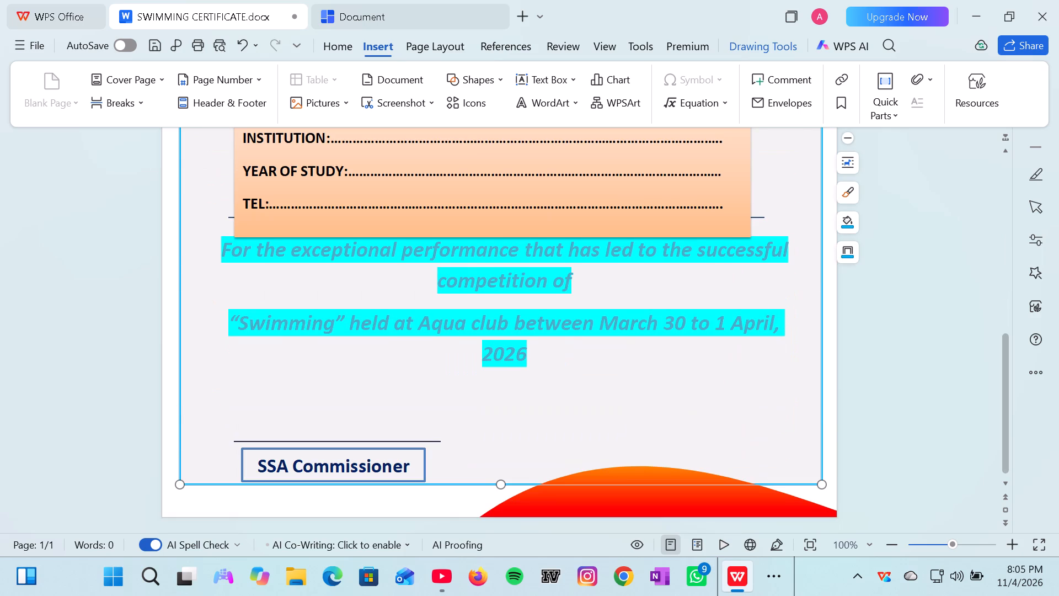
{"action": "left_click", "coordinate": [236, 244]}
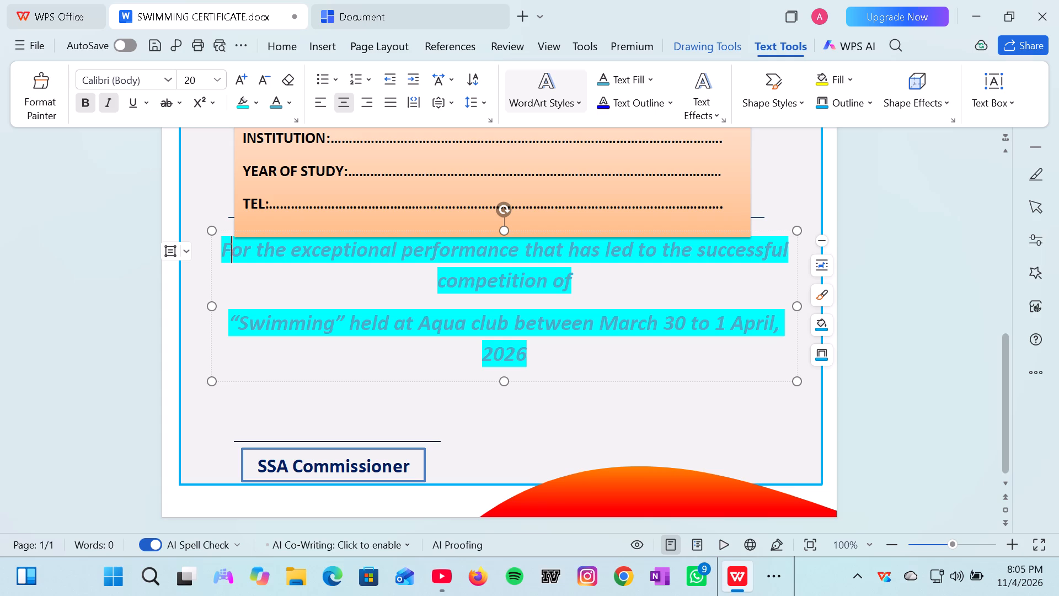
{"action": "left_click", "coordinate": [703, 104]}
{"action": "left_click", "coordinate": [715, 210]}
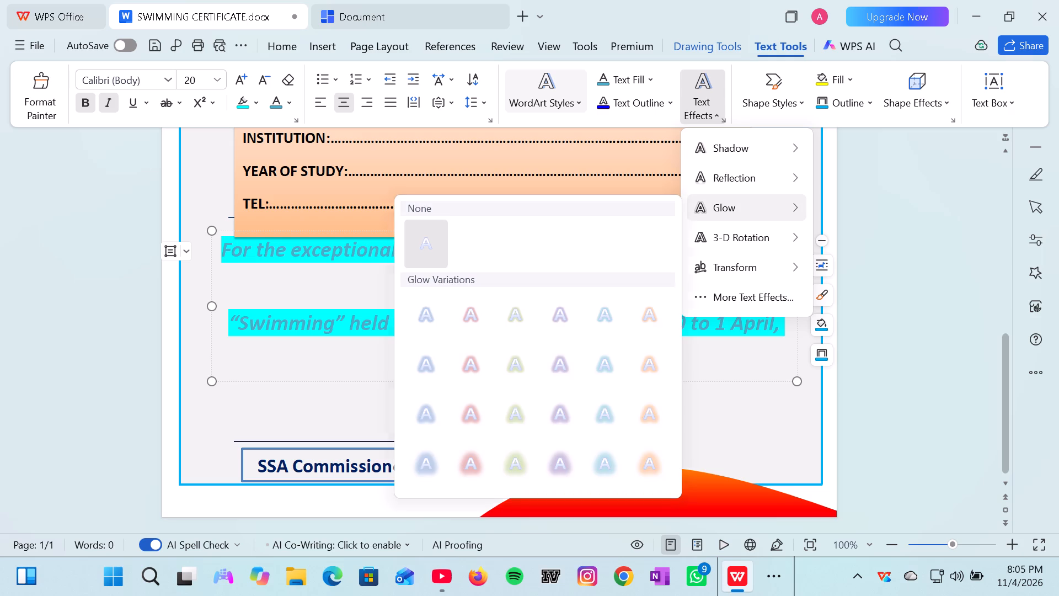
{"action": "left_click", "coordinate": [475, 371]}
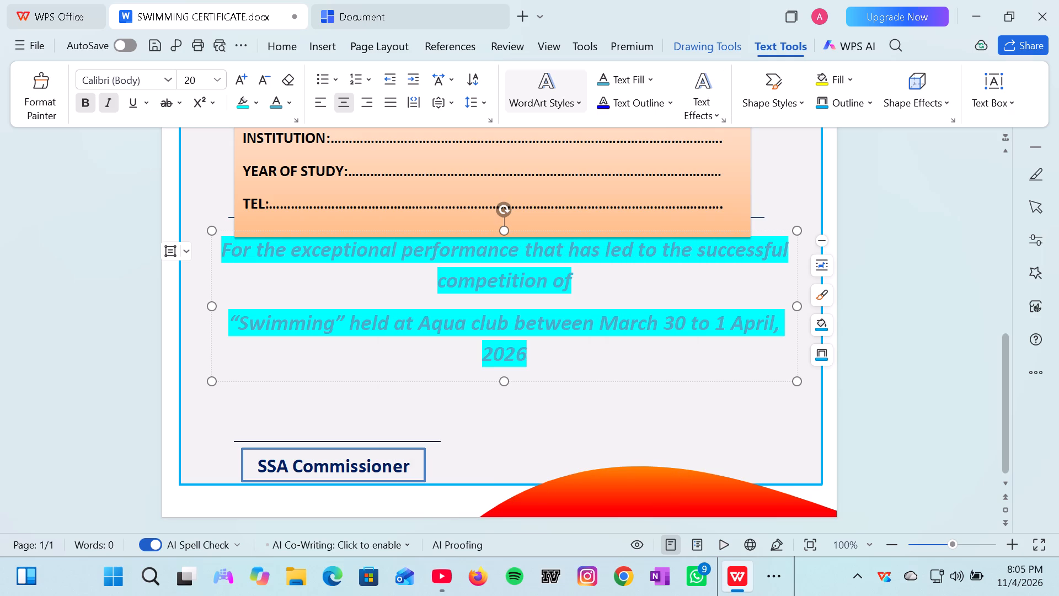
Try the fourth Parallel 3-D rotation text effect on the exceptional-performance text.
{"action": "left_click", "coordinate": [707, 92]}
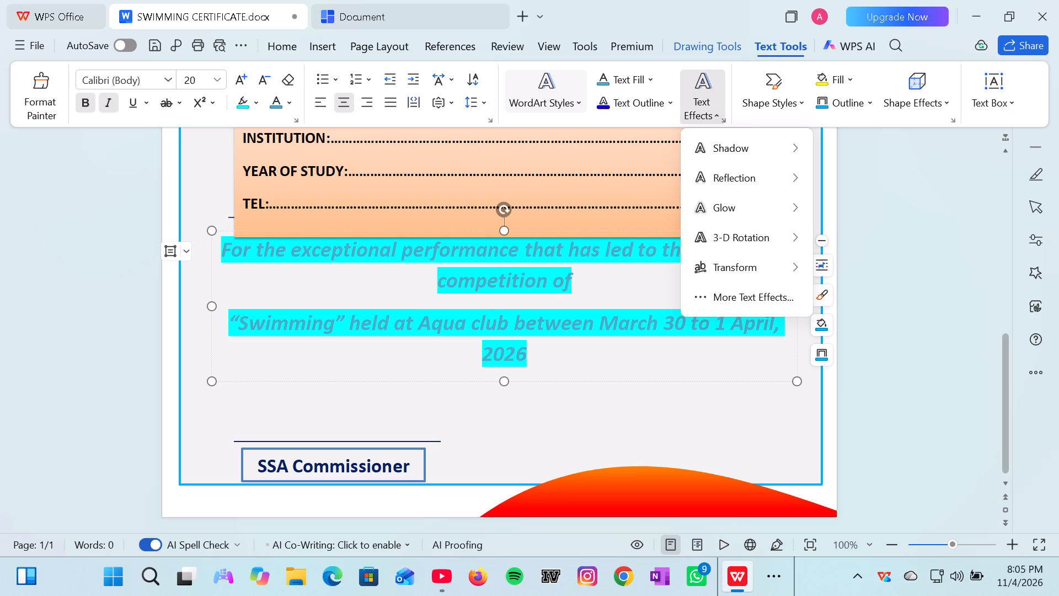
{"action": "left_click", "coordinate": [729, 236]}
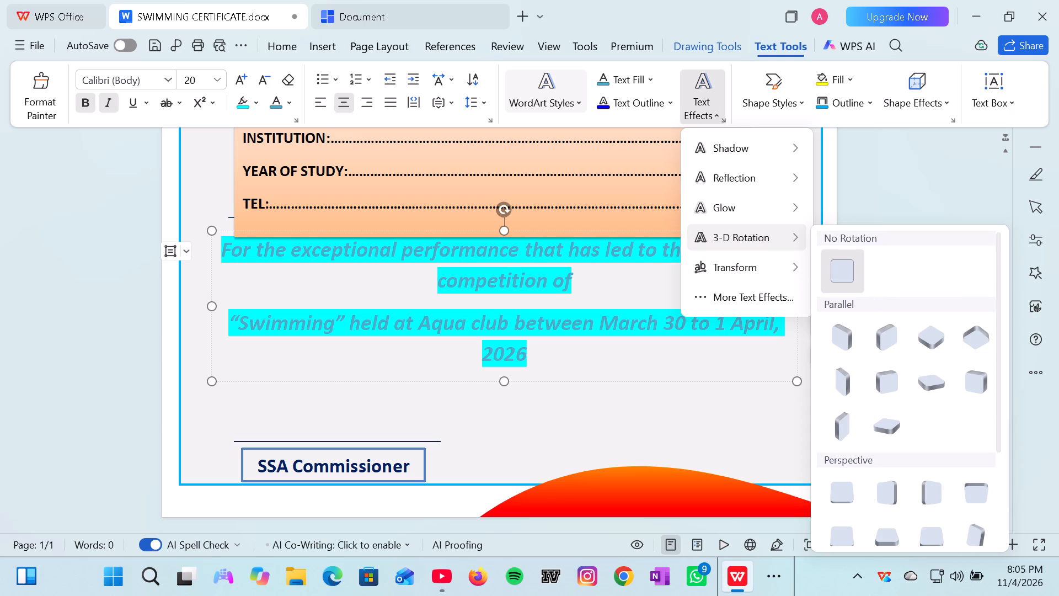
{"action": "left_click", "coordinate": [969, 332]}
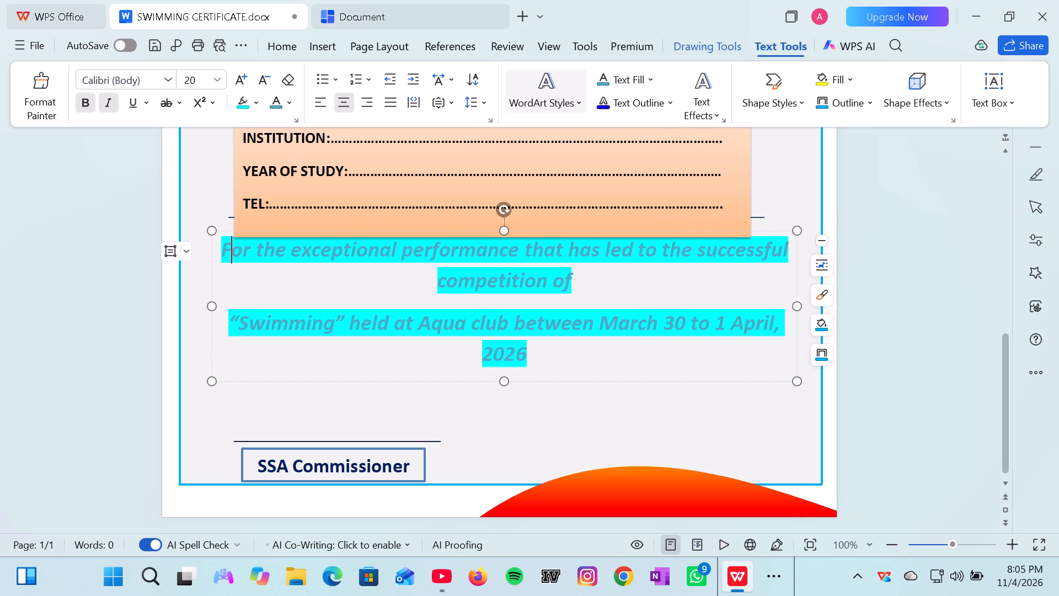
Apply the thin blue outline preset style to the exceptional-performance text box.
{"action": "left_click", "coordinate": [822, 294]}
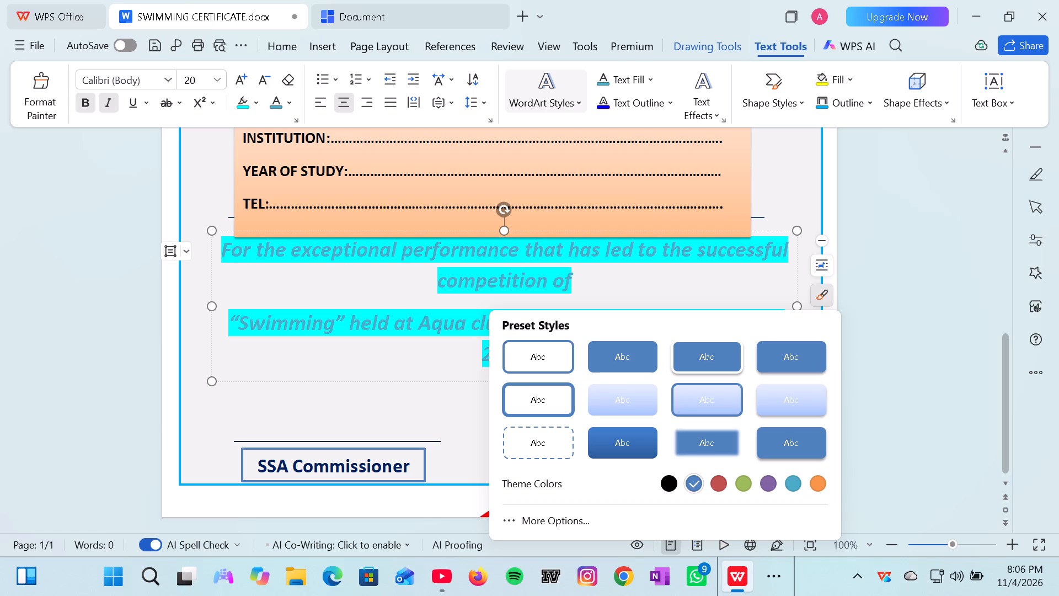
{"action": "left_click", "coordinate": [536, 364]}
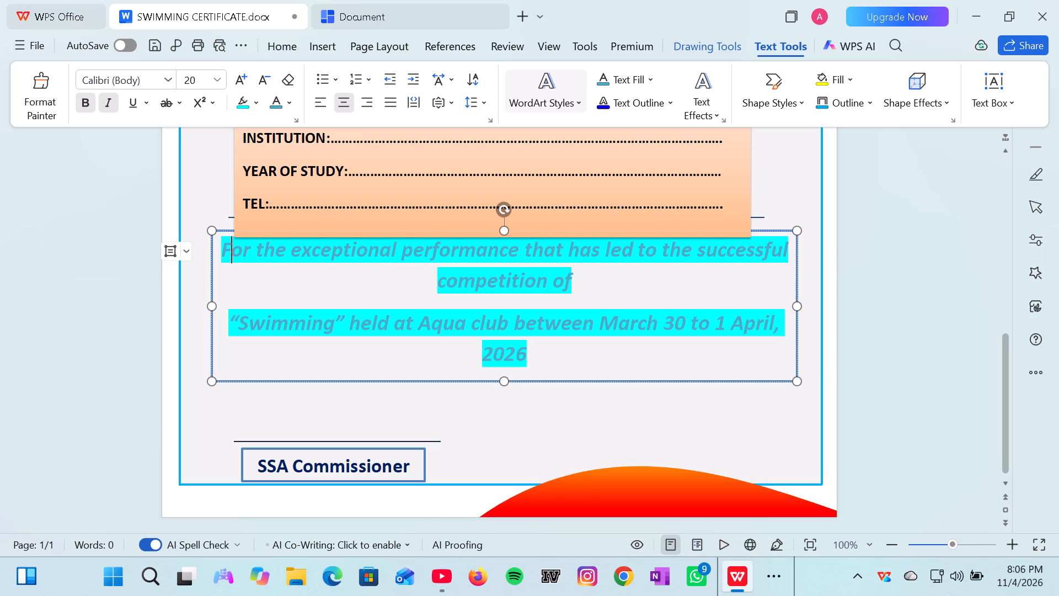
Fill the exceptional-performance text box with the solid orange theme colour.
{"action": "left_click", "coordinate": [824, 324]}
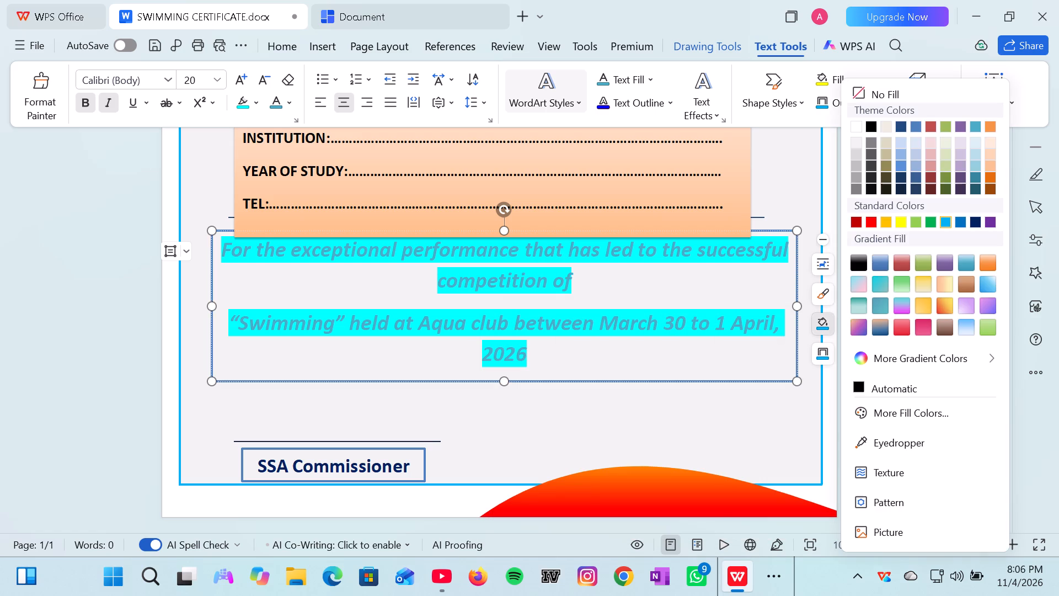
{"action": "left_click", "coordinate": [989, 125]}
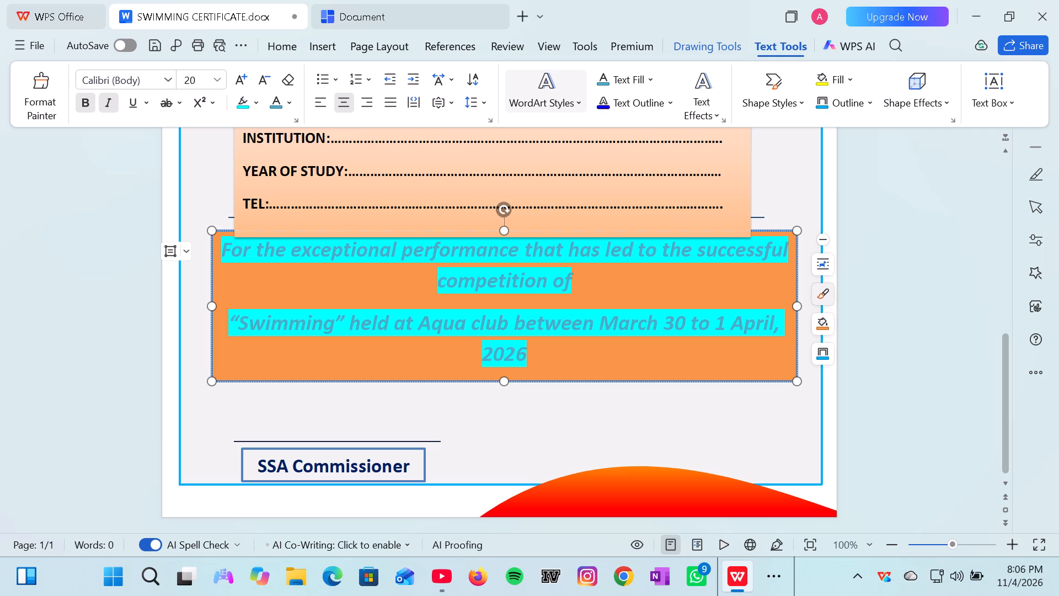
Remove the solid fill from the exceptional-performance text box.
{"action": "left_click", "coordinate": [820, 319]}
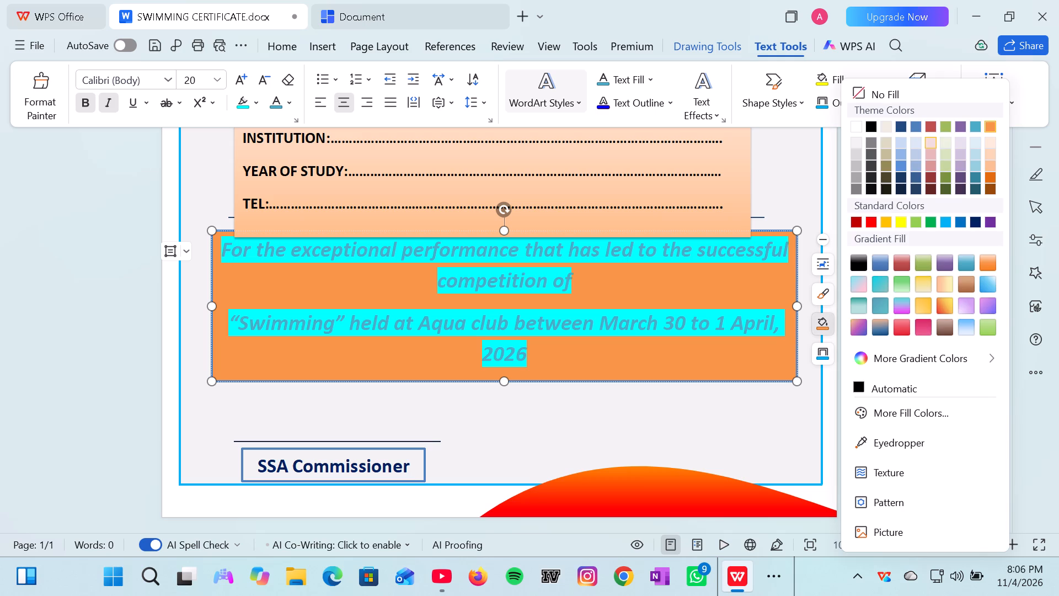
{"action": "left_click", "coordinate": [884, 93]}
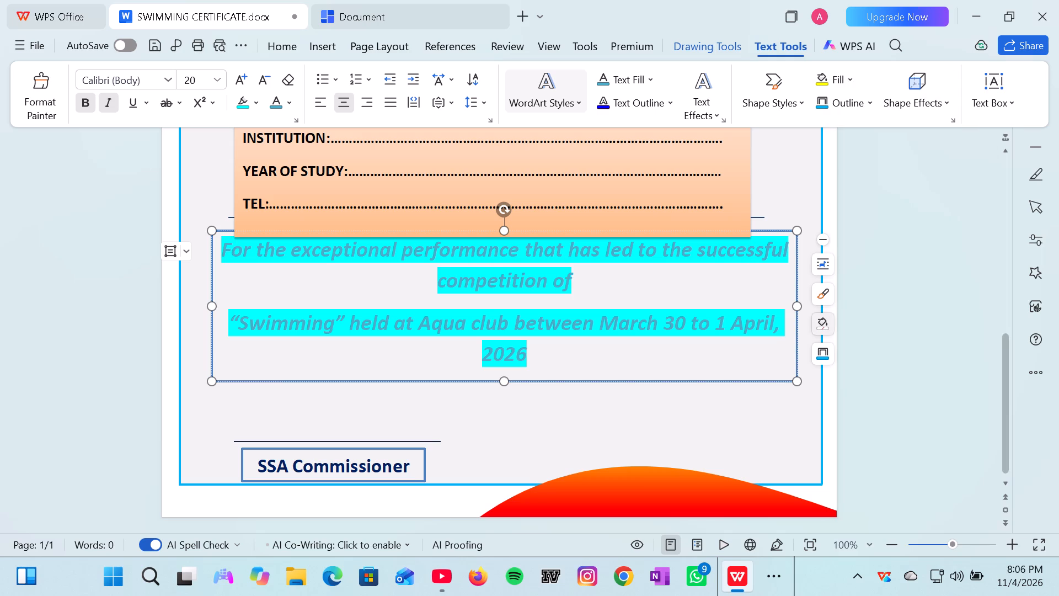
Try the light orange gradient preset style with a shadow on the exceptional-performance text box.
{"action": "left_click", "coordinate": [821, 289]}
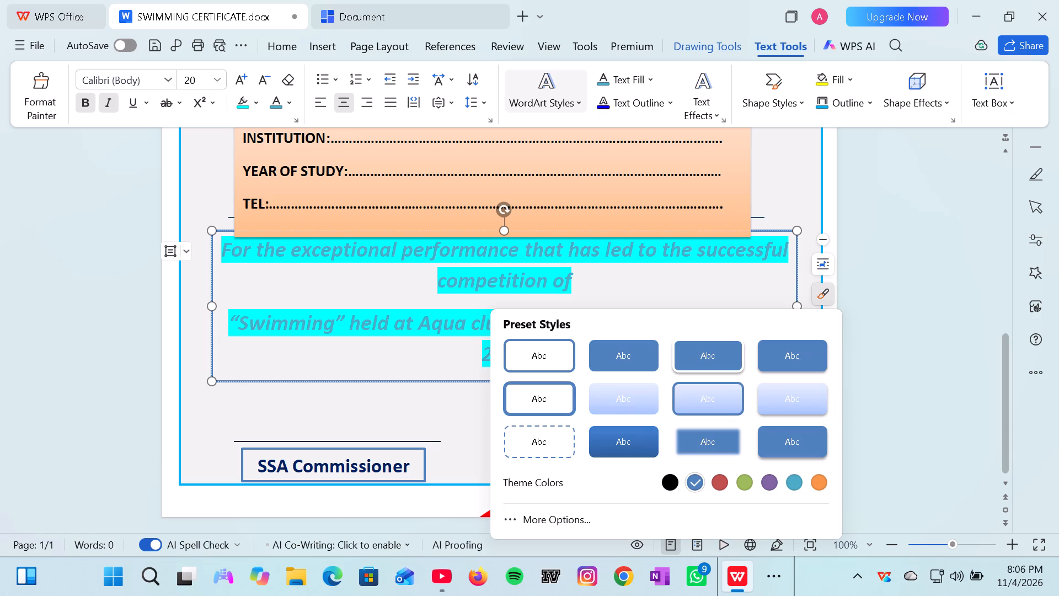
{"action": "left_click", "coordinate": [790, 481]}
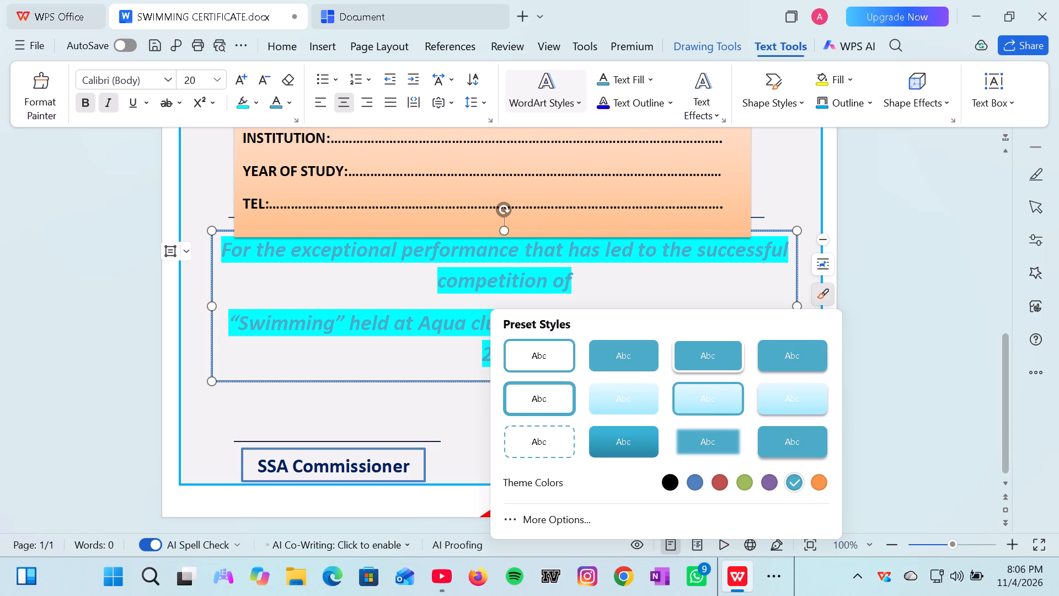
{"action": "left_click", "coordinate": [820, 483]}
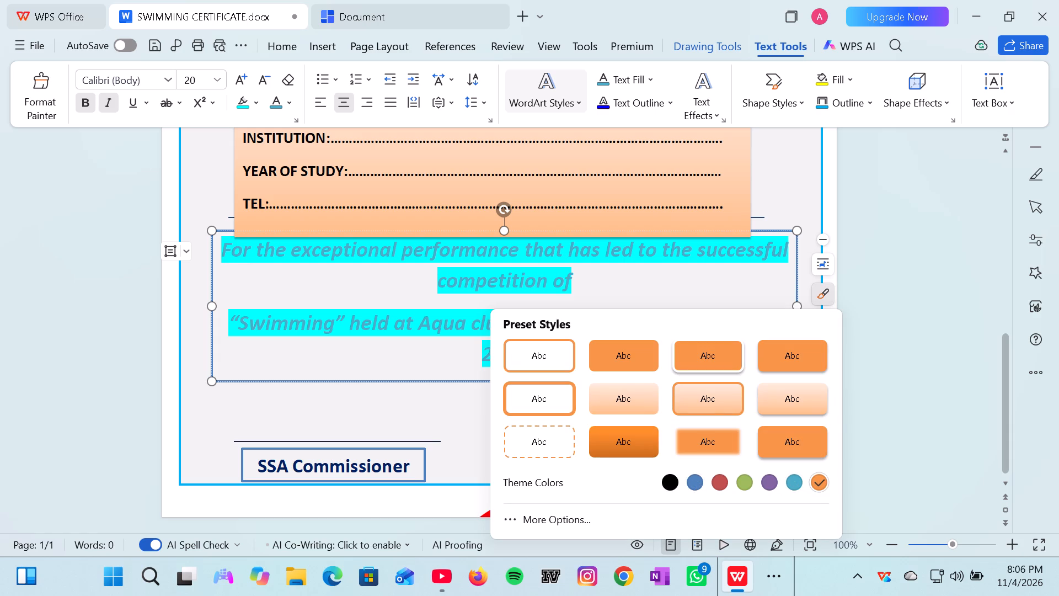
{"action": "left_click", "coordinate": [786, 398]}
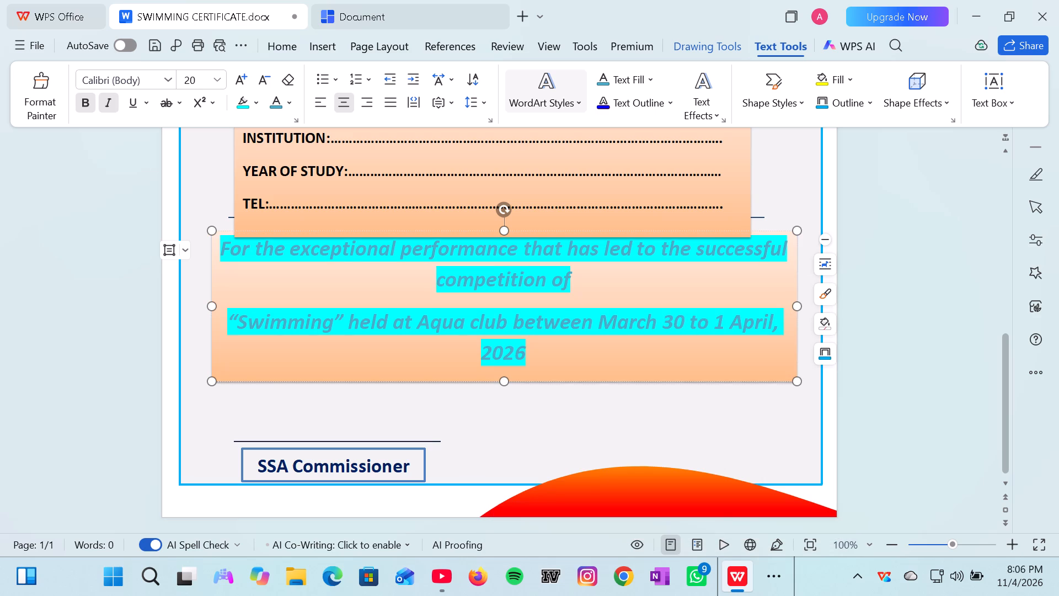
Apply the thin orange outline preset style to the exceptional-performance text box.
{"action": "left_click", "coordinate": [825, 300]}
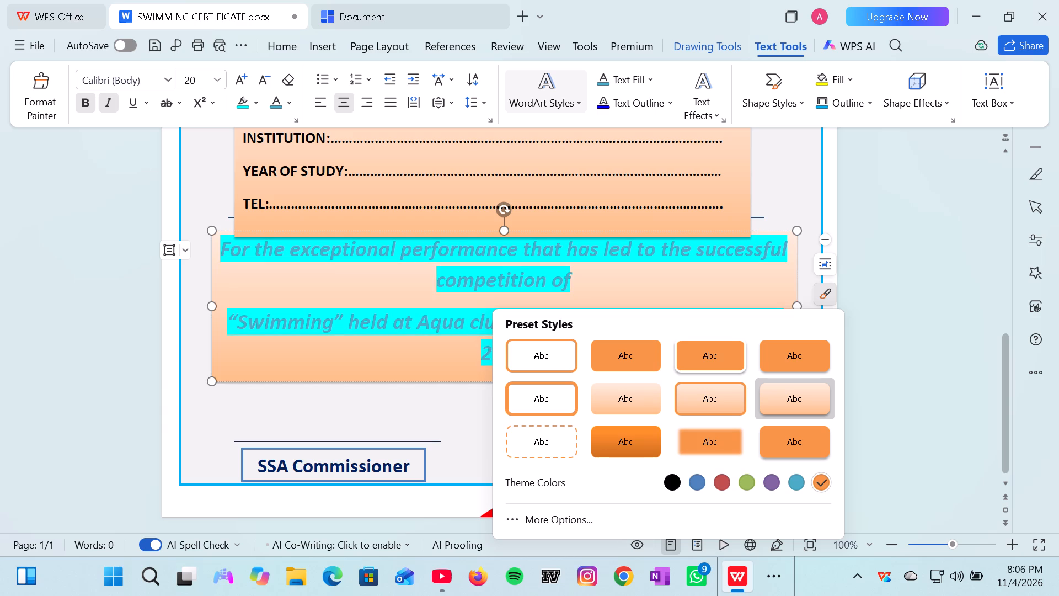
{"action": "left_click", "coordinate": [534, 360]}
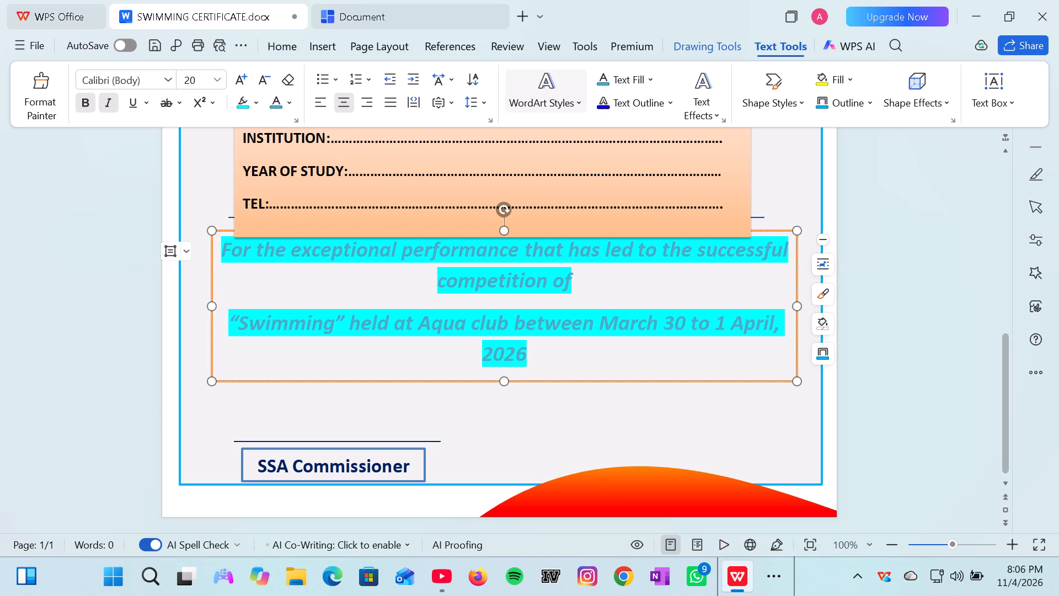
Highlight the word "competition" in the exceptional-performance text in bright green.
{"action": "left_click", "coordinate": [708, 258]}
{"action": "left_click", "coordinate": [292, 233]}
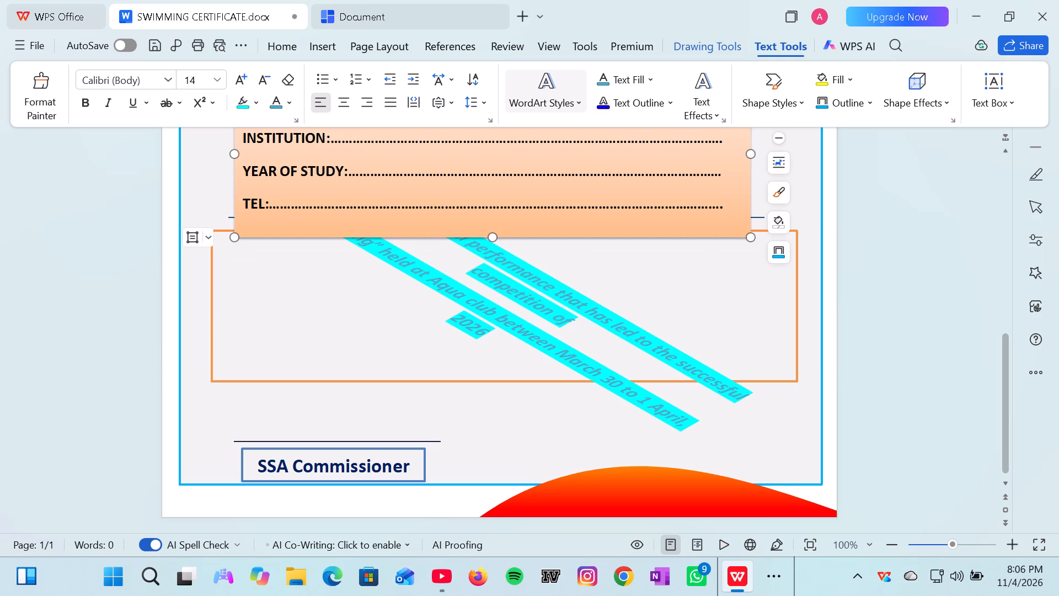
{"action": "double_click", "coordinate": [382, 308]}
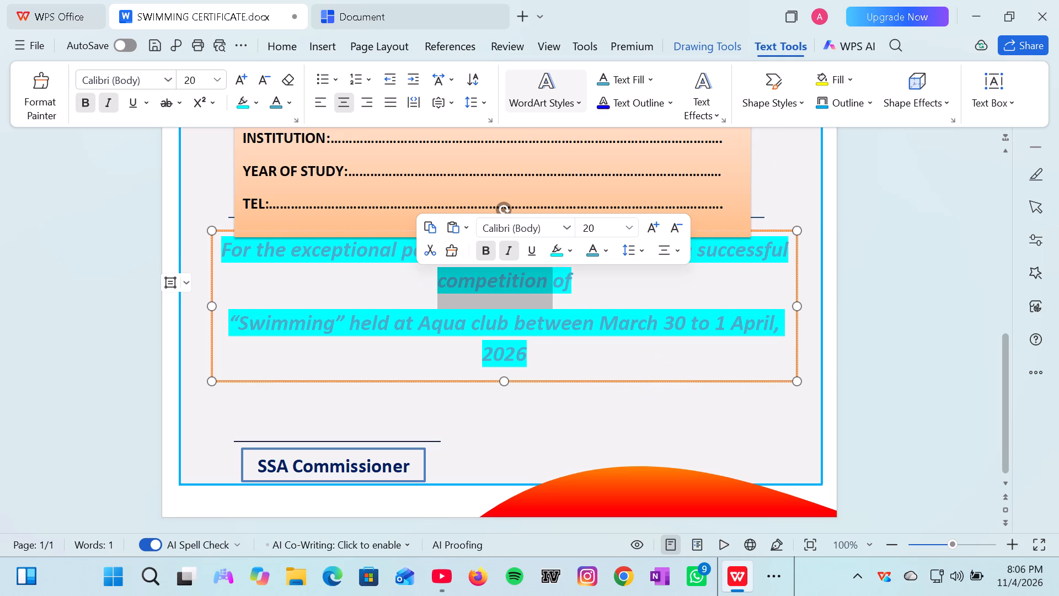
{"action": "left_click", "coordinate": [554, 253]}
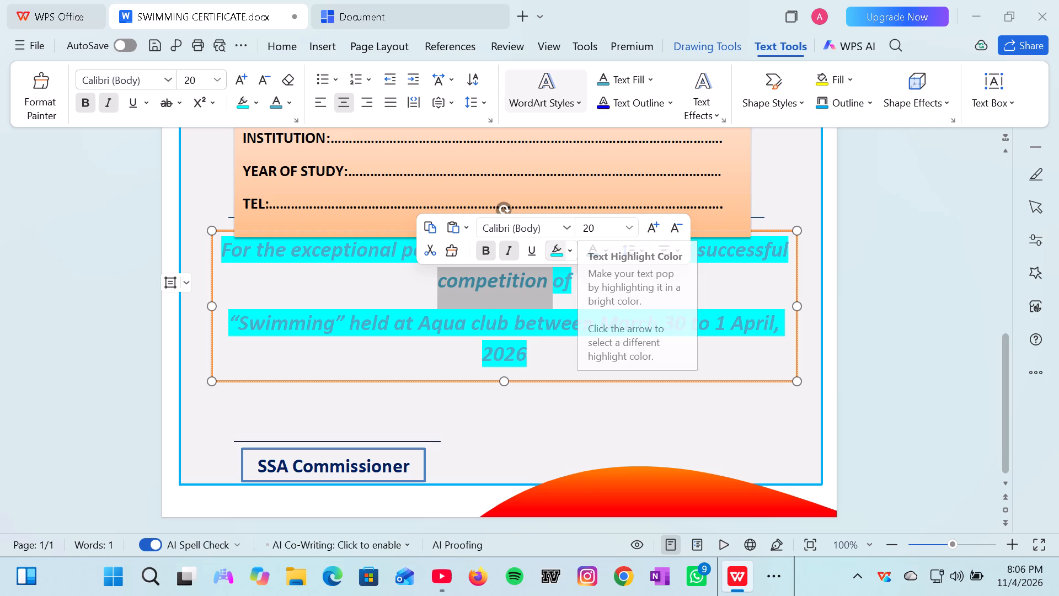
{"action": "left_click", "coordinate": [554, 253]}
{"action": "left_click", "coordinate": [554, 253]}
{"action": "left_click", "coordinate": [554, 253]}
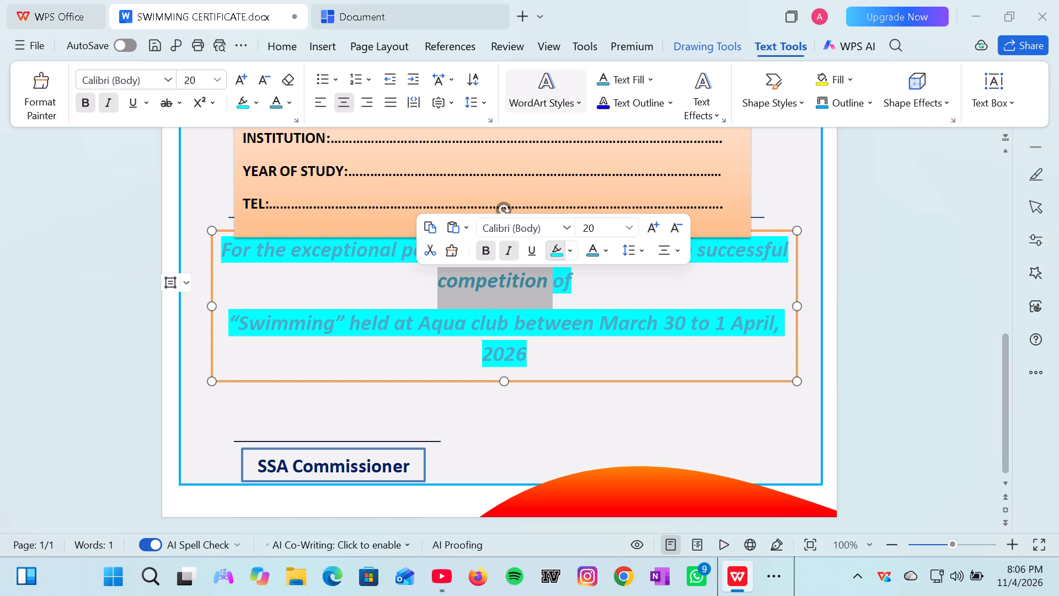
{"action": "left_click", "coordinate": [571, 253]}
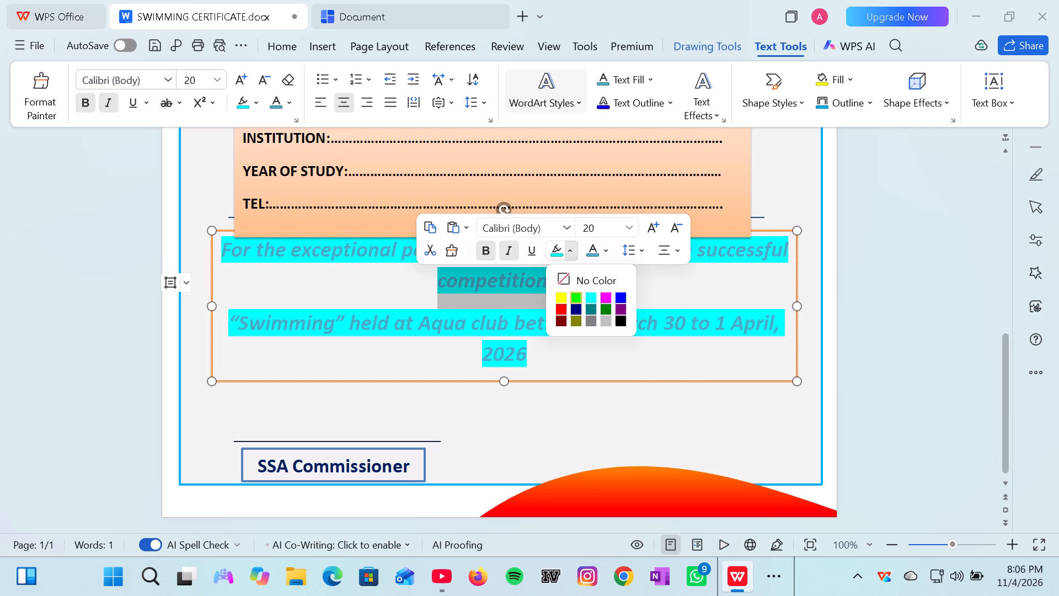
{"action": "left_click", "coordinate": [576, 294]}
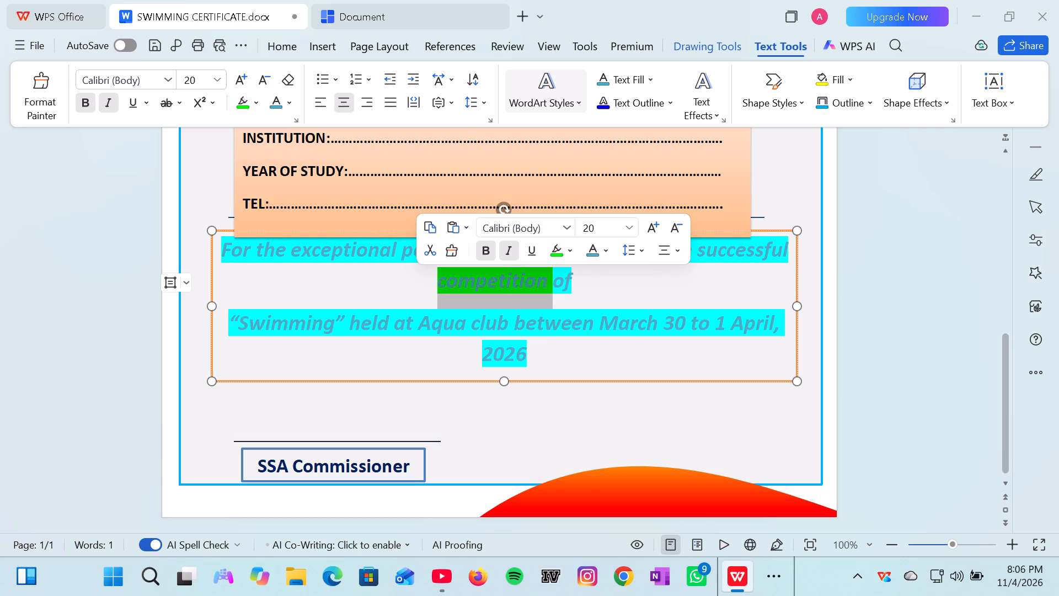
Highlight the whole exceptional-performance text, from "For the exceptional" through "2026", in magenta.
{"action": "left_click", "coordinate": [402, 289]}
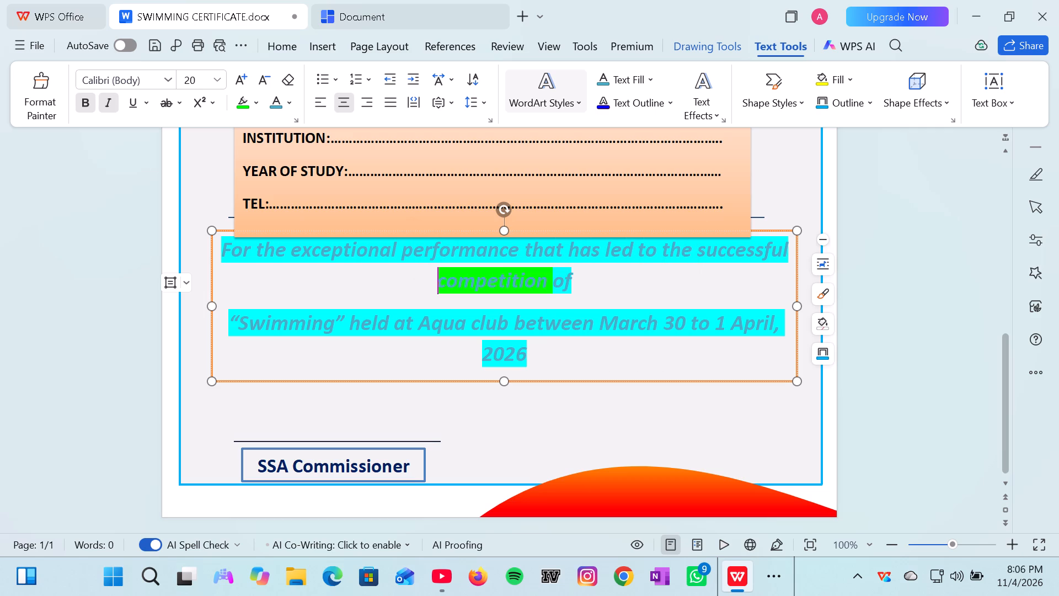
{"action": "left_click_drag", "start_coordinate": [226, 247], "coordinate": [488, 294]}
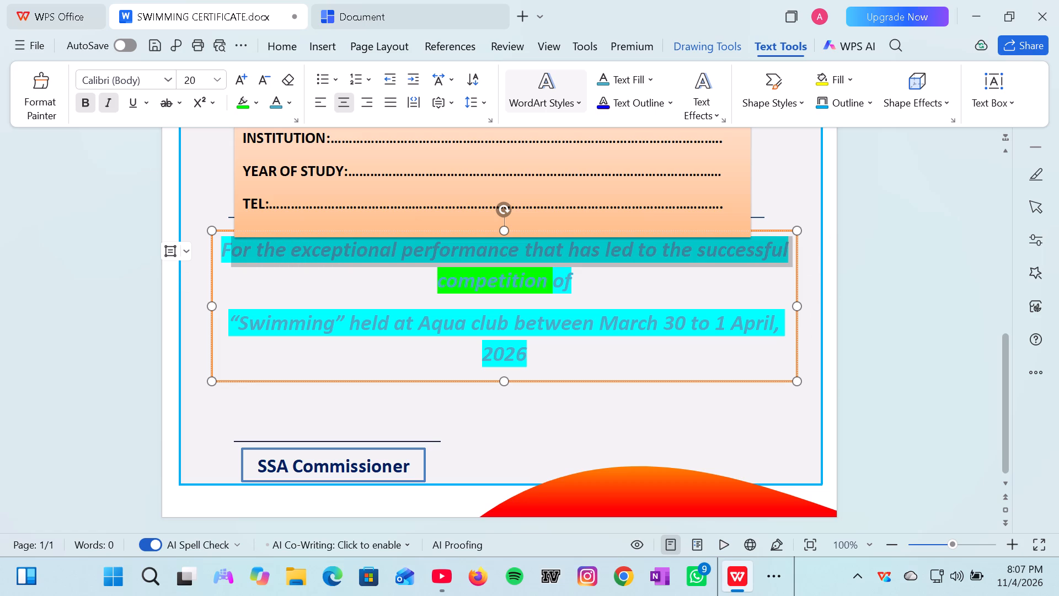
{"action": "left_click_drag", "start_coordinate": [488, 294], "coordinate": [579, 358]}
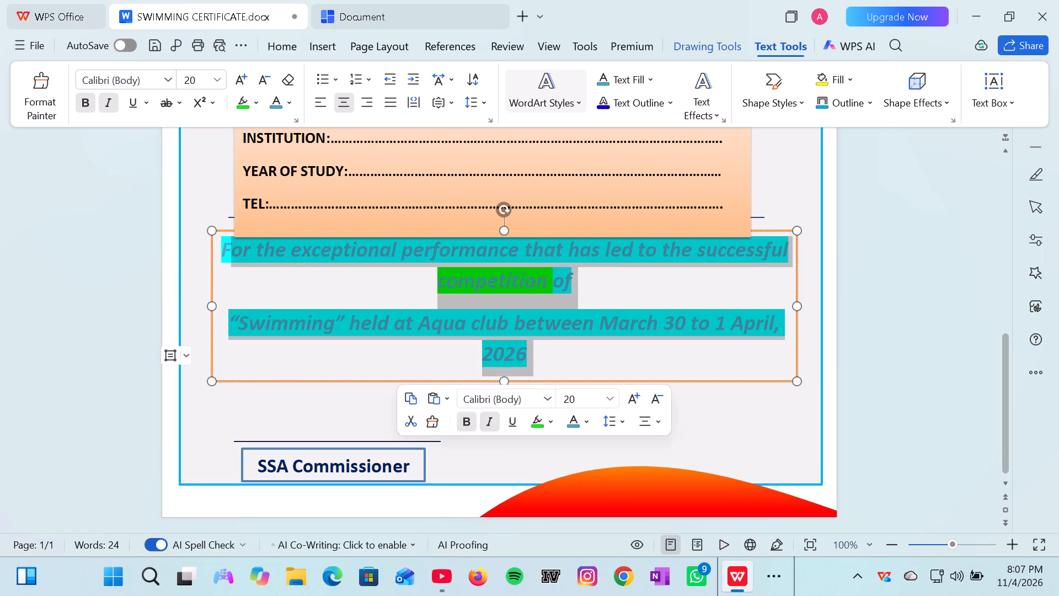
{"action": "left_click_drag", "start_coordinate": [218, 250], "coordinate": [244, 261]}
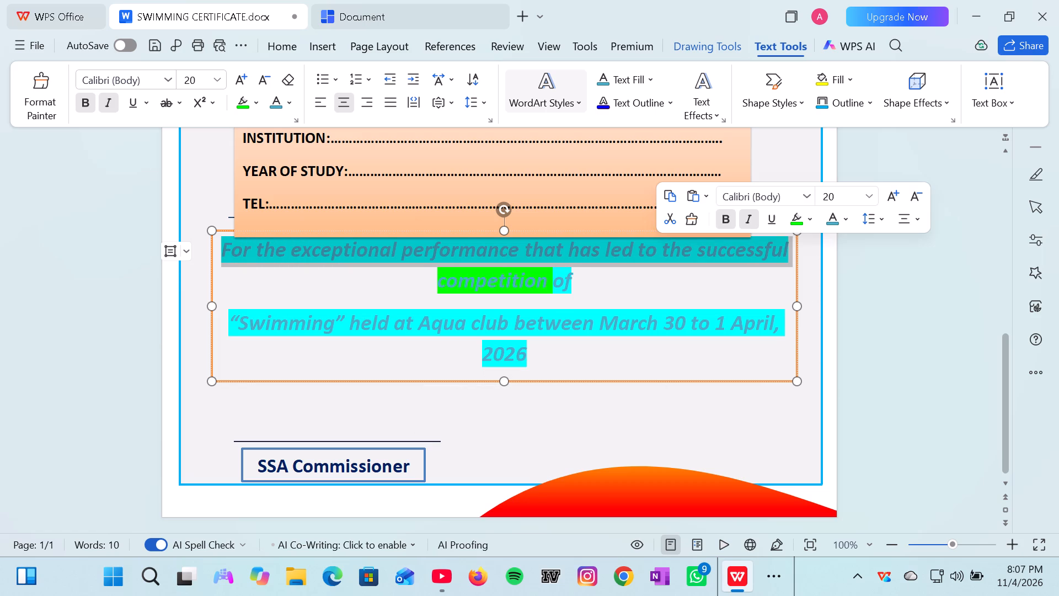
{"action": "left_click_drag", "start_coordinate": [229, 249], "coordinate": [229, 251]}
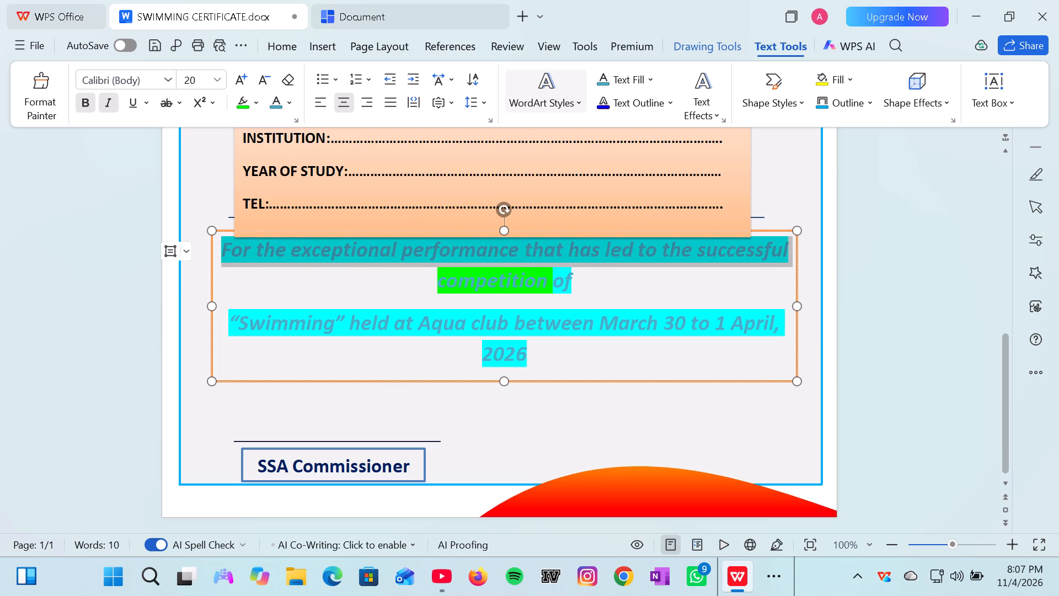
{"action": "left_click_drag", "start_coordinate": [229, 251], "coordinate": [256, 293]}
{"action": "left_click", "coordinate": [249, 285]}
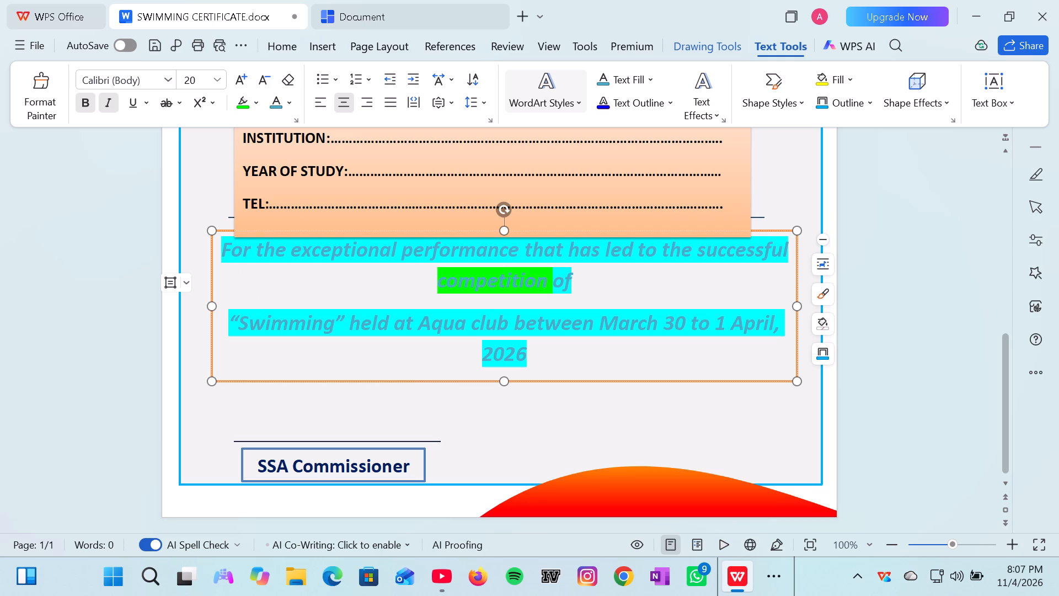
{"action": "left_click_drag", "start_coordinate": [221, 248], "coordinate": [429, 361]}
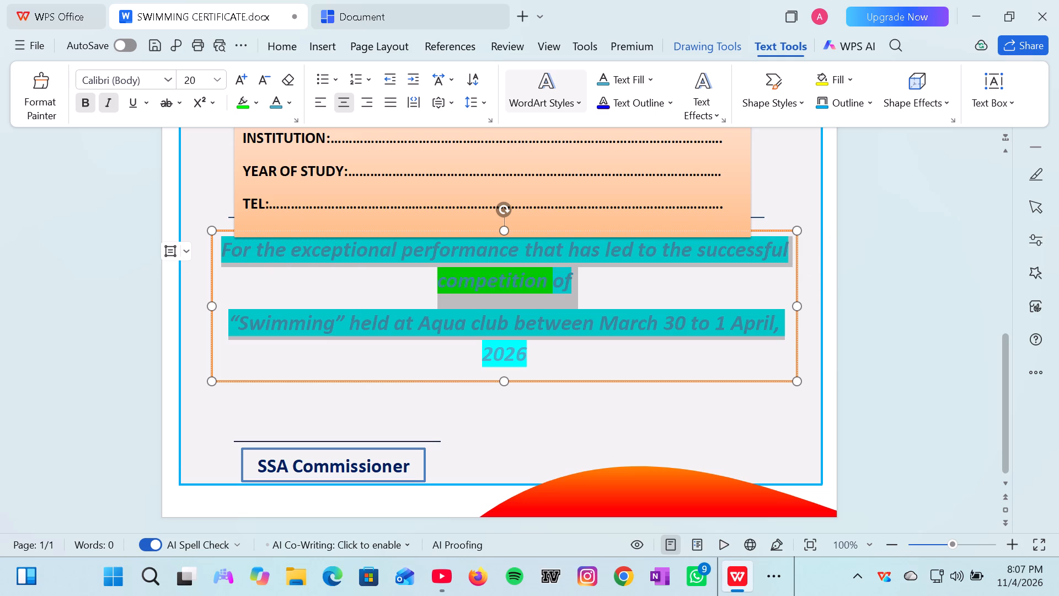
{"action": "left_click_drag", "start_coordinate": [429, 361], "coordinate": [543, 359]}
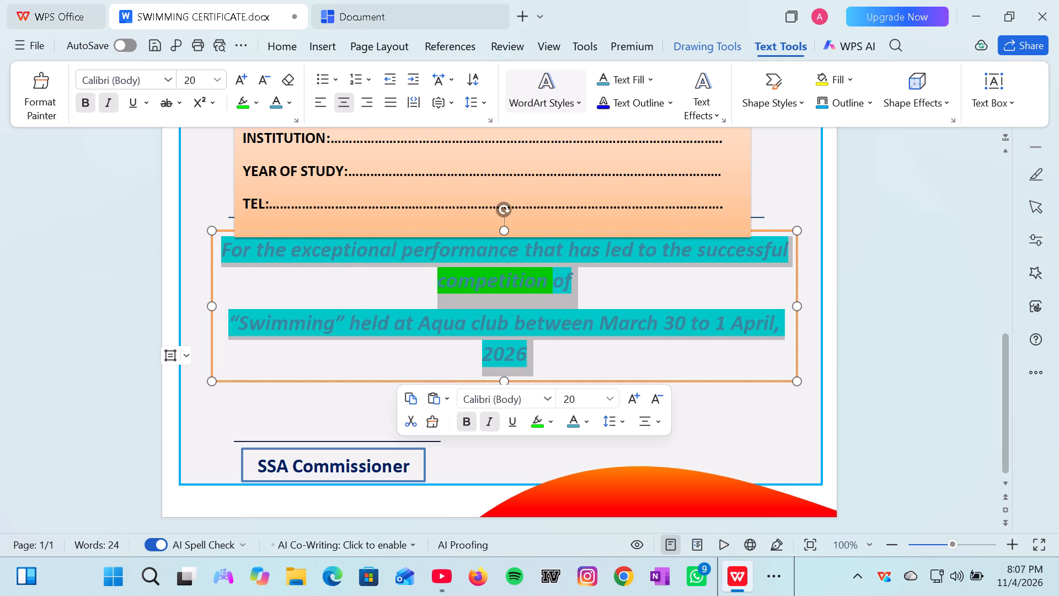
{"action": "left_click", "coordinate": [547, 419]}
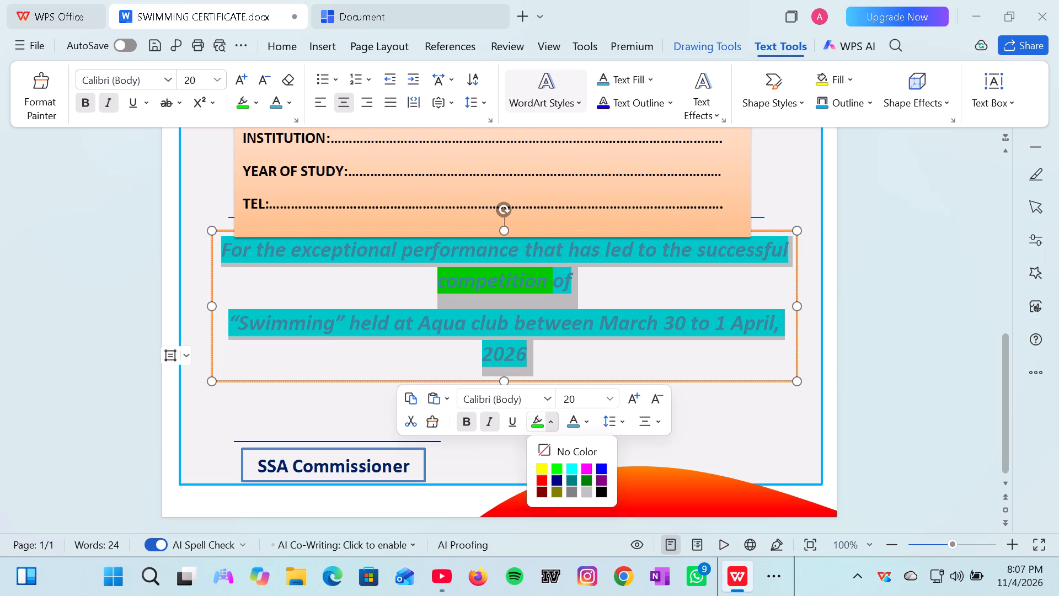
{"action": "left_click", "coordinate": [585, 470]}
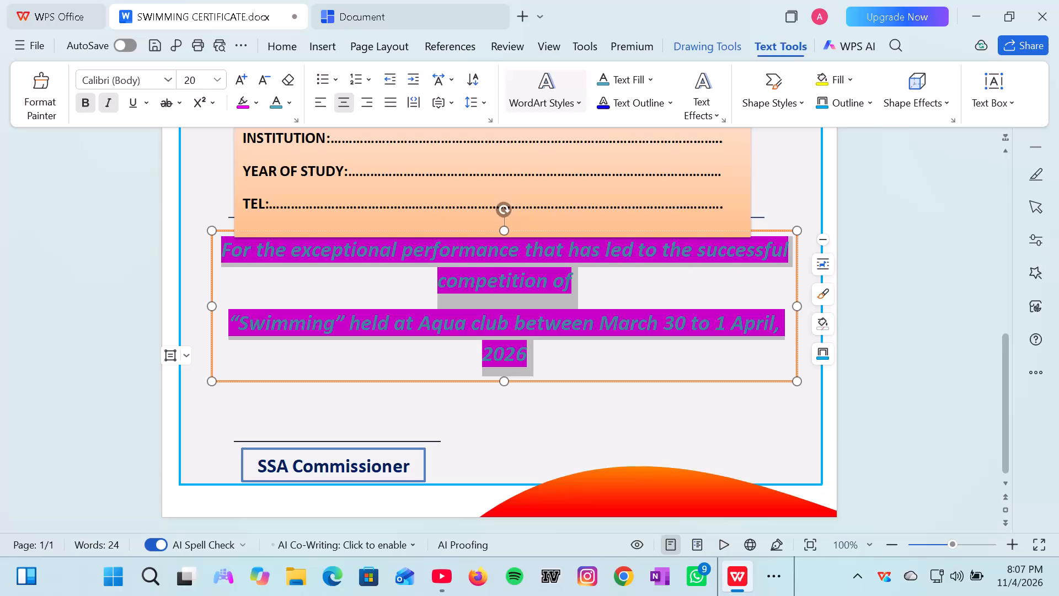
Change the font colour of the whole exceptional-performance text to the standard green.
{"action": "right_click", "coordinate": [497, 352]}
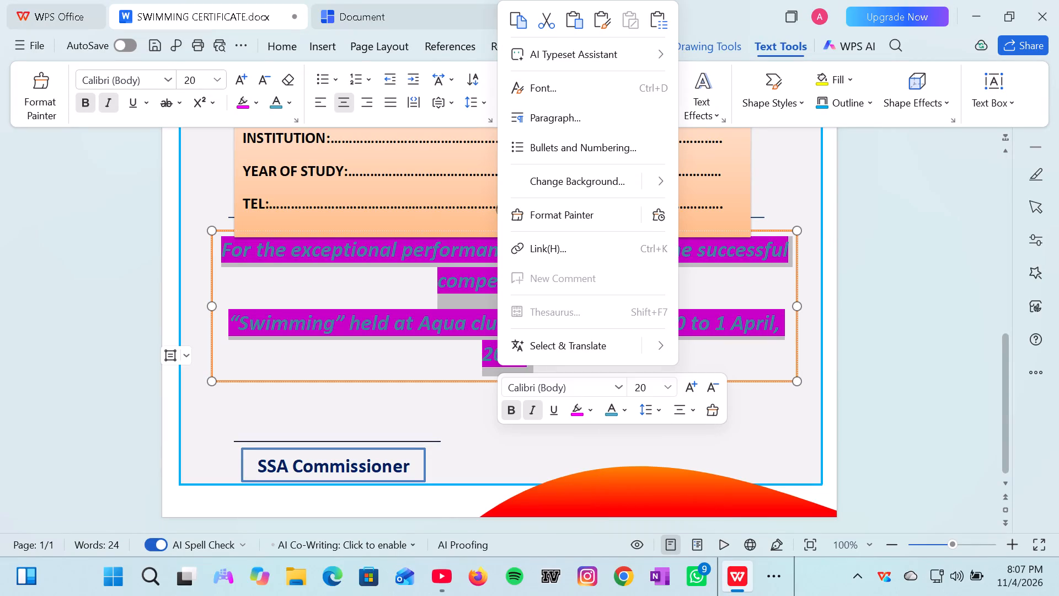
{"action": "left_click", "coordinate": [621, 411]}
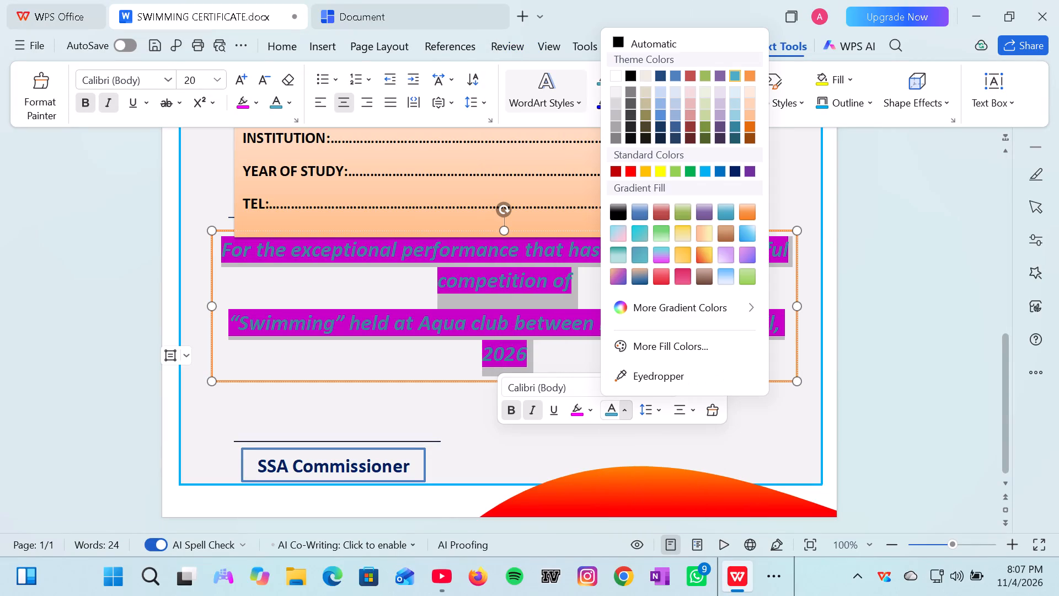
{"action": "left_click", "coordinate": [690, 172]}
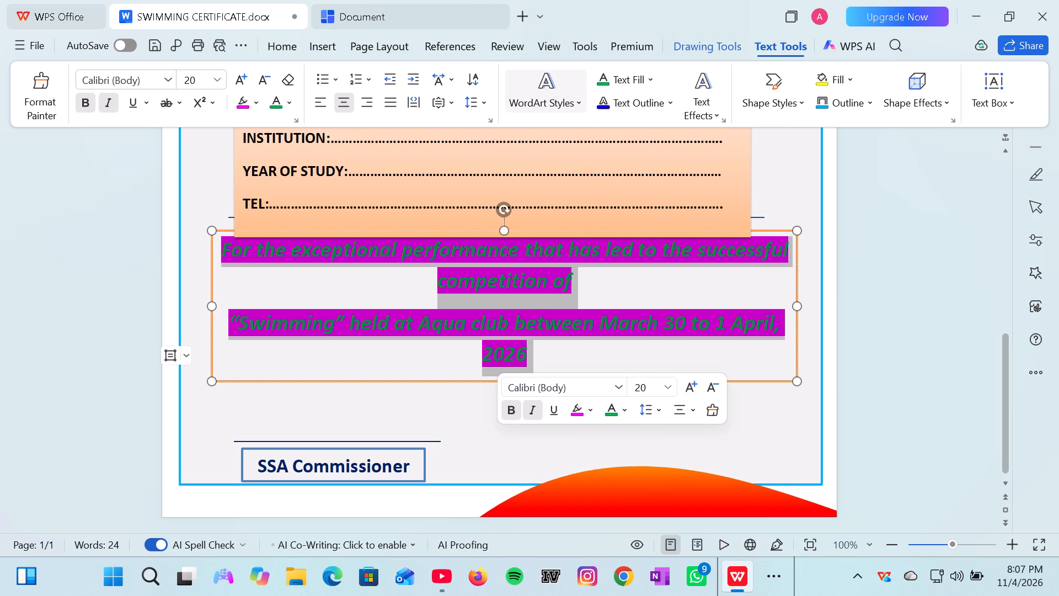
{"action": "left_click", "coordinate": [342, 409]}
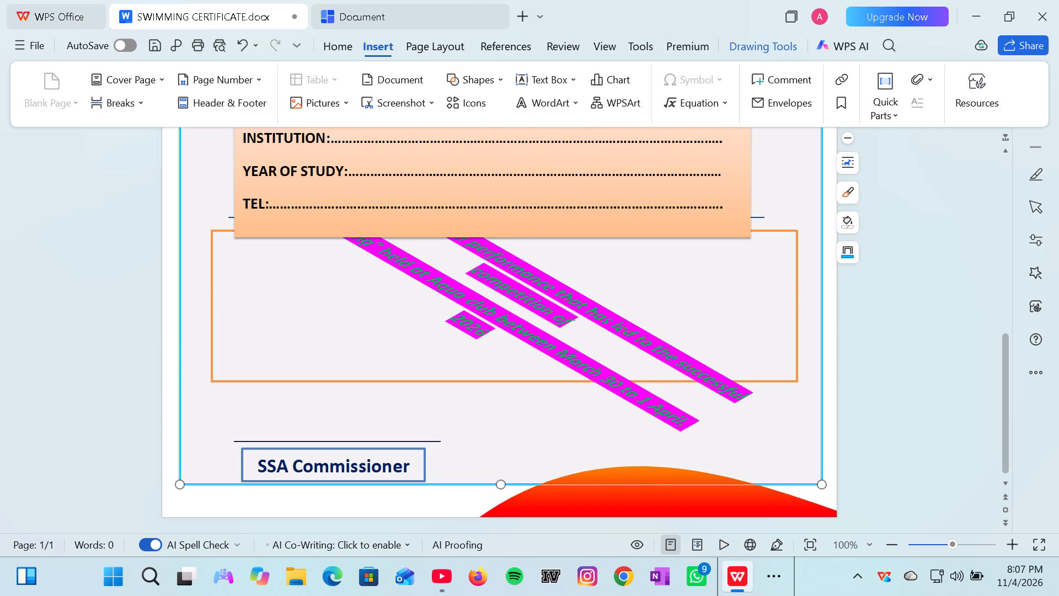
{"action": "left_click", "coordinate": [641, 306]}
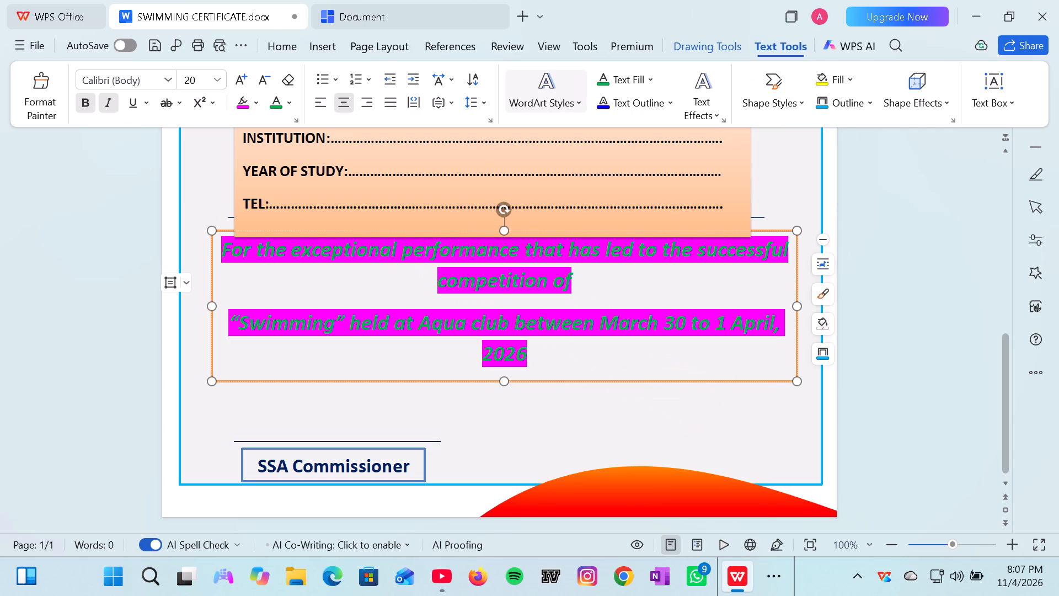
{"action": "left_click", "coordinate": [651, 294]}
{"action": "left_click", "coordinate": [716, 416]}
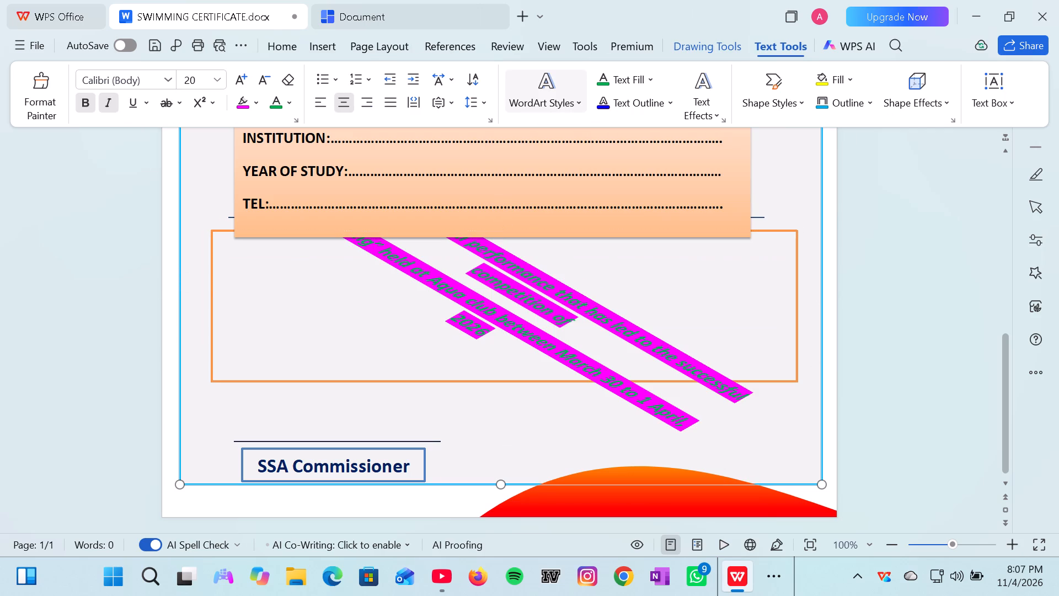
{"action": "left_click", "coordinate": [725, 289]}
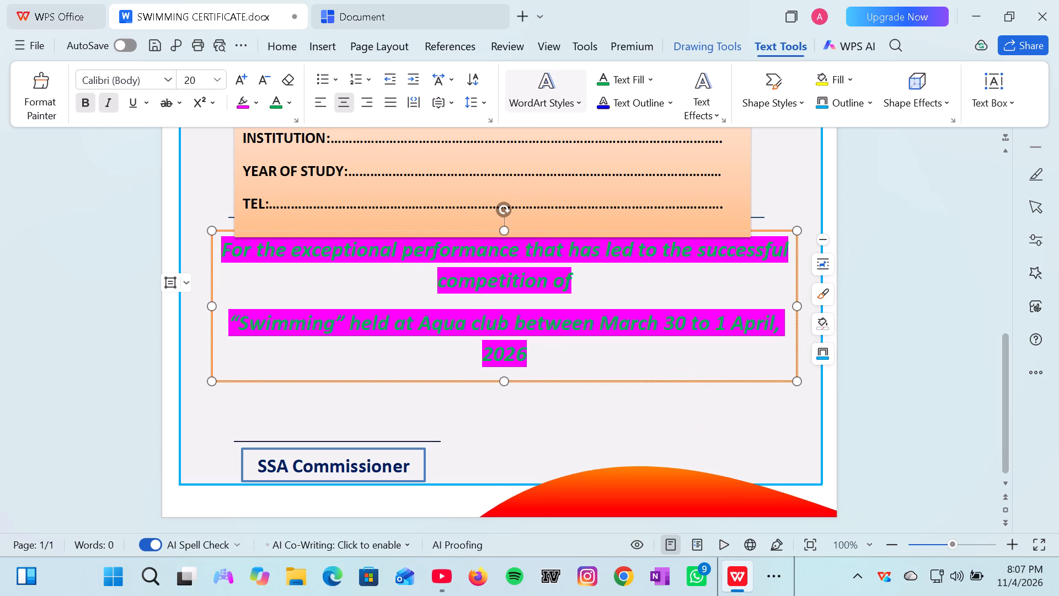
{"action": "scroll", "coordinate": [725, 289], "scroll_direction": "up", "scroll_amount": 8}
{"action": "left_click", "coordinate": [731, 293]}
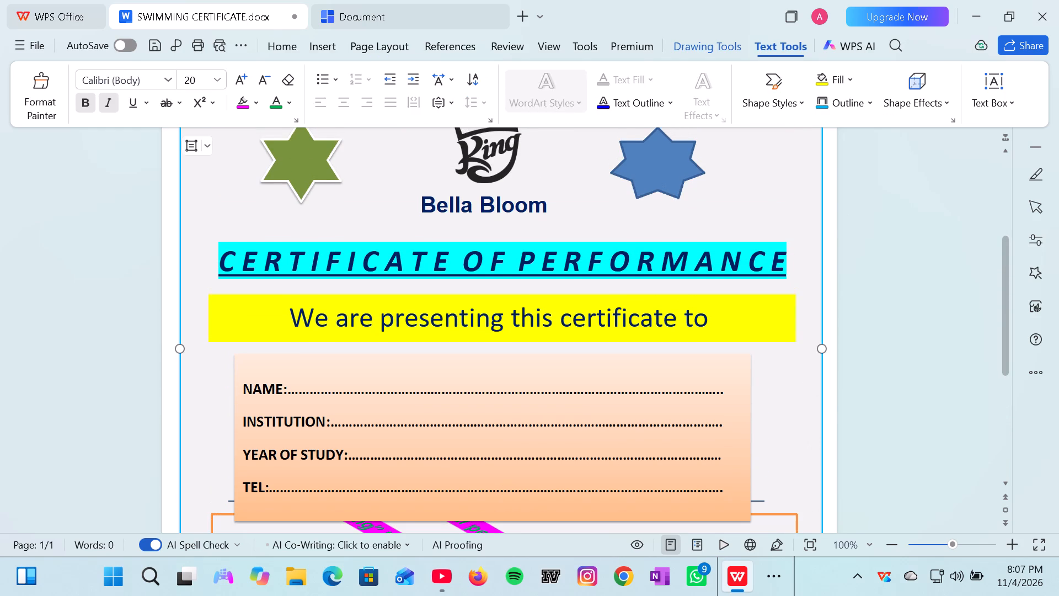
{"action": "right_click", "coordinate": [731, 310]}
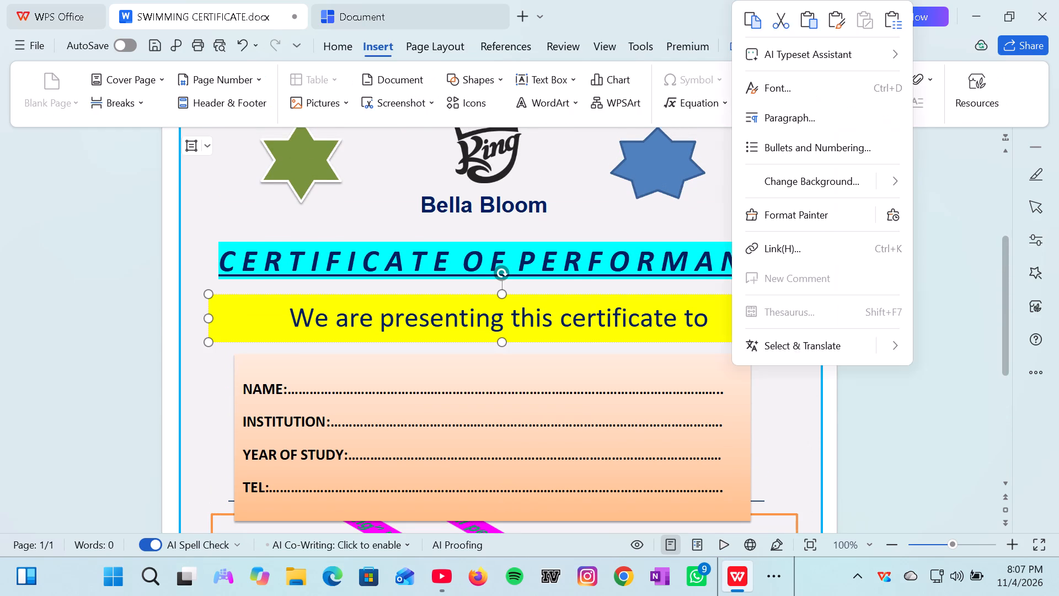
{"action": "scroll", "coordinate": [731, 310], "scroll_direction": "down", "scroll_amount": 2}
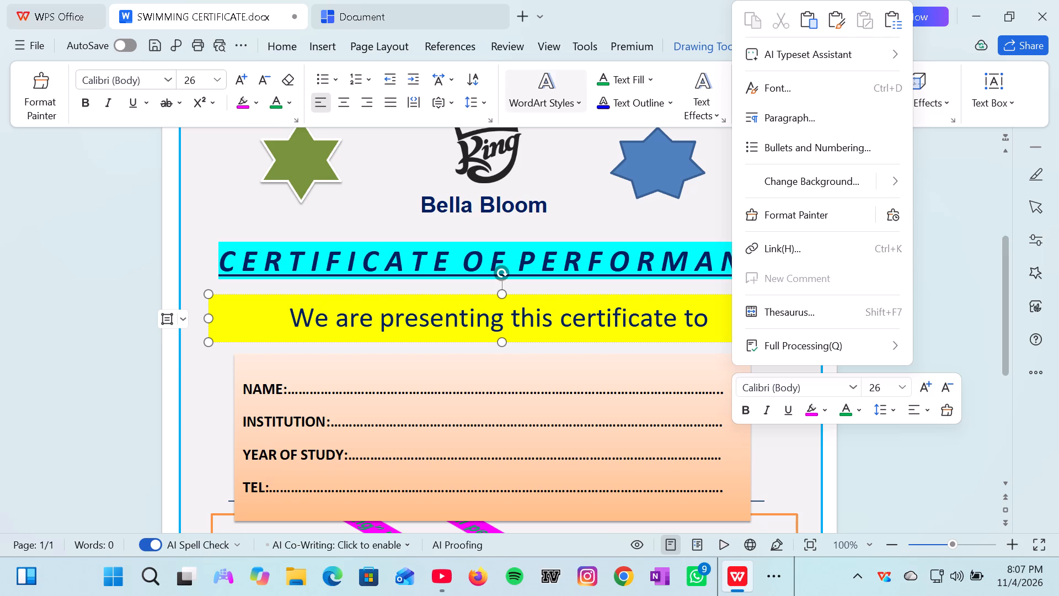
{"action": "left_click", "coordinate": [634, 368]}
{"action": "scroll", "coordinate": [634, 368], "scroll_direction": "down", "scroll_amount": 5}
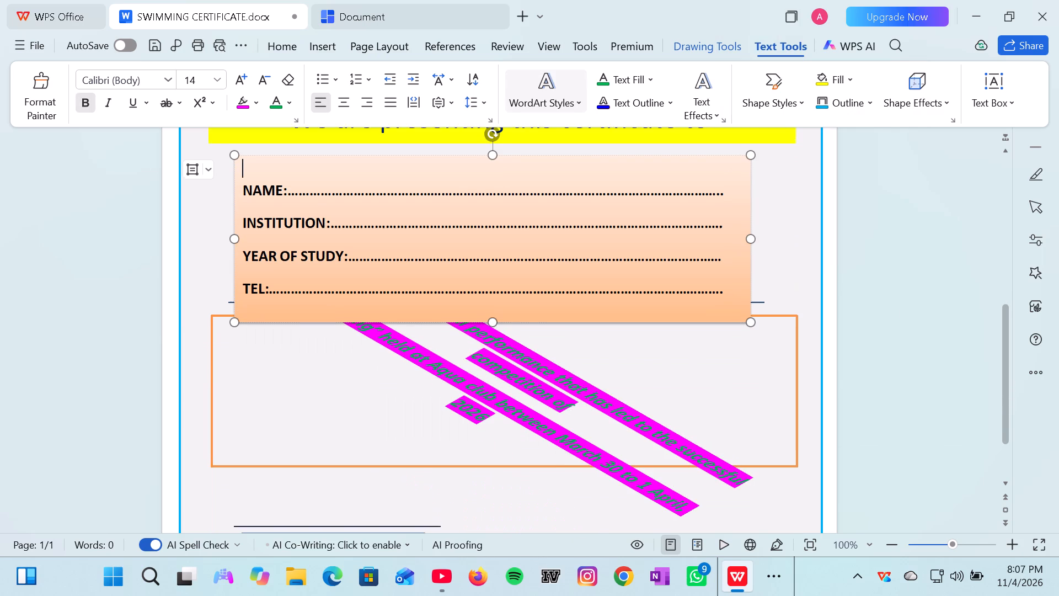
Set the 3-D rotation text effect of the exceptional-performance text box to No Rotation.
{"action": "left_click", "coordinate": [686, 379]}
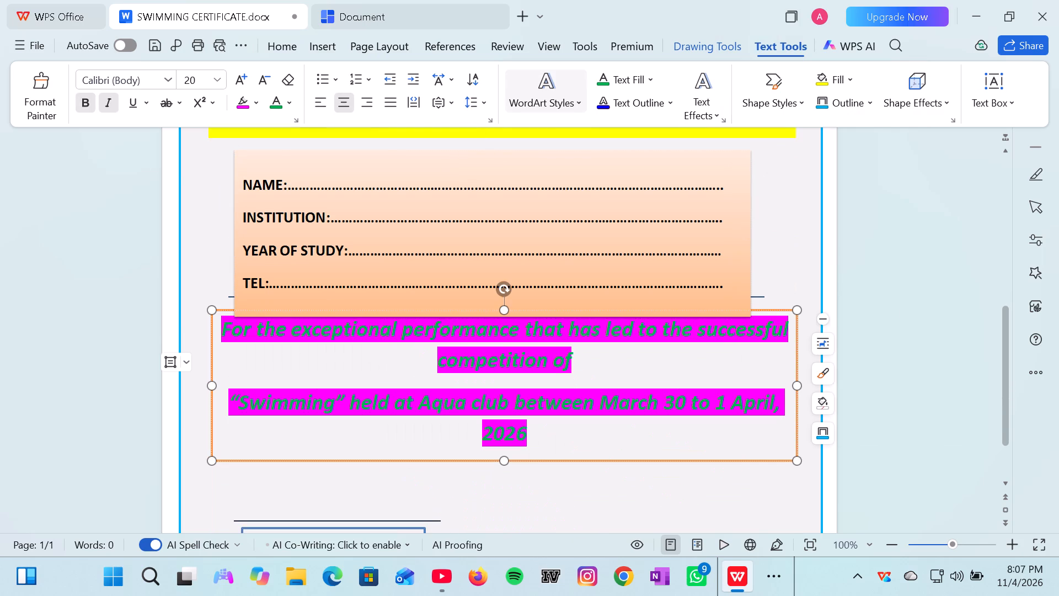
{"action": "left_click", "coordinate": [696, 107]}
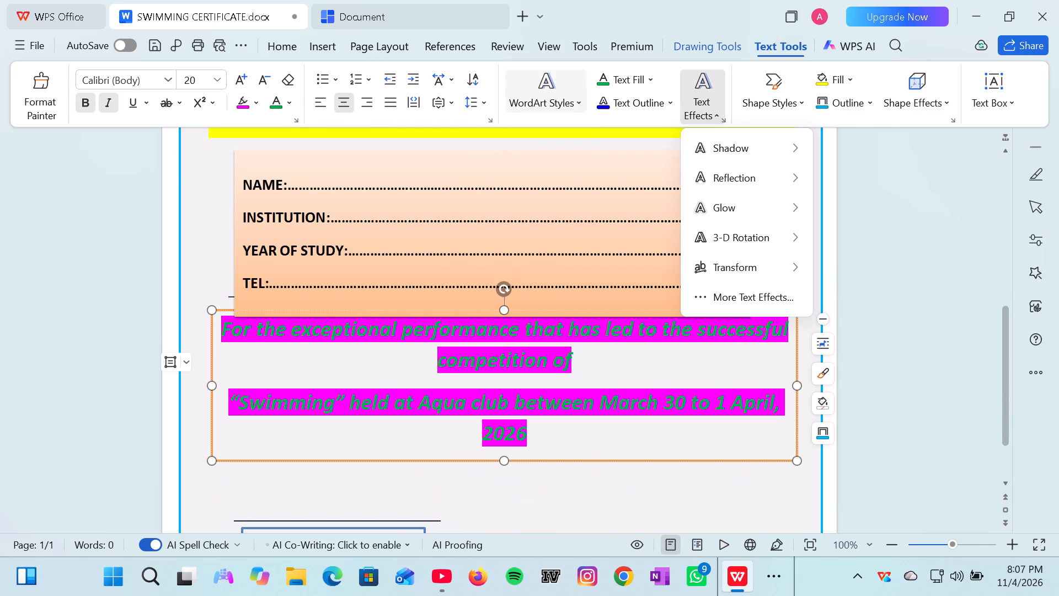
{"action": "left_click", "coordinate": [729, 233]}
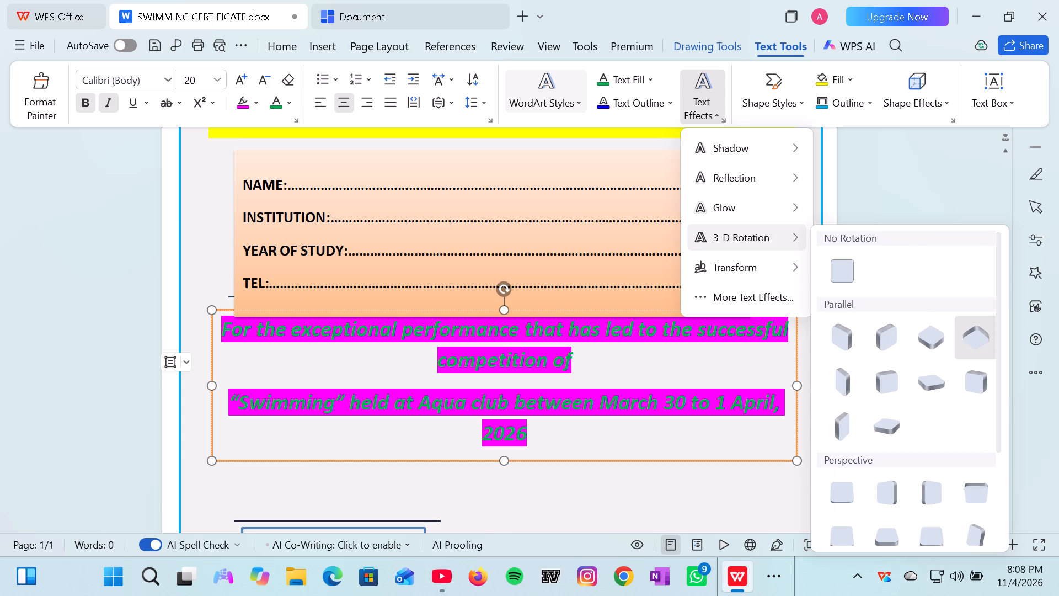
{"action": "left_click", "coordinate": [852, 274]}
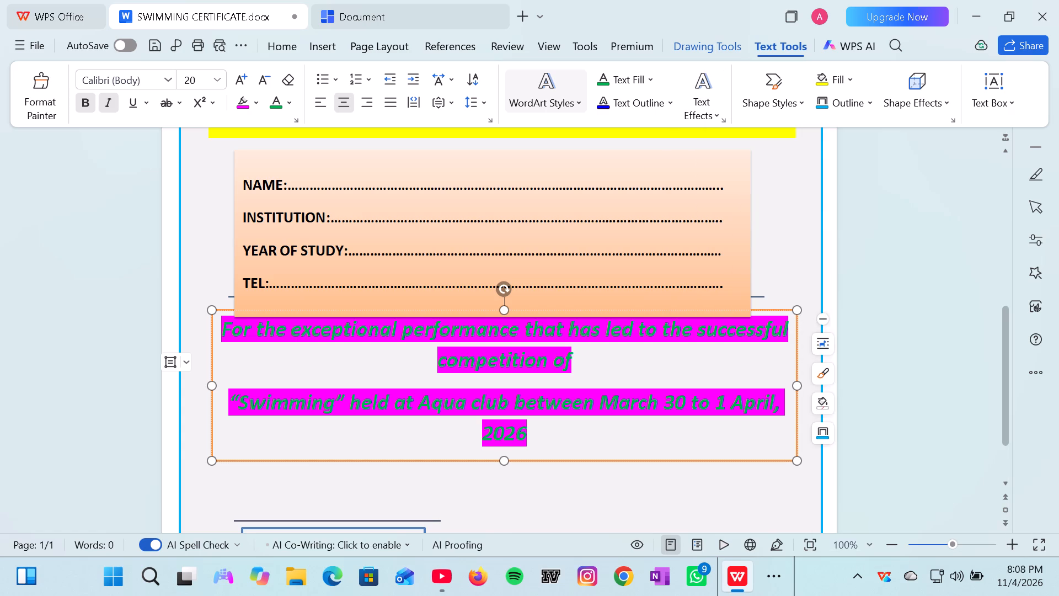
{"action": "left_click", "coordinate": [782, 233]}
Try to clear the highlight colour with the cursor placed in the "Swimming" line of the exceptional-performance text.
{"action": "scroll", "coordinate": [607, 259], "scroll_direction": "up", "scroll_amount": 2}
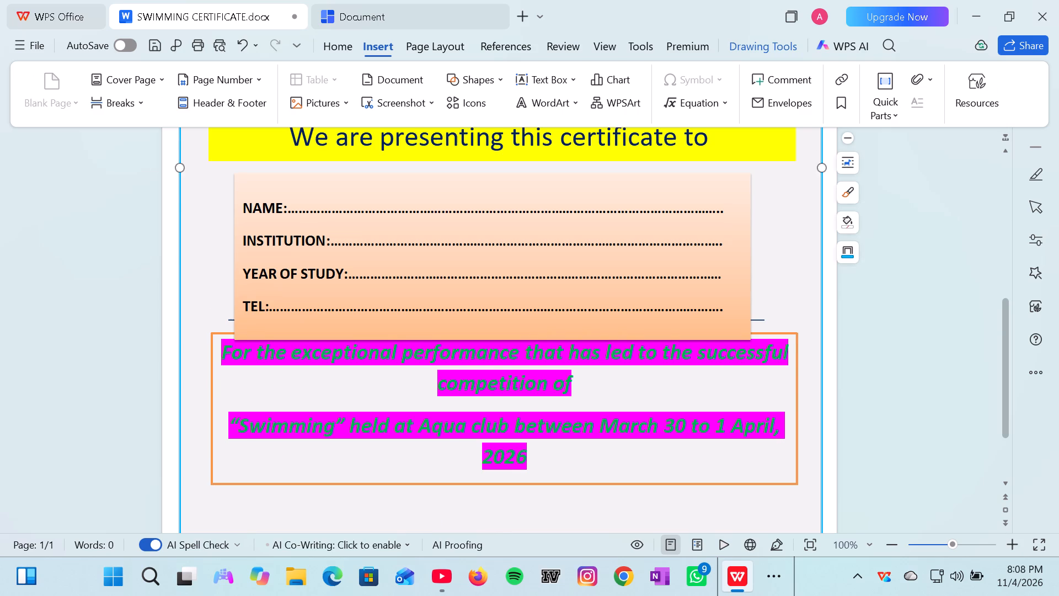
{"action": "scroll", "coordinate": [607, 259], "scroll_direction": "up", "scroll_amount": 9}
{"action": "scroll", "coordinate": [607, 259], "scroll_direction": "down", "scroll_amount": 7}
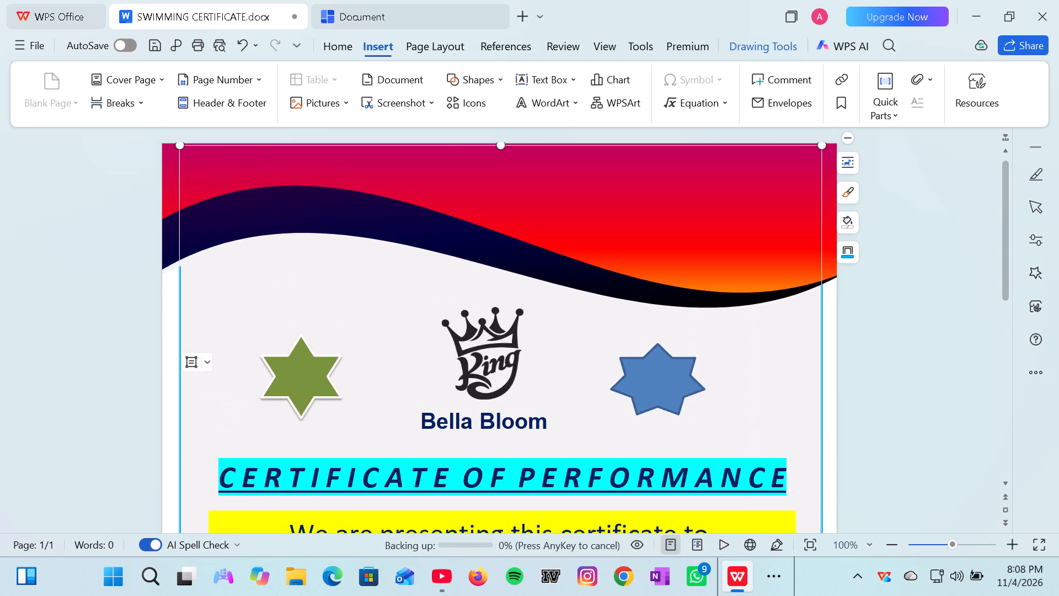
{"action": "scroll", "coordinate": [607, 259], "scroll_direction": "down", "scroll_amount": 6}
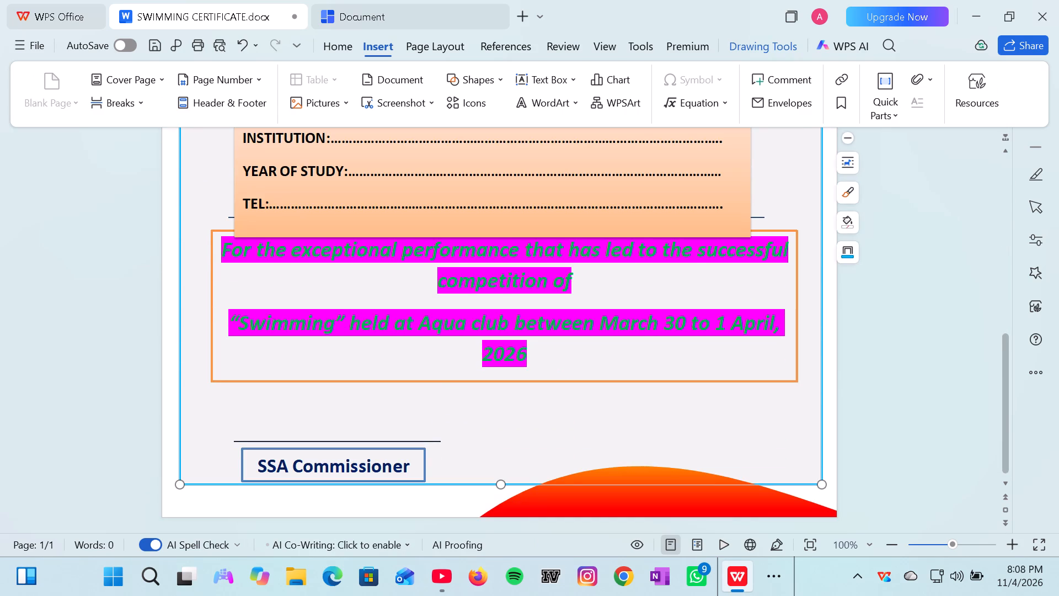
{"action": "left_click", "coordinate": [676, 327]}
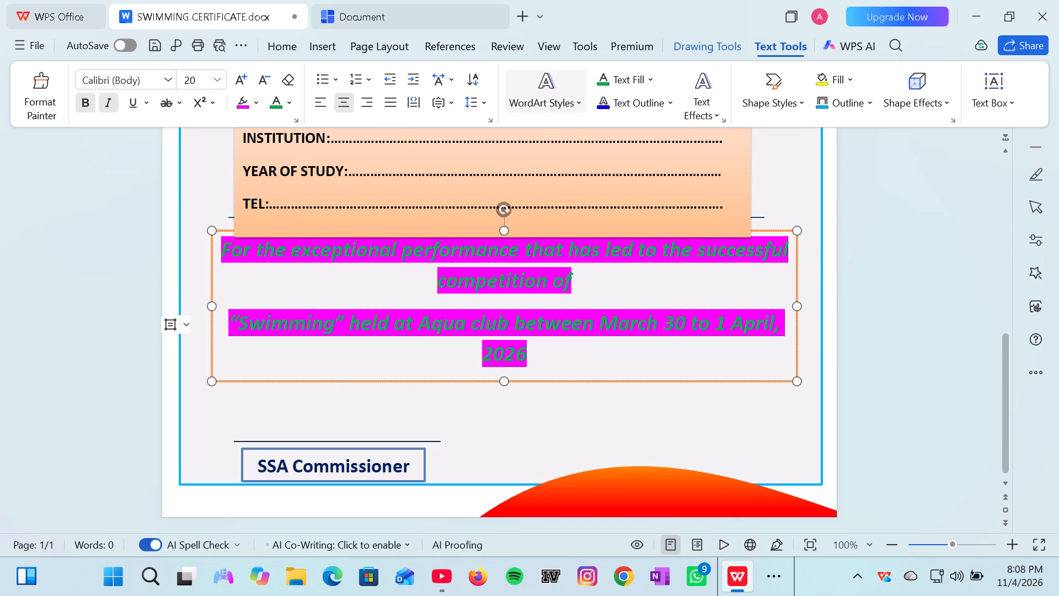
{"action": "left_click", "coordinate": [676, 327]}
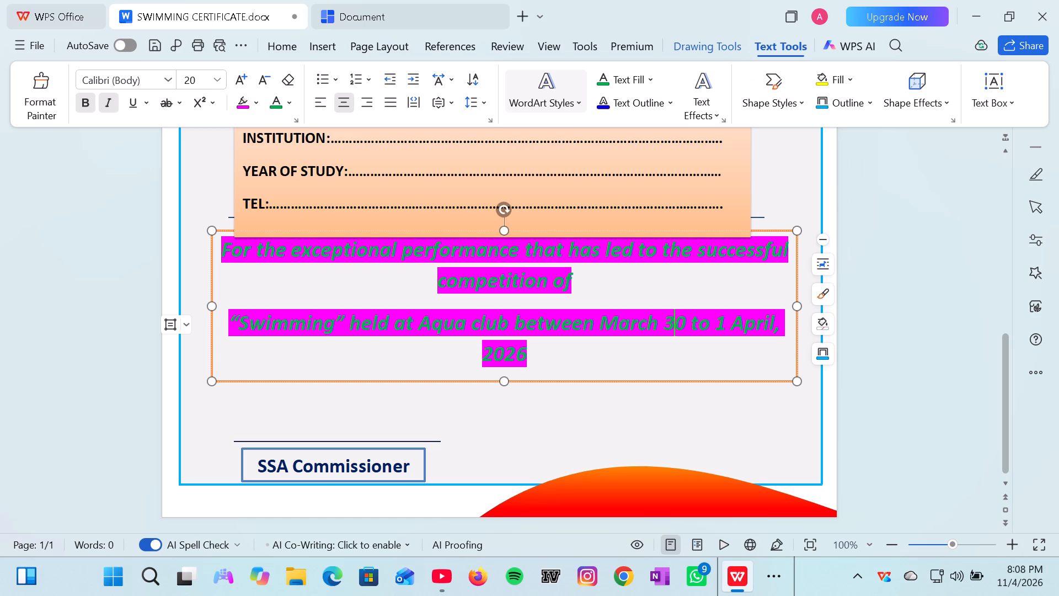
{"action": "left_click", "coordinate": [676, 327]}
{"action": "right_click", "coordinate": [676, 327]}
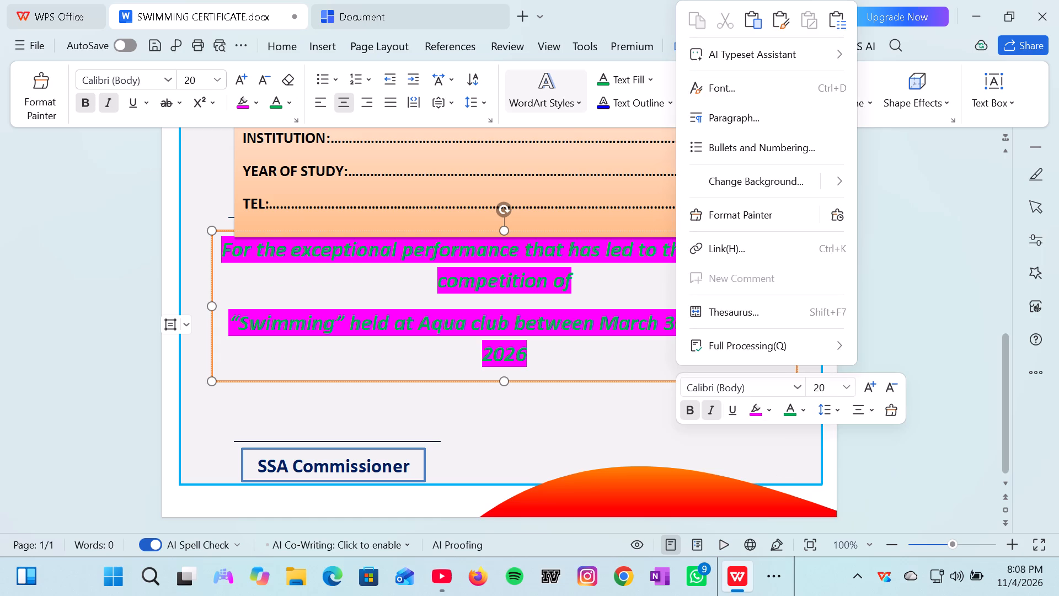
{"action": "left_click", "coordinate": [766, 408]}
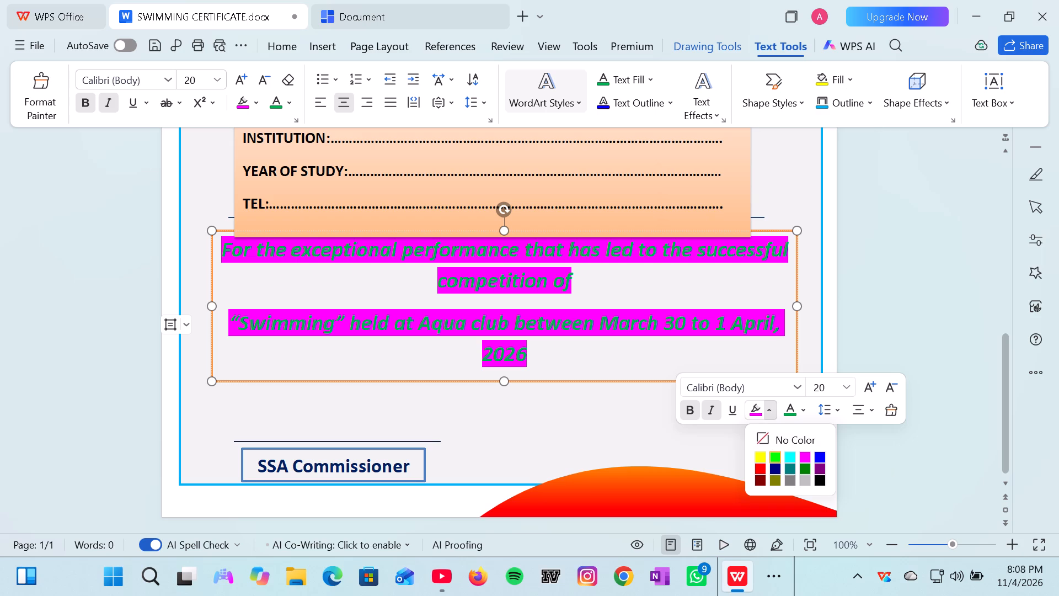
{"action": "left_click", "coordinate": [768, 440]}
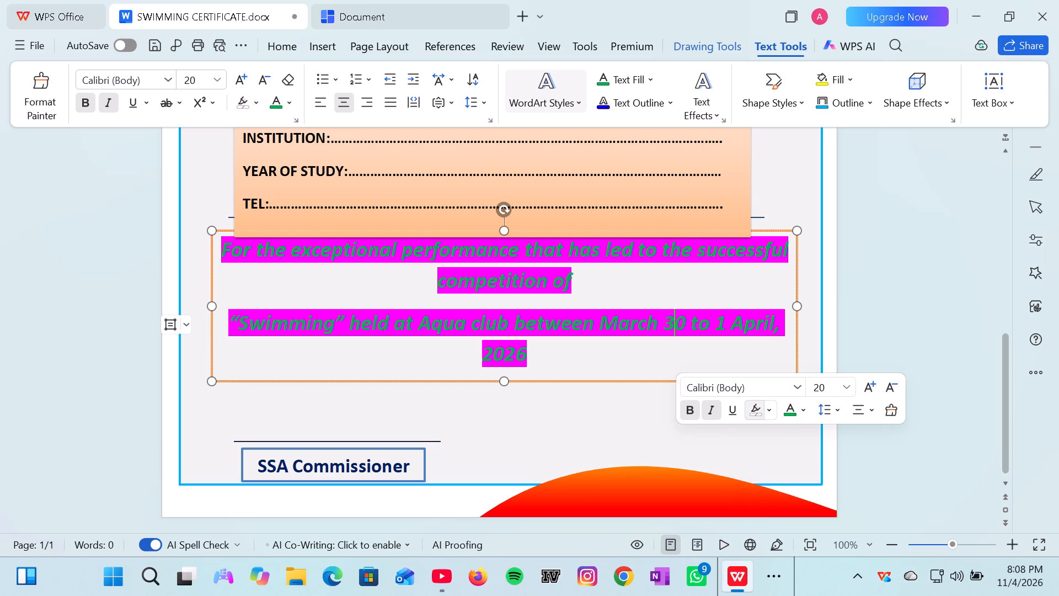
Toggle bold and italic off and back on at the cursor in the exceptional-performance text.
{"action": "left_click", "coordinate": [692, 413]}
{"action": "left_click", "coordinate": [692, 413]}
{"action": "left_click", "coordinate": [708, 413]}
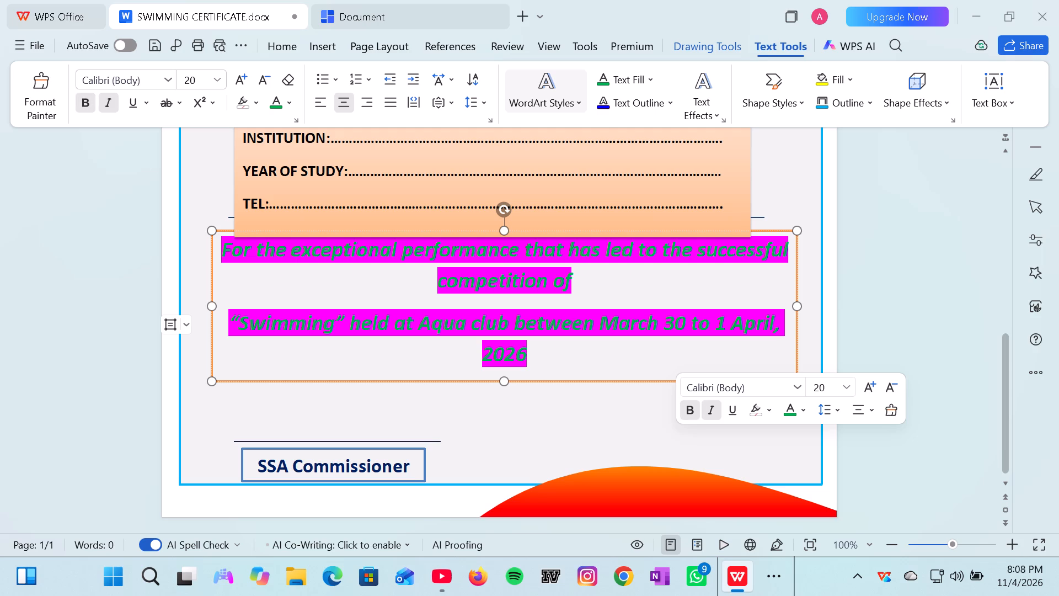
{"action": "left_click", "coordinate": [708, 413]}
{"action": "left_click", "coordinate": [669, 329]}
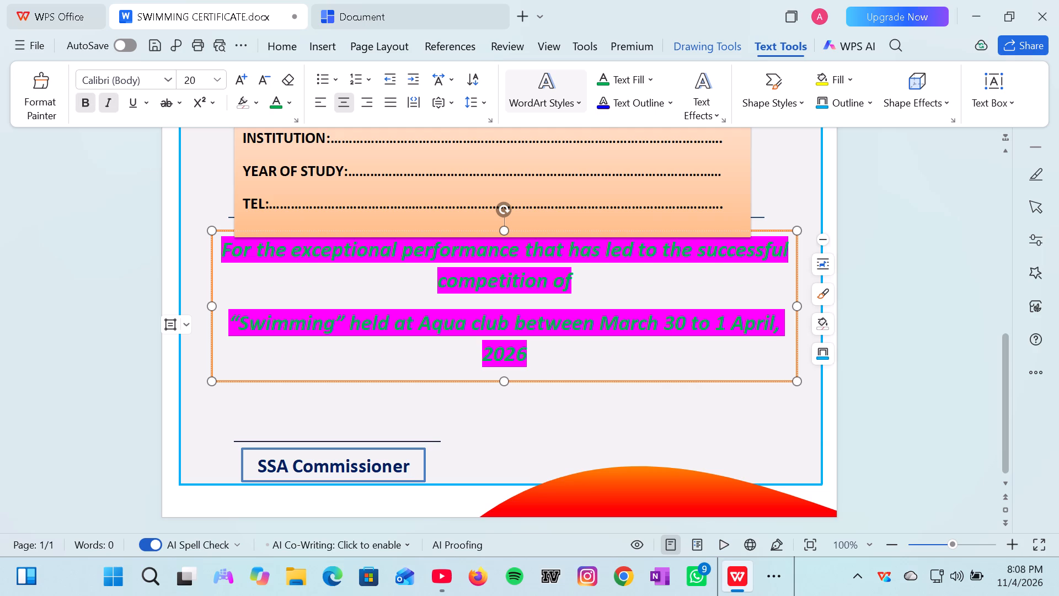
Remove the highlight from the whole exceptional-performance text, from "For the exceptional" through "2026", by setting it to No Color.
{"action": "left_click_drag", "start_coordinate": [227, 246], "coordinate": [298, 258]}
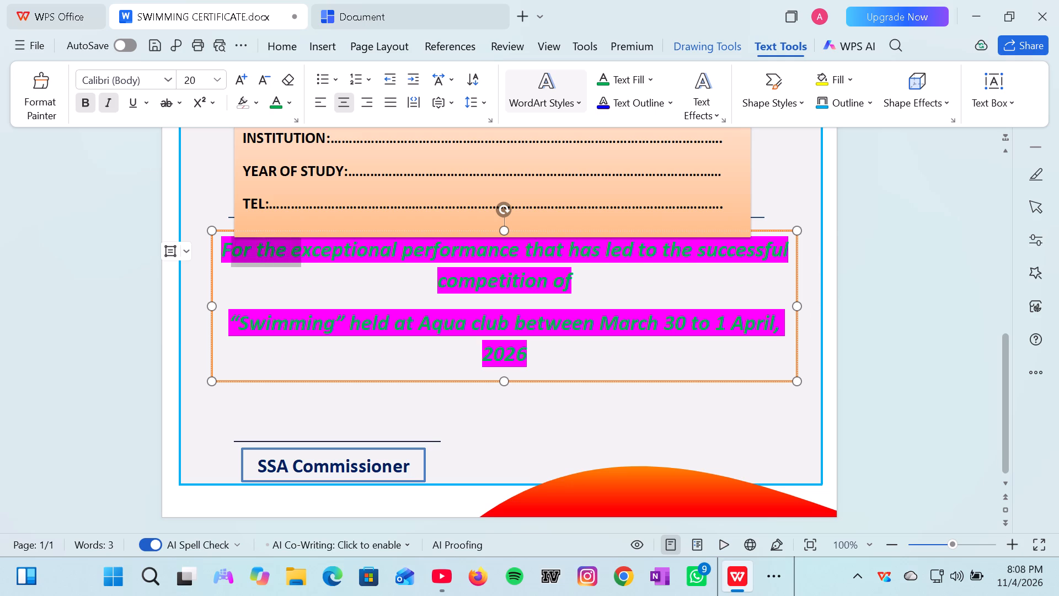
{"action": "left_click_drag", "start_coordinate": [298, 258], "coordinate": [290, 259]}
{"action": "left_click", "coordinate": [314, 289]}
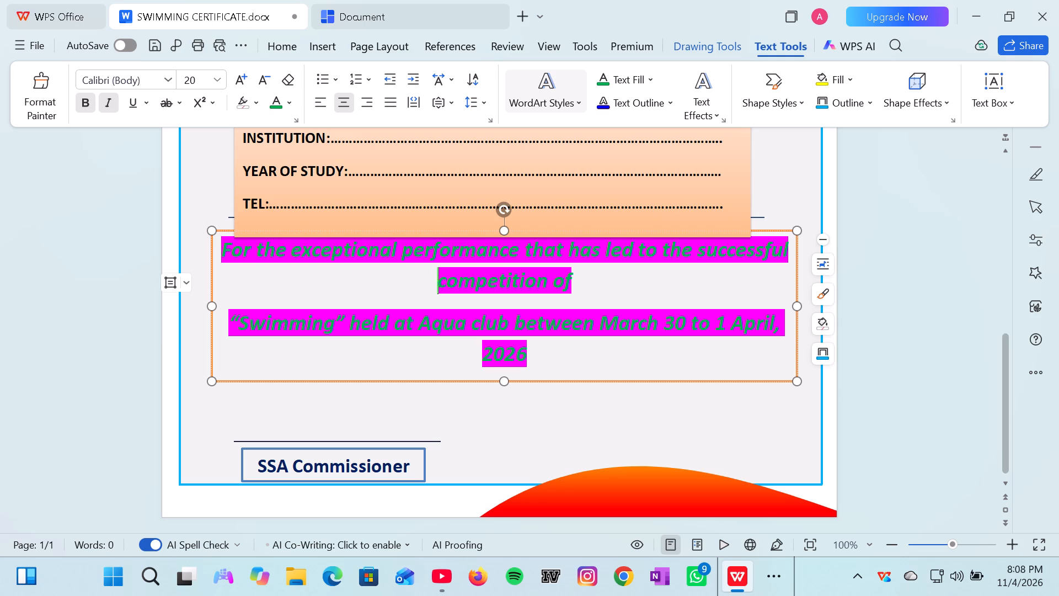
{"action": "left_click_drag", "start_coordinate": [223, 244], "coordinate": [280, 263]}
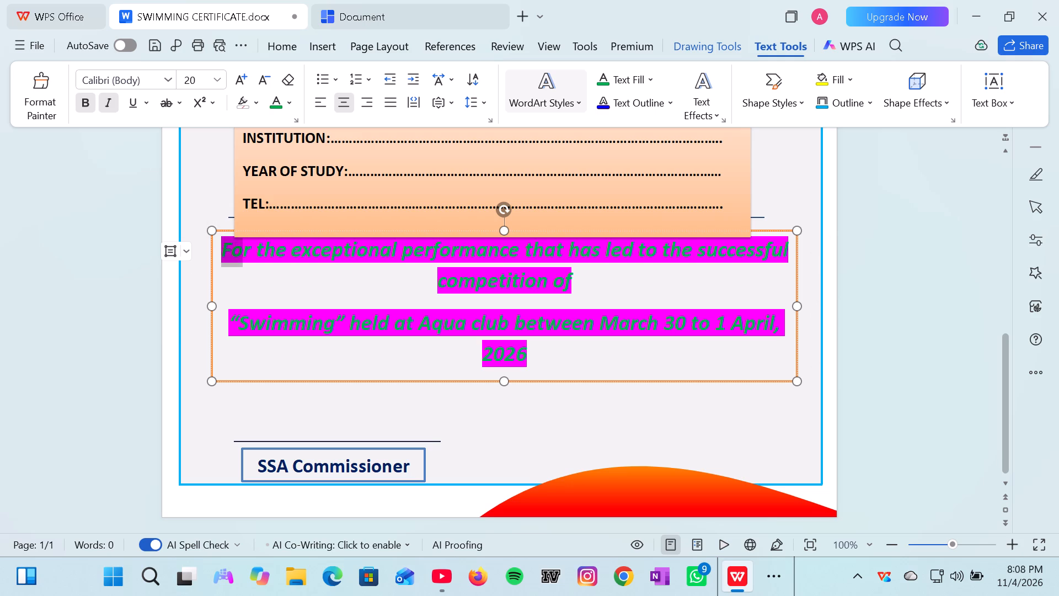
{"action": "left_click_drag", "start_coordinate": [280, 263], "coordinate": [549, 359]}
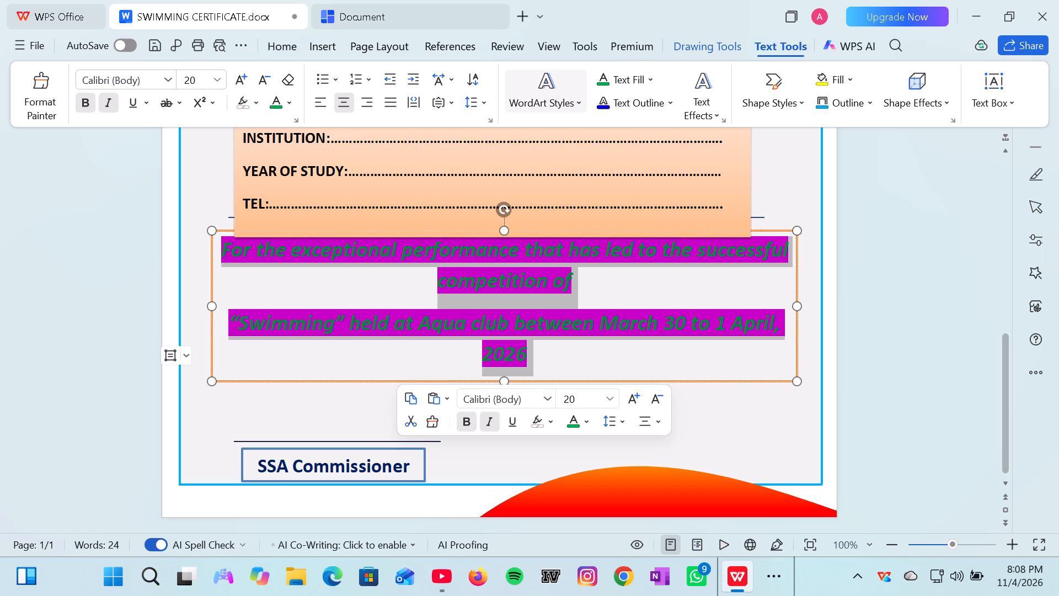
{"action": "left_click", "coordinate": [549, 422]}
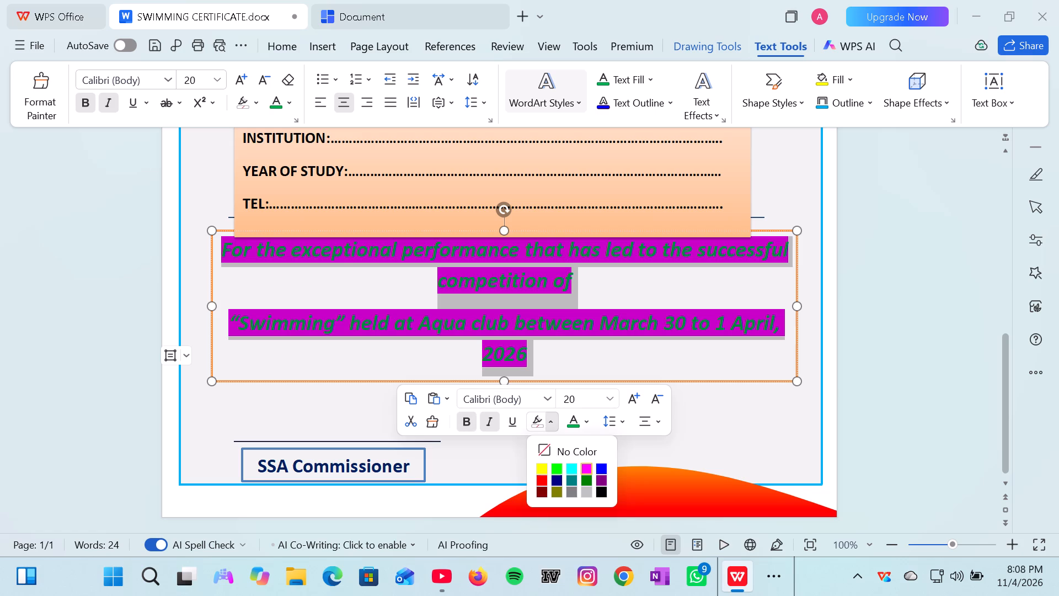
{"action": "left_click", "coordinate": [547, 450]}
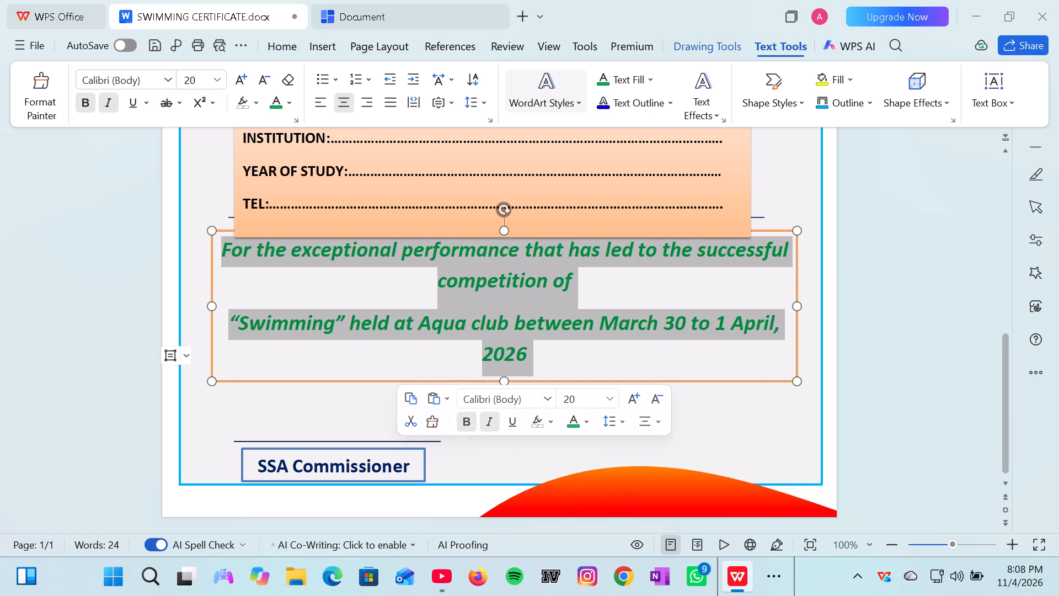
{"action": "left_click", "coordinate": [569, 361]}
{"action": "left_click", "coordinate": [330, 408]}
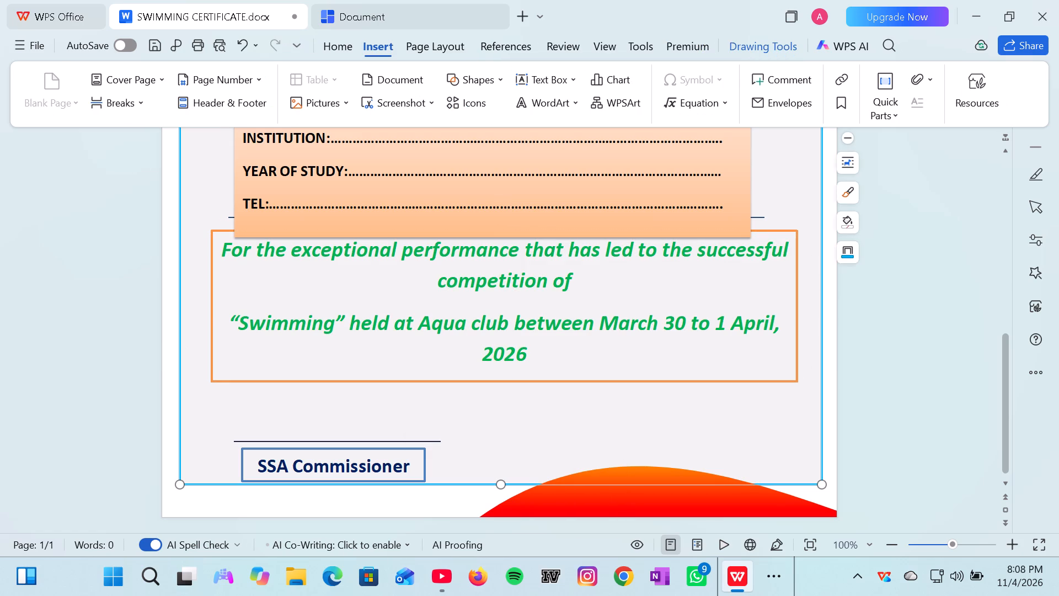
Review the whole certificate from the wave header down to the SSA Commissioner signature area.
{"action": "scroll", "coordinate": [330, 408], "scroll_direction": "up", "scroll_amount": 7}
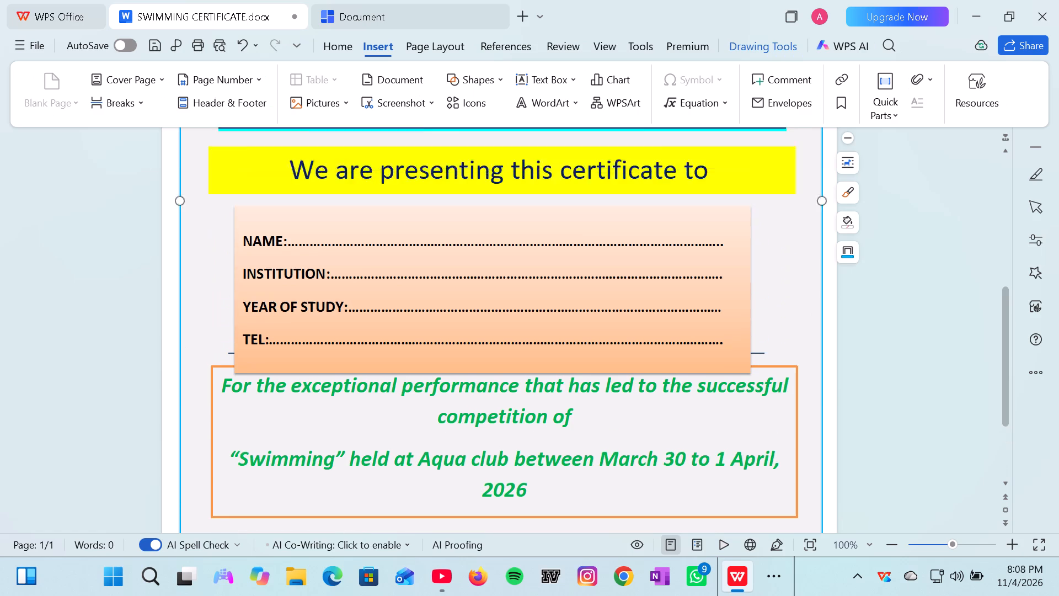
{"action": "scroll", "coordinate": [330, 408], "scroll_direction": "down", "scroll_amount": 9}
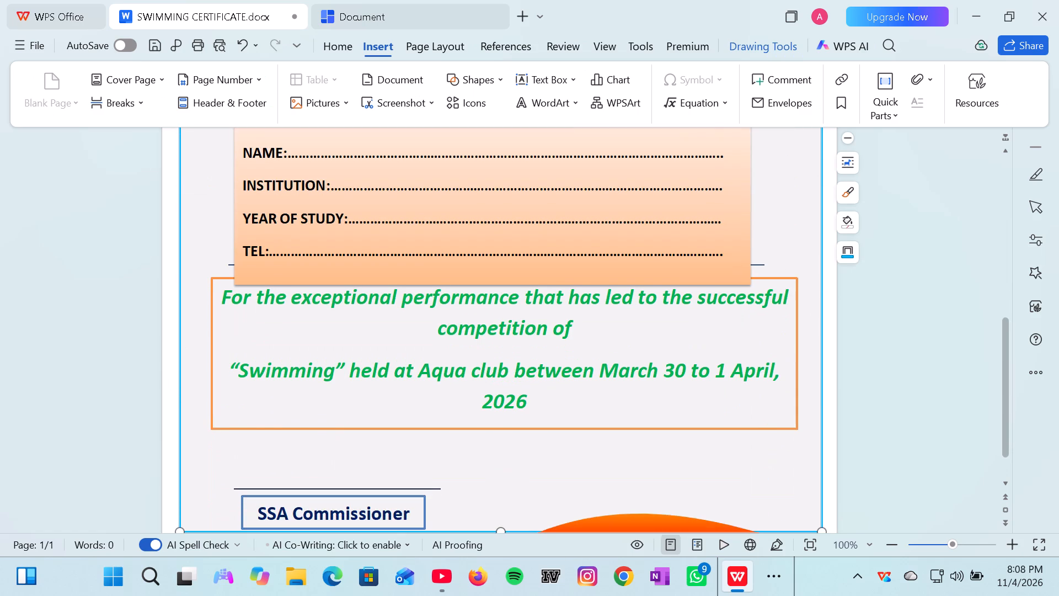
{"action": "scroll", "coordinate": [330, 408], "scroll_direction": "down", "scroll_amount": 1}
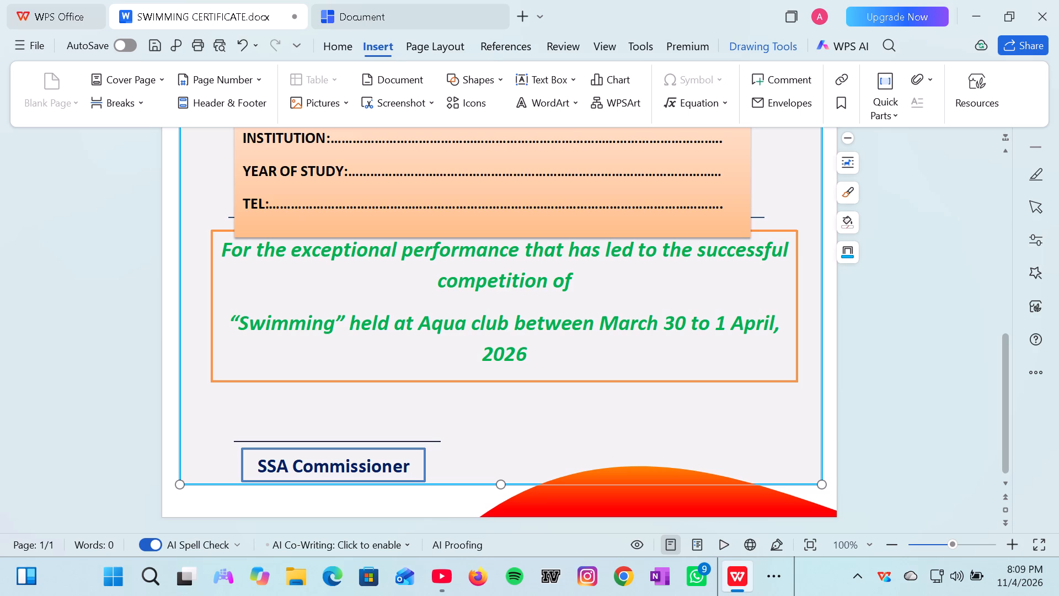
{"action": "scroll", "coordinate": [499, 275], "scroll_direction": "up", "scroll_amount": 10}
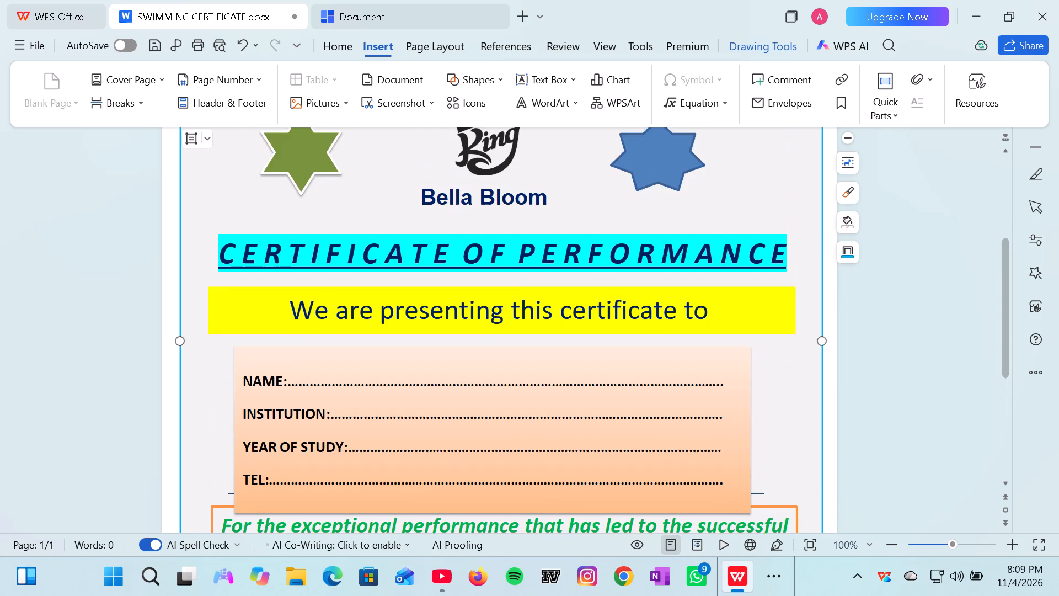
{"action": "scroll", "coordinate": [499, 275], "scroll_direction": "up", "scroll_amount": 8}
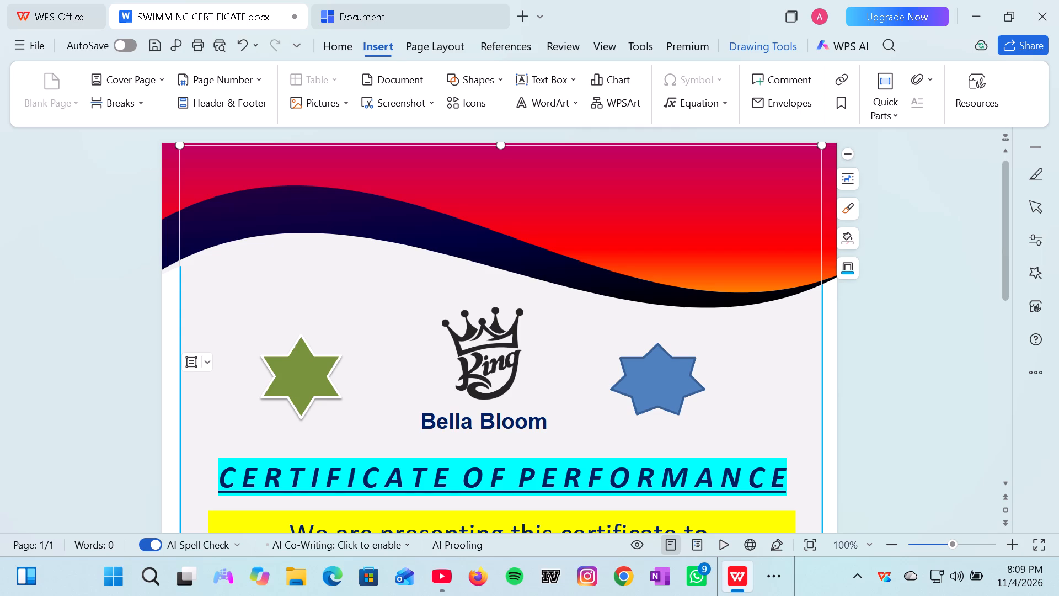
{"action": "scroll", "coordinate": [561, 255], "scroll_direction": "down", "scroll_amount": 4}
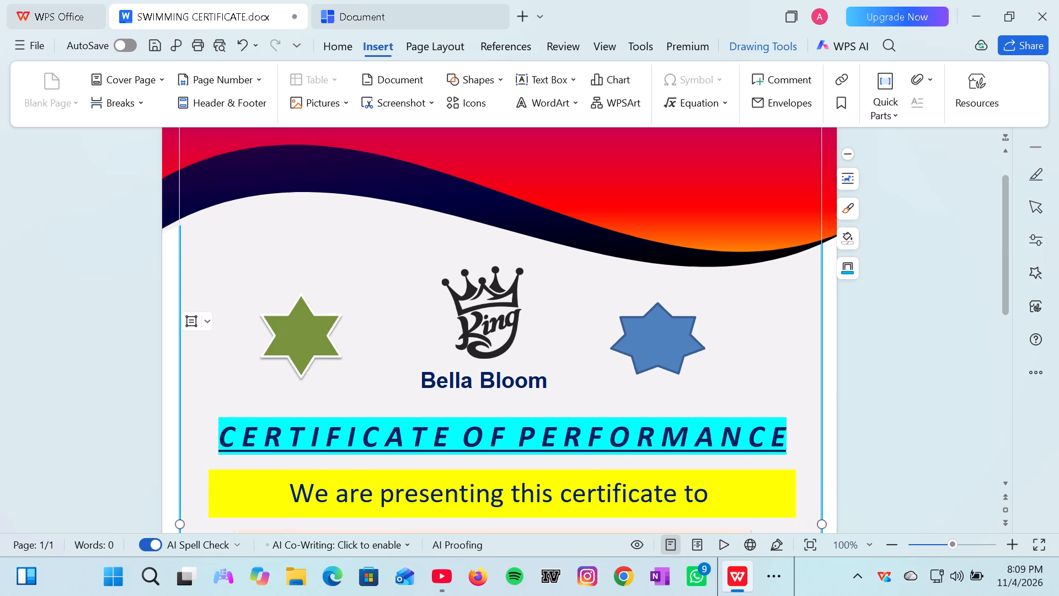
{"action": "scroll", "coordinate": [561, 255], "scroll_direction": "down", "scroll_amount": 12}
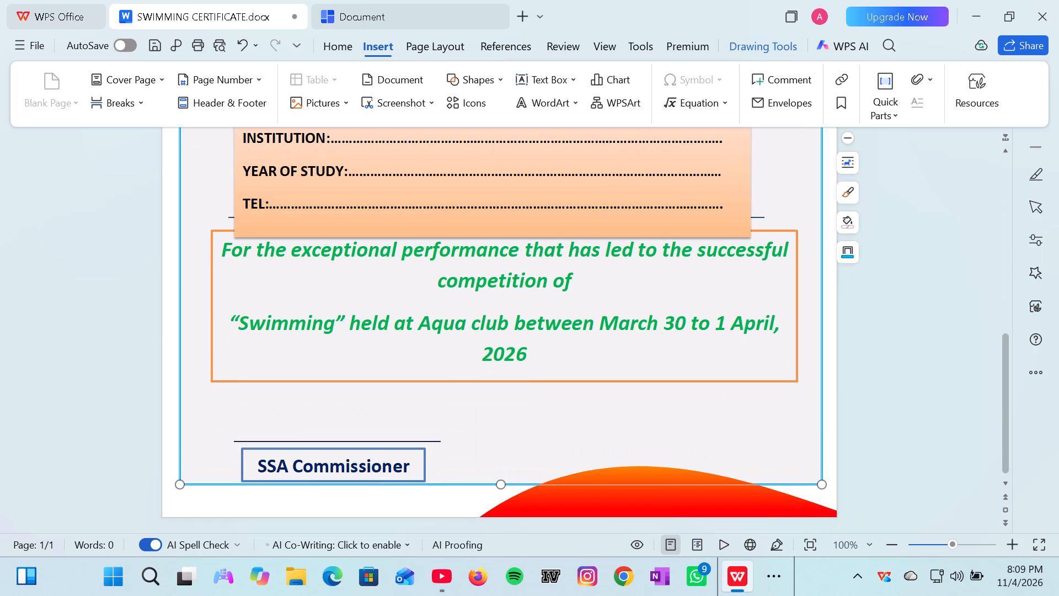
{"action": "scroll", "coordinate": [561, 255], "scroll_direction": "down", "scroll_amount": 2}
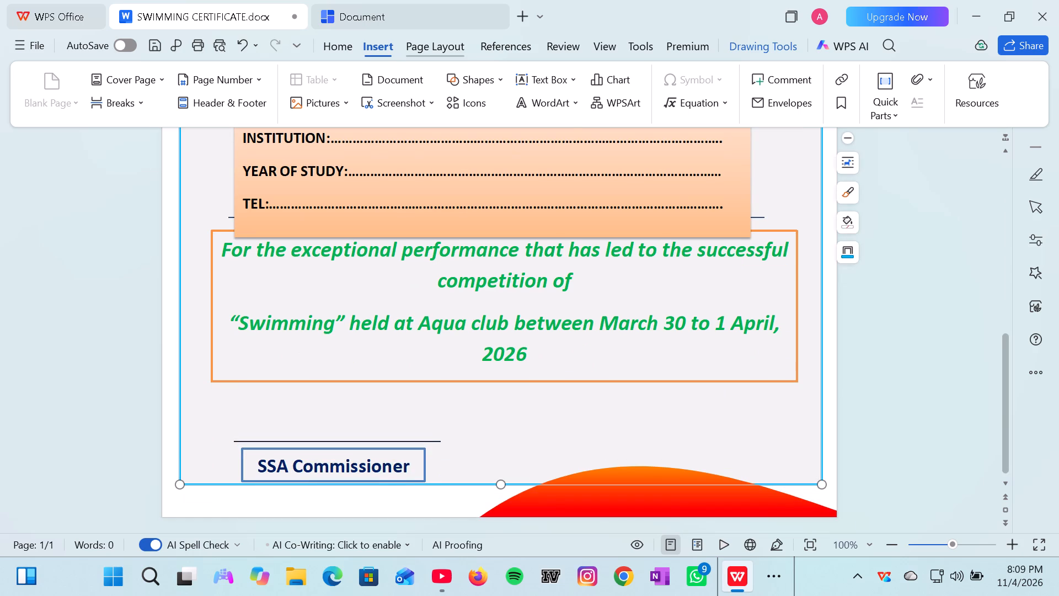
Change the document's theme colours to the Angles colour style.
{"action": "left_click", "coordinate": [440, 39]}
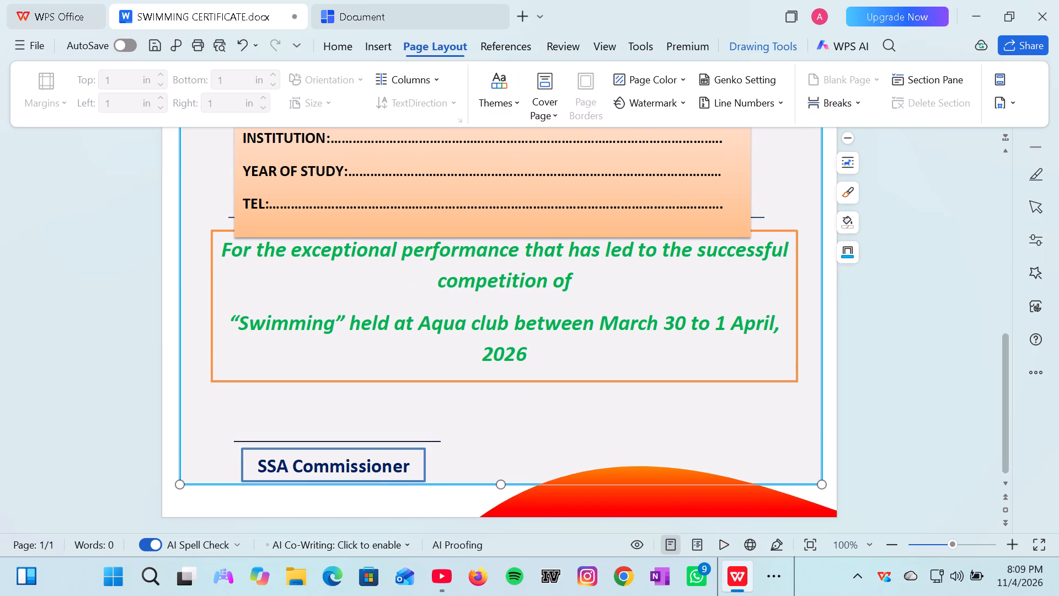
{"action": "left_click", "coordinate": [494, 85]}
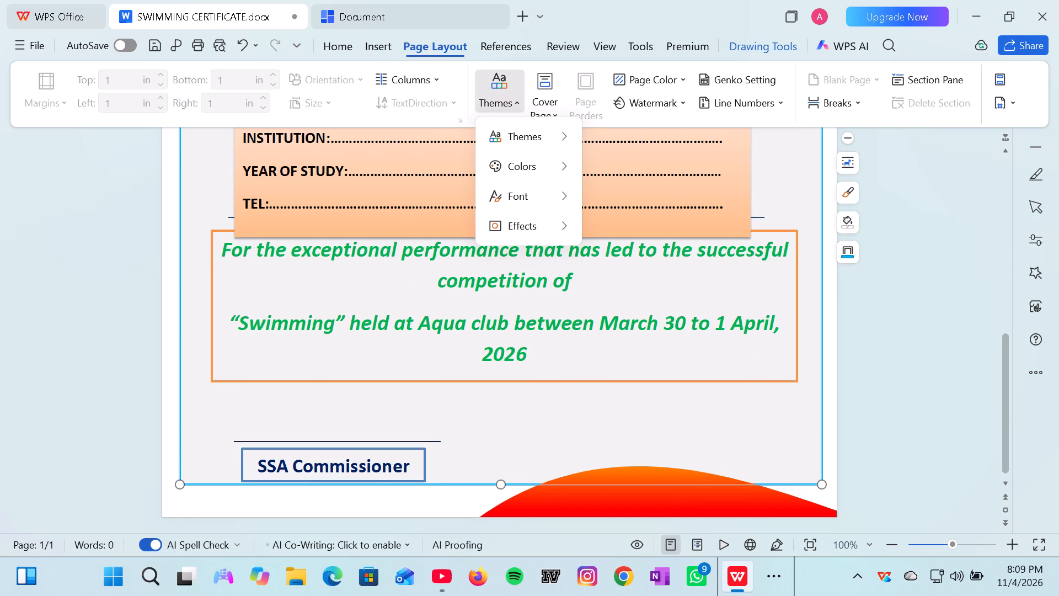
{"action": "left_click", "coordinate": [511, 166]}
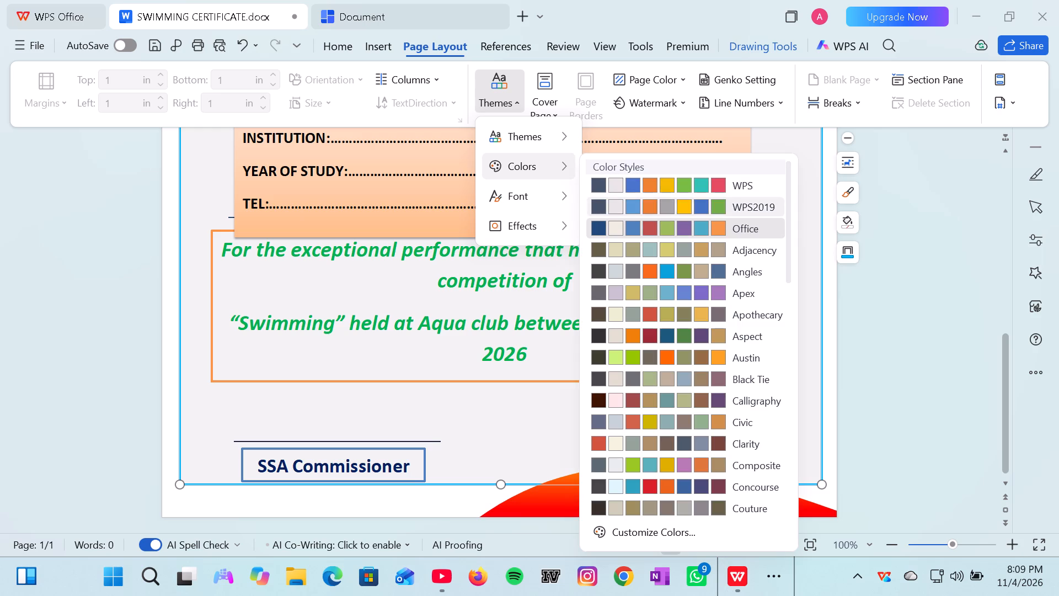
{"action": "left_click", "coordinate": [682, 269]}
Review the recoloured certificate from the wave header down to the lower text boxes.
{"action": "scroll", "coordinate": [616, 284], "scroll_direction": "up", "scroll_amount": 2}
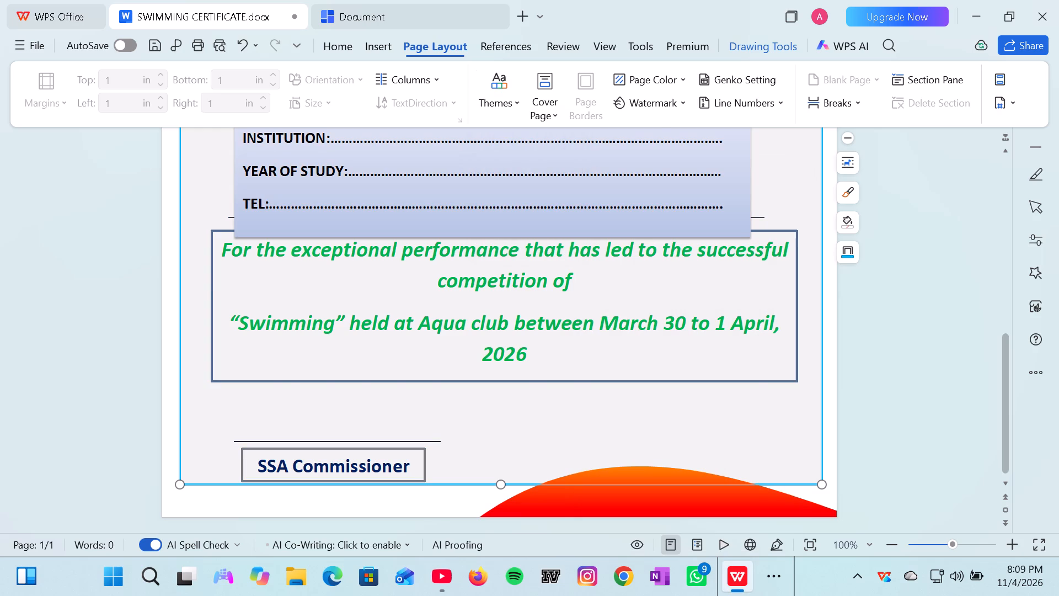
{"action": "scroll", "coordinate": [616, 284], "scroll_direction": "up", "scroll_amount": 7}
{"action": "scroll", "coordinate": [616, 284], "scroll_direction": "down", "scroll_amount": 6}
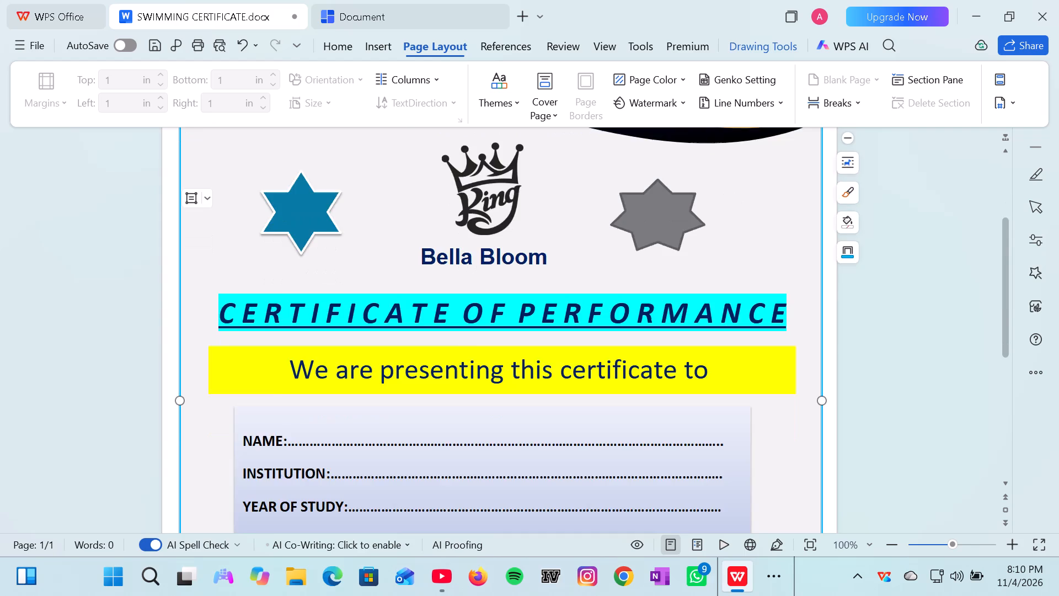
{"action": "scroll", "coordinate": [616, 284], "scroll_direction": "down", "scroll_amount": 12}
{"action": "scroll", "coordinate": [616, 284], "scroll_direction": "up", "scroll_amount": 12}
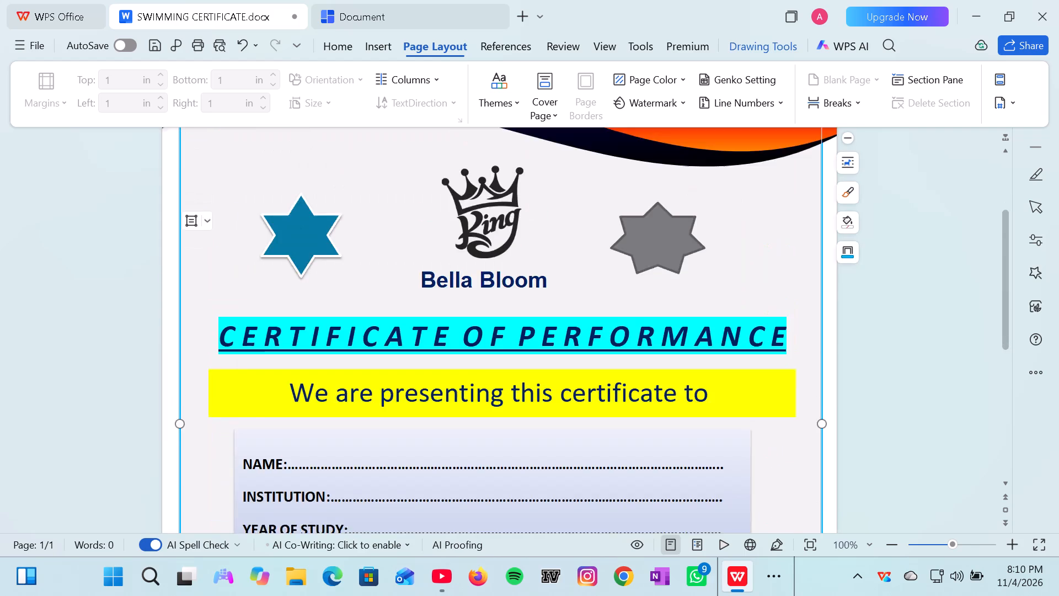
{"action": "scroll", "coordinate": [616, 284], "scroll_direction": "up", "scroll_amount": 3}
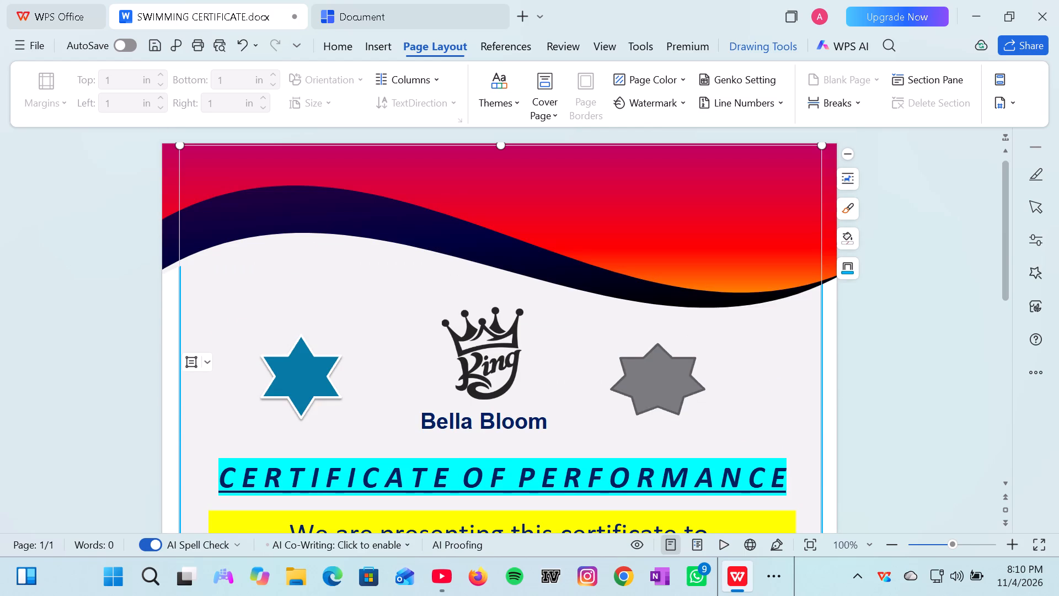
Add the preset ORIGINAL watermark to the certificate.
{"action": "left_click", "coordinate": [641, 99]}
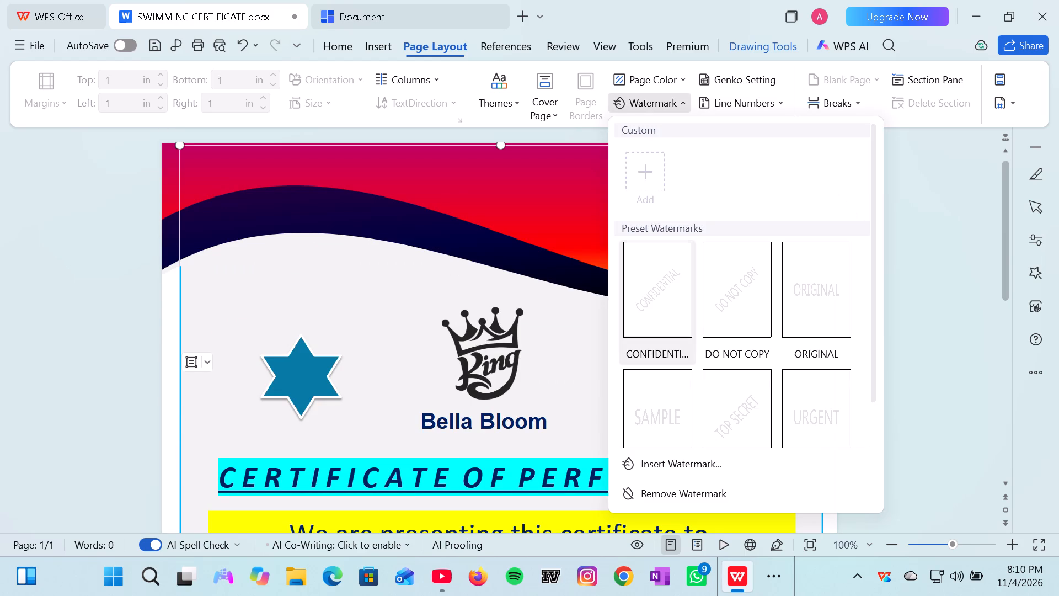
{"action": "left_click", "coordinate": [809, 285]}
{"action": "scroll", "coordinate": [614, 414], "scroll_direction": "down", "scroll_amount": 1}
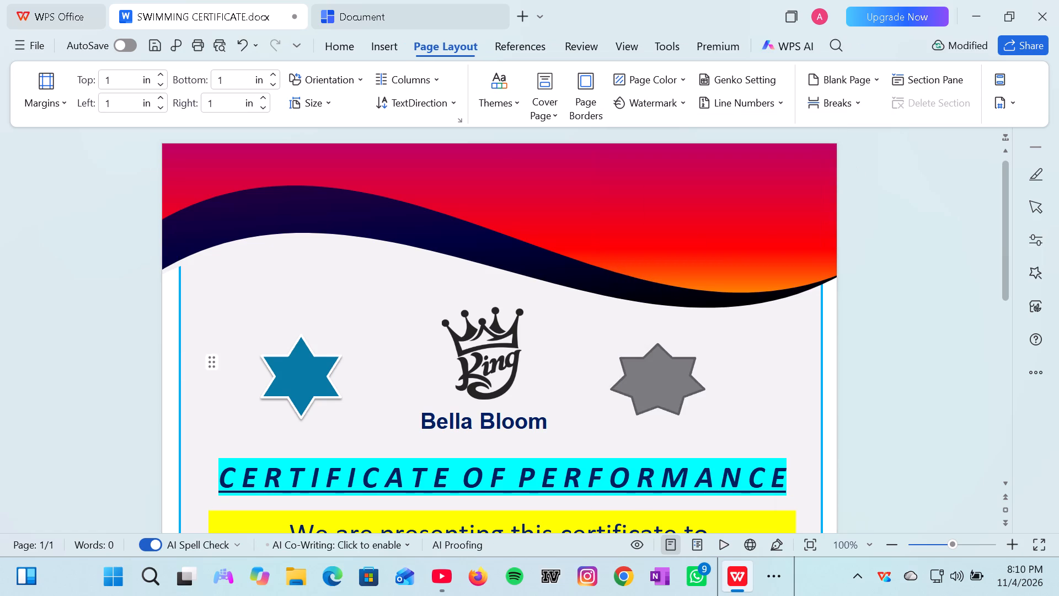
{"action": "scroll", "coordinate": [614, 414], "scroll_direction": "down", "scroll_amount": 1}
Apply the reflection variation in the third row, third column to the large blue-outlined frame behind the certificate content.
{"action": "left_click", "coordinate": [571, 366]}
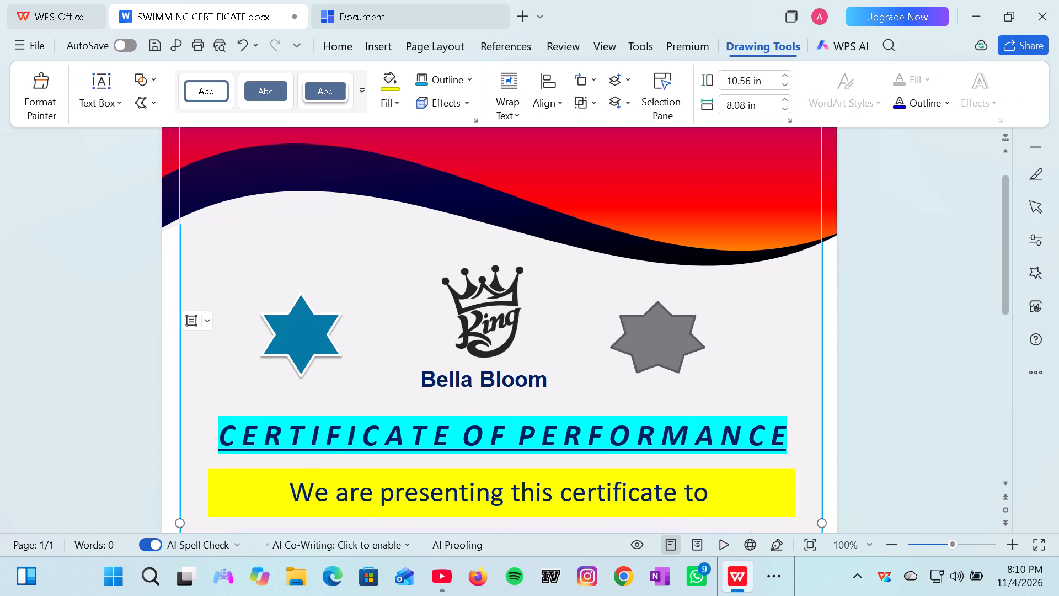
{"action": "left_click", "coordinate": [571, 366]}
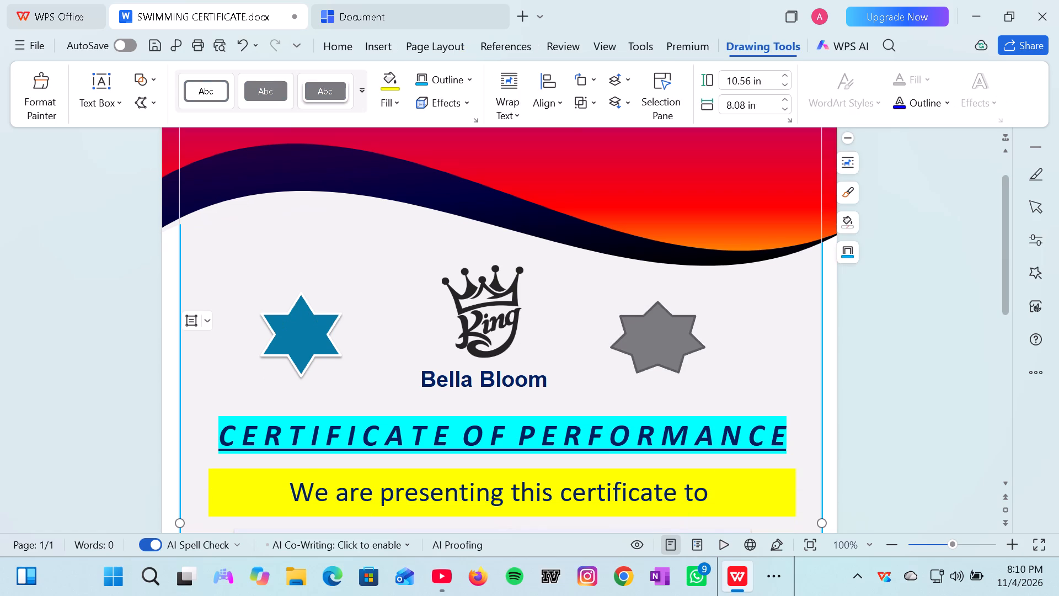
{"action": "left_click", "coordinate": [849, 168]}
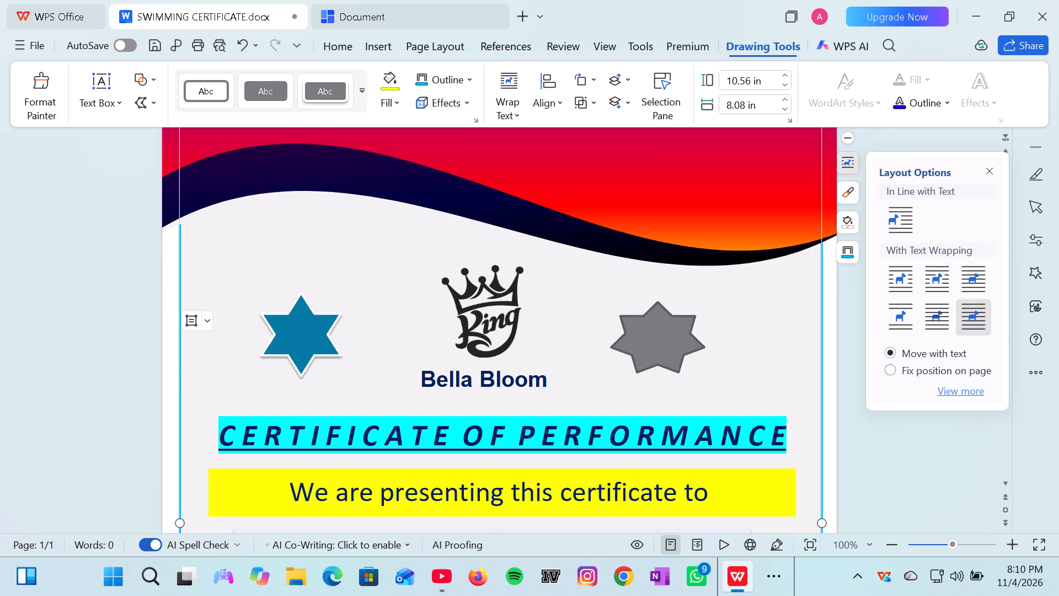
{"action": "left_click", "coordinate": [849, 168]}
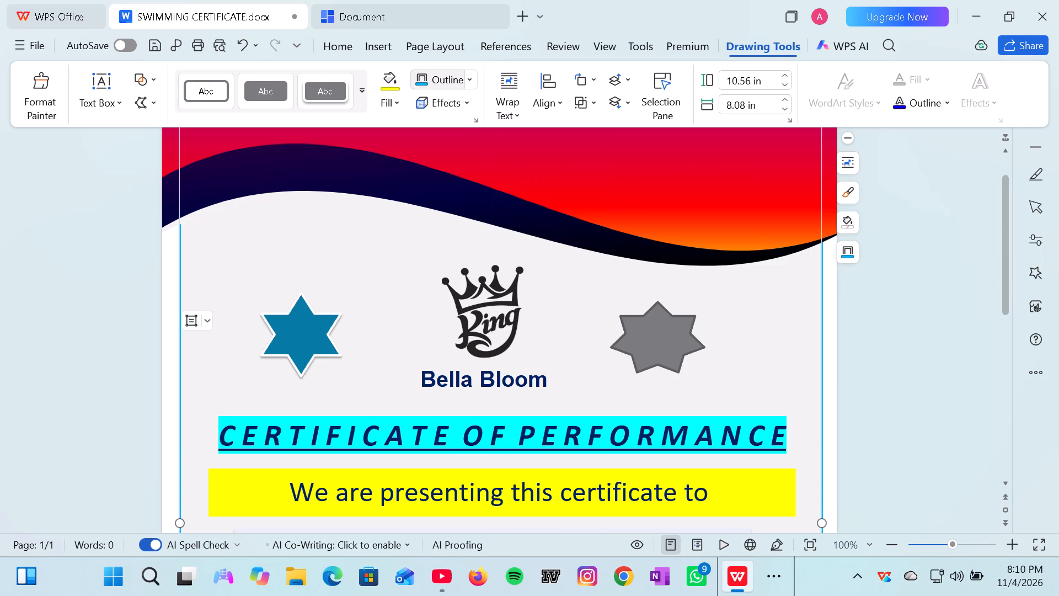
{"action": "left_click", "coordinate": [446, 98]}
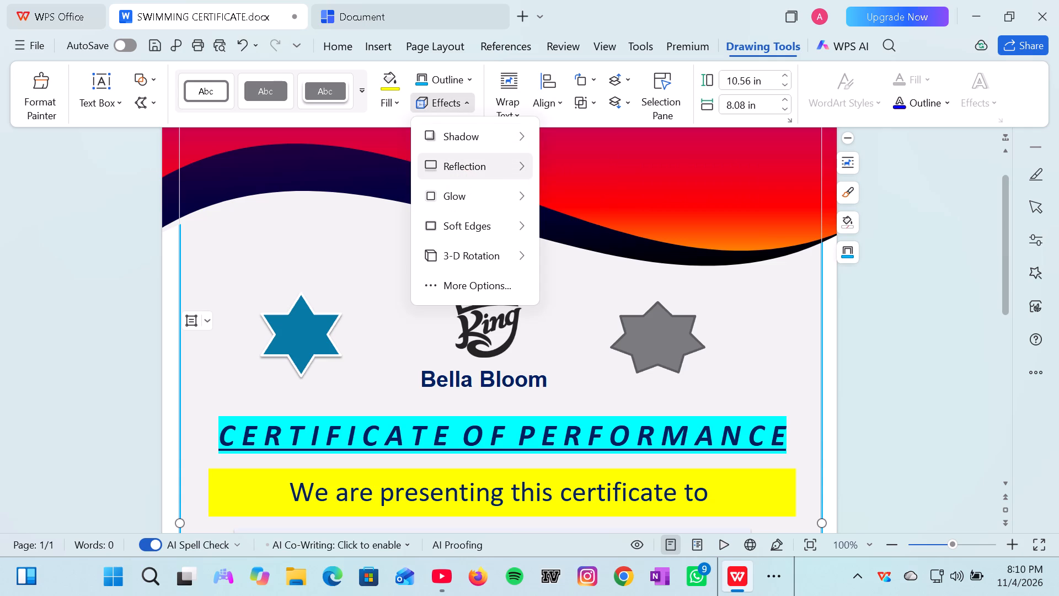
{"action": "left_click", "coordinate": [458, 171]}
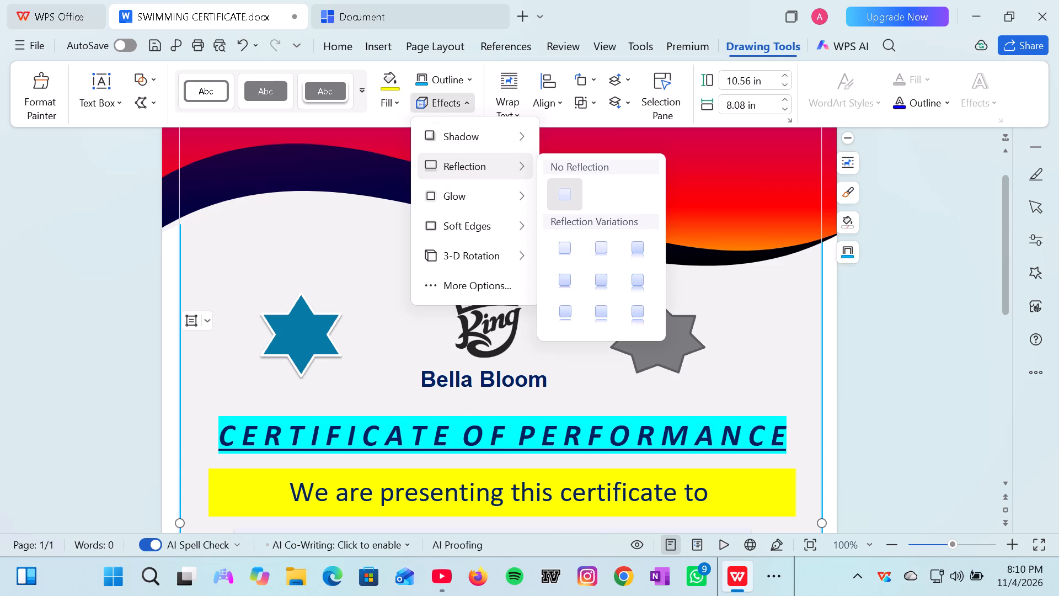
{"action": "left_click", "coordinate": [636, 308]}
Examine the frame and the rest of the certificate, down to the SSA Commissioner area and back to the header.
{"action": "scroll", "coordinate": [505, 311], "scroll_direction": "down", "scroll_amount": 6}
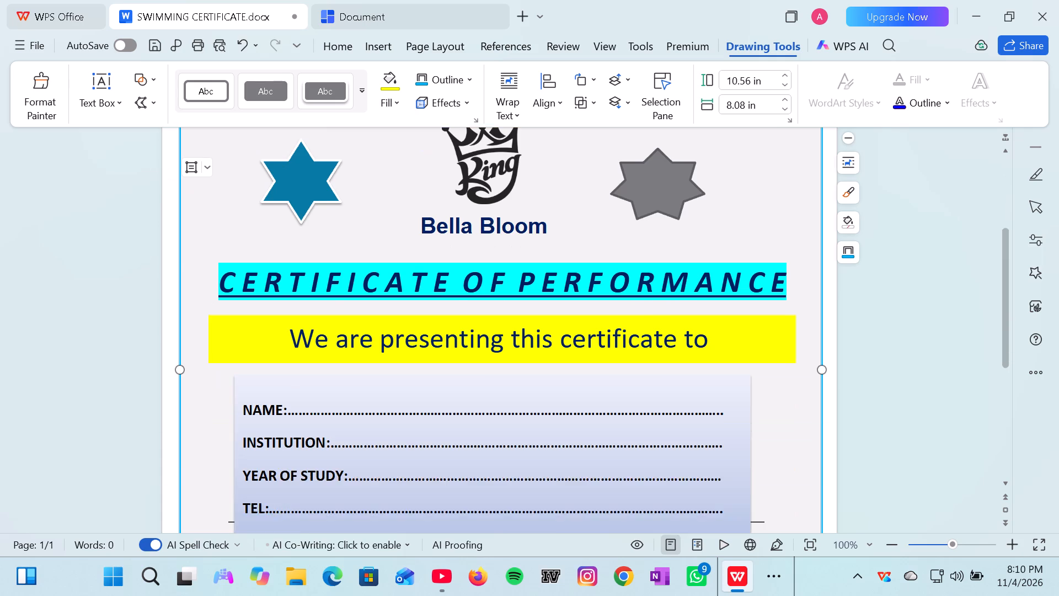
{"action": "scroll", "coordinate": [505, 311], "scroll_direction": "down", "scroll_amount": 15}
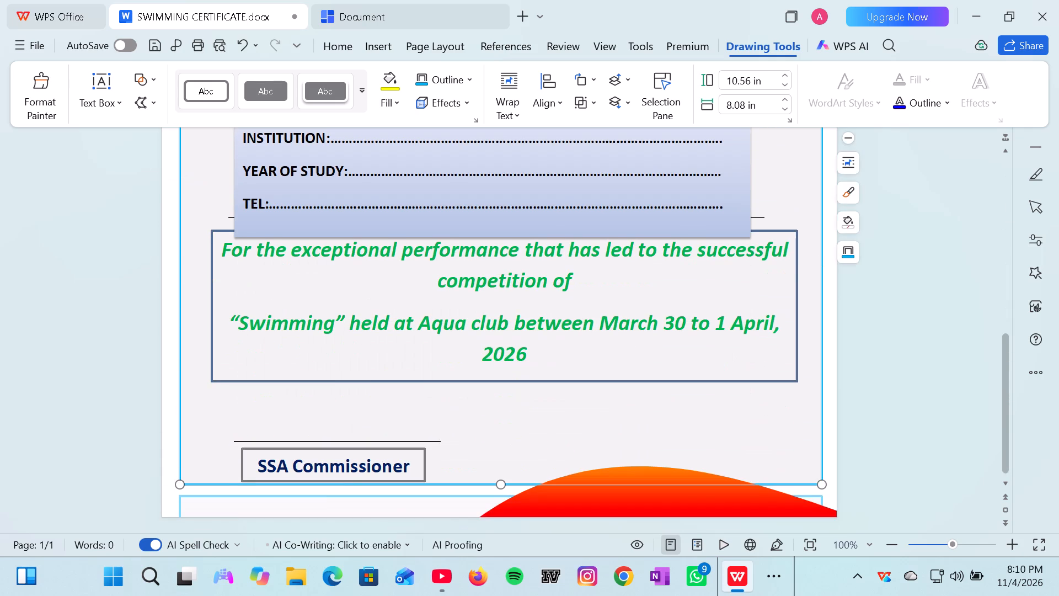
{"action": "scroll", "coordinate": [543, 385], "scroll_direction": "down", "scroll_amount": 2}
{"action": "scroll", "coordinate": [541, 412], "scroll_direction": "up", "scroll_amount": 8}
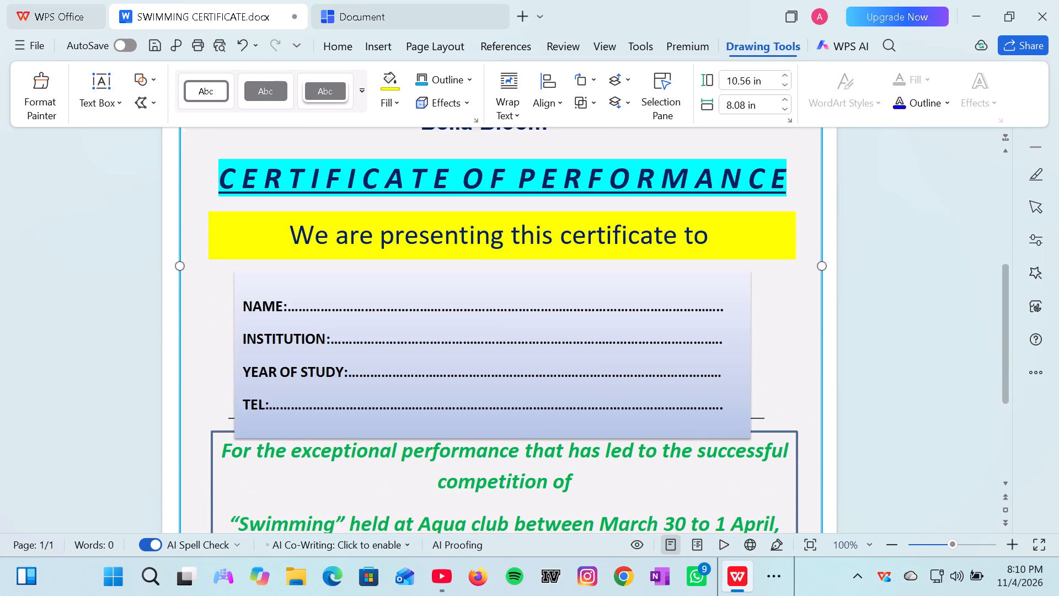
{"action": "scroll", "coordinate": [541, 412], "scroll_direction": "up", "scroll_amount": 8}
Apply 2.5 Point soft edges to the large frame behind the certificate content.
{"action": "left_click", "coordinate": [452, 97]}
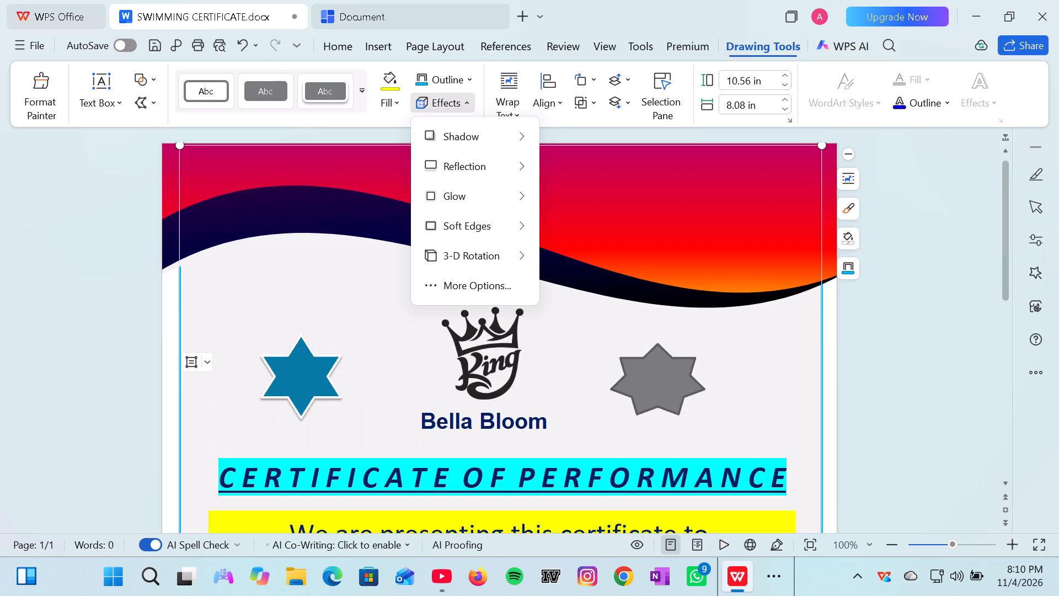
{"action": "left_click", "coordinate": [463, 229]}
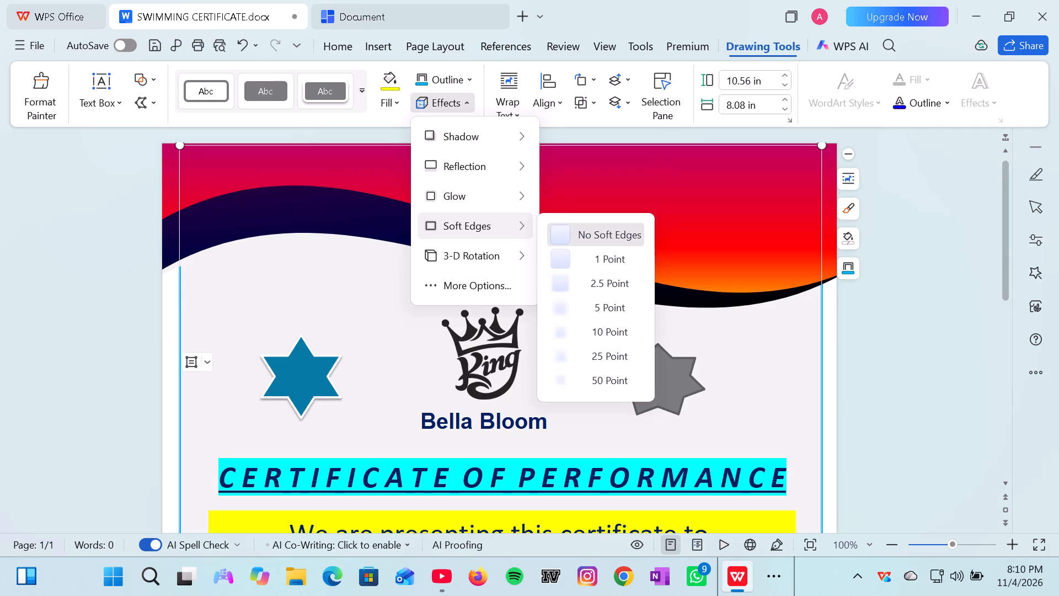
{"action": "left_click", "coordinate": [599, 288]}
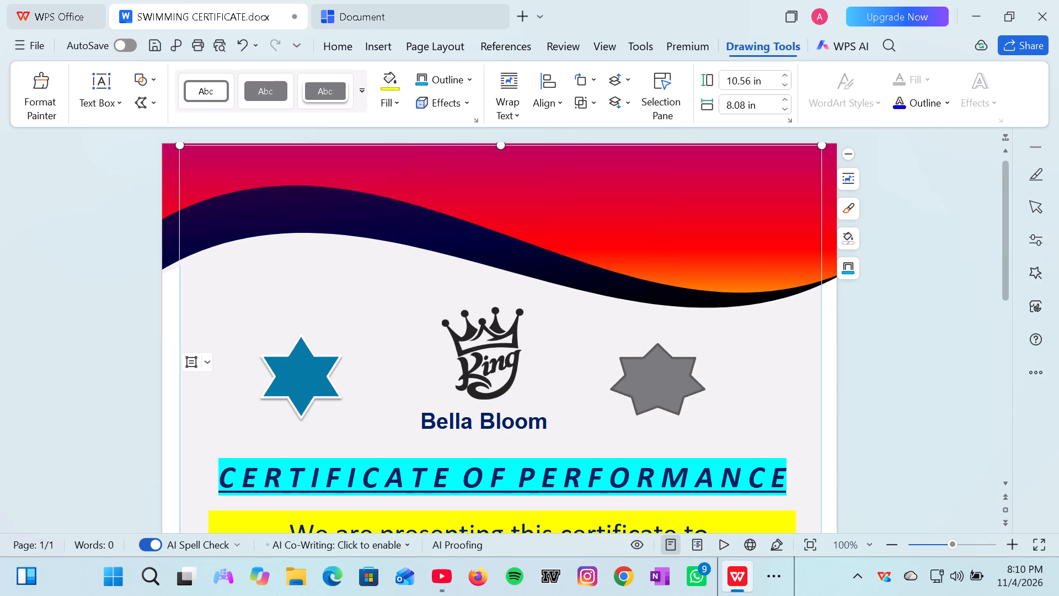
Stretch the frame's lower-left corner outward to the page corner, making it about 10.99 in high and 8.31 in wide.
{"action": "scroll", "coordinate": [329, 273], "scroll_direction": "down", "scroll_amount": 12}
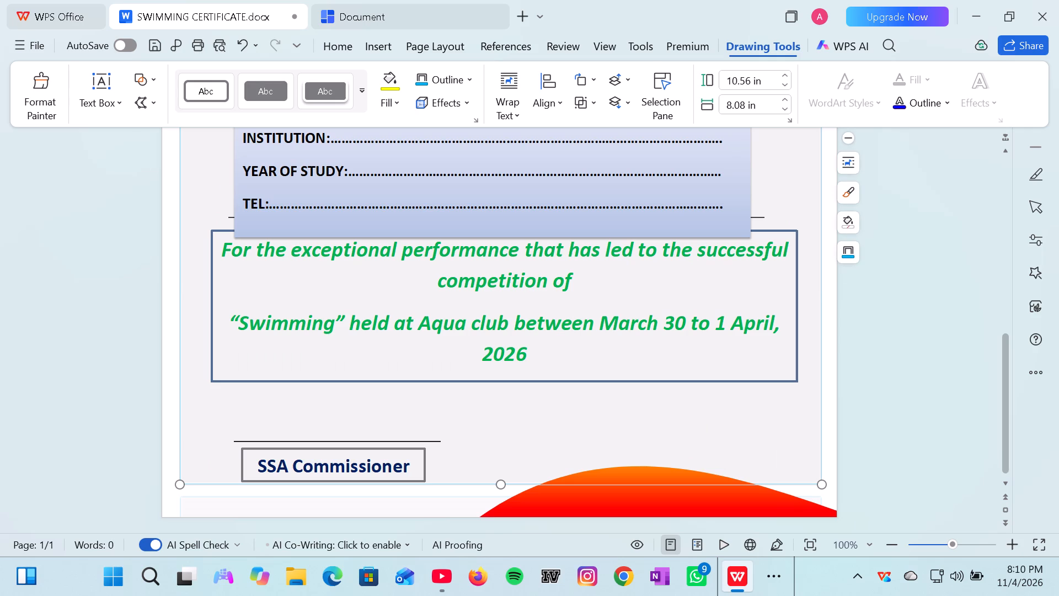
{"action": "left_click_drag", "start_coordinate": [180, 487], "coordinate": [170, 497]}
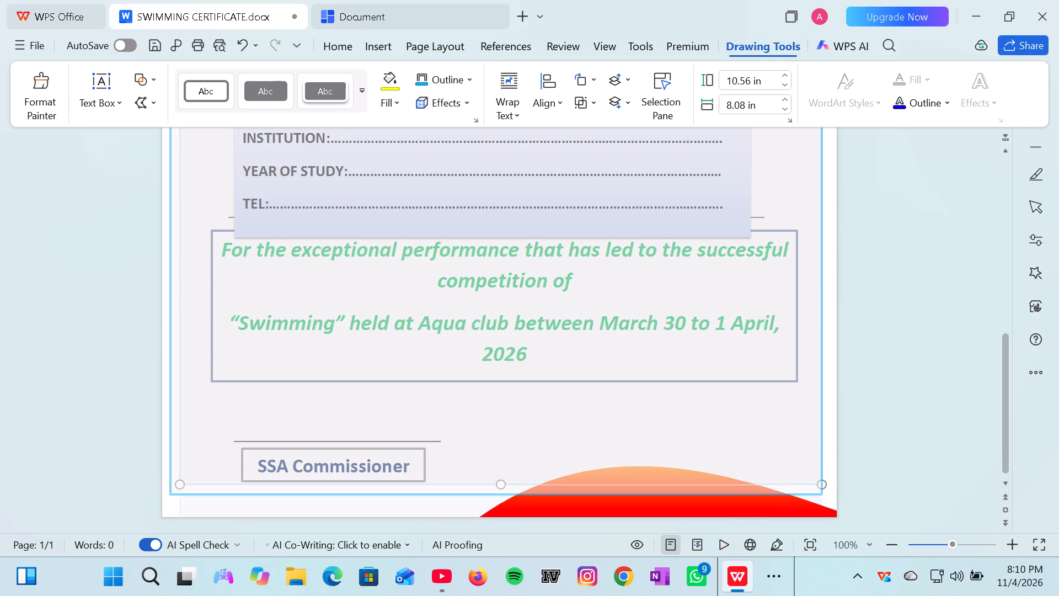
{"action": "left_click_drag", "start_coordinate": [170, 497], "coordinate": [165, 515]}
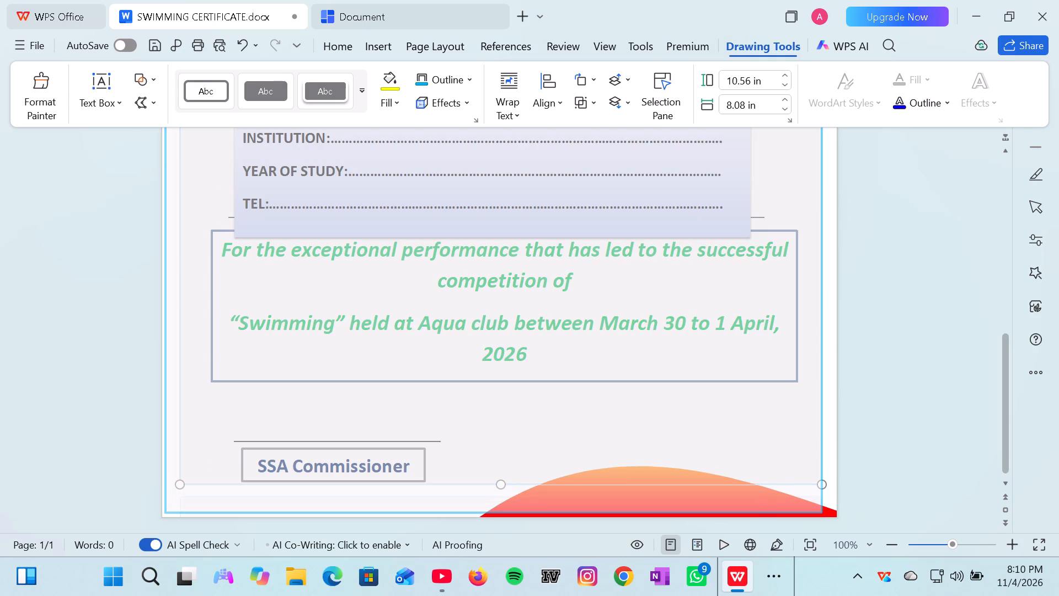
{"action": "left_click_drag", "start_coordinate": [165, 515], "coordinate": [162, 521]}
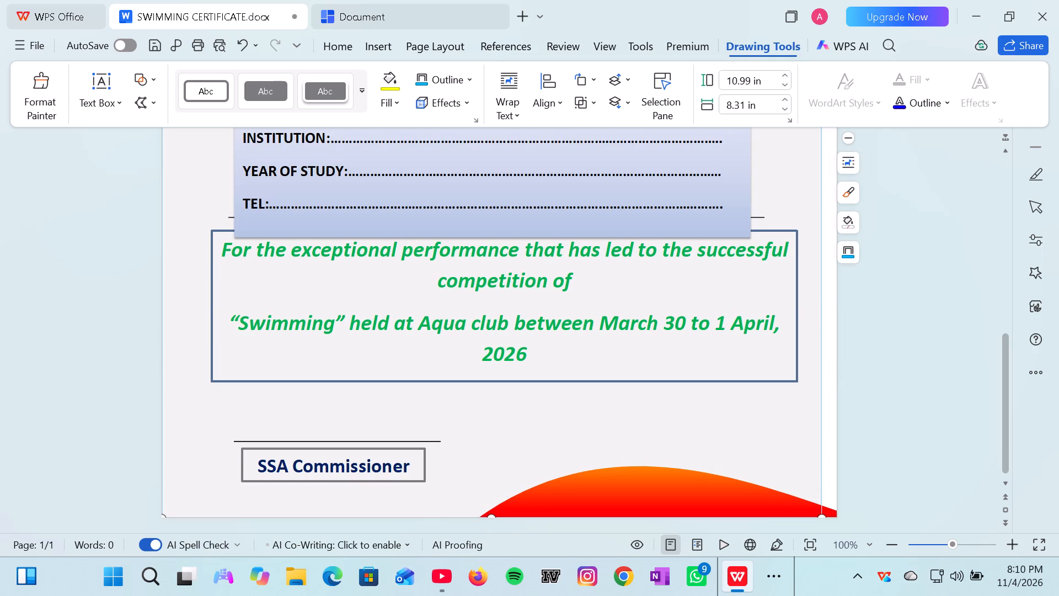
Extend the exceptional-performance text box's bottom edge to just above the signature line and lower its top edge clear of the fill-in box.
{"action": "left_click_drag", "start_coordinate": [302, 368], "coordinate": [328, 381]}
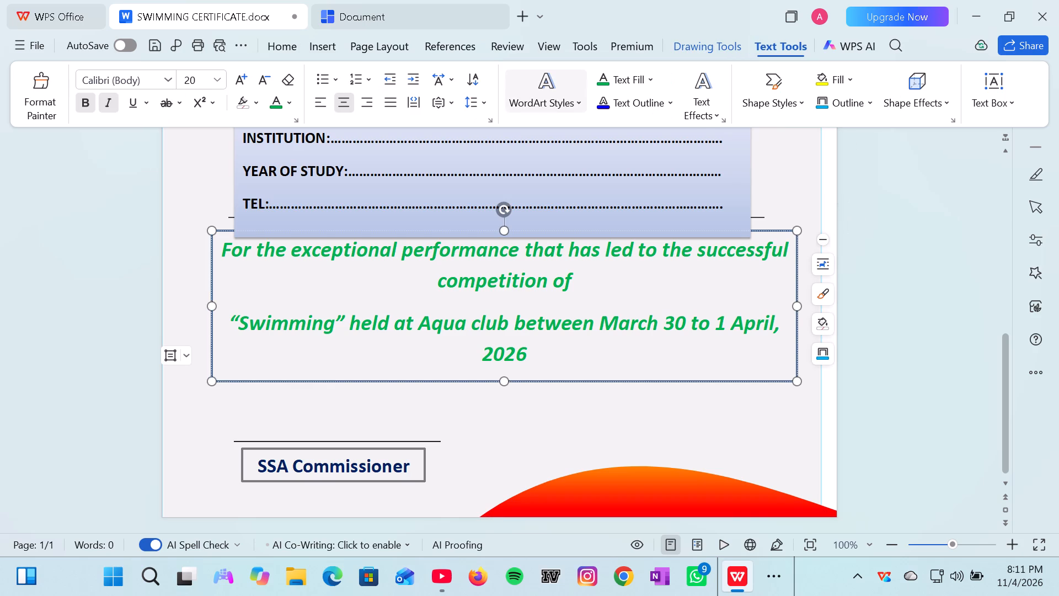
{"action": "left_click_drag", "start_coordinate": [505, 384], "coordinate": [506, 408]}
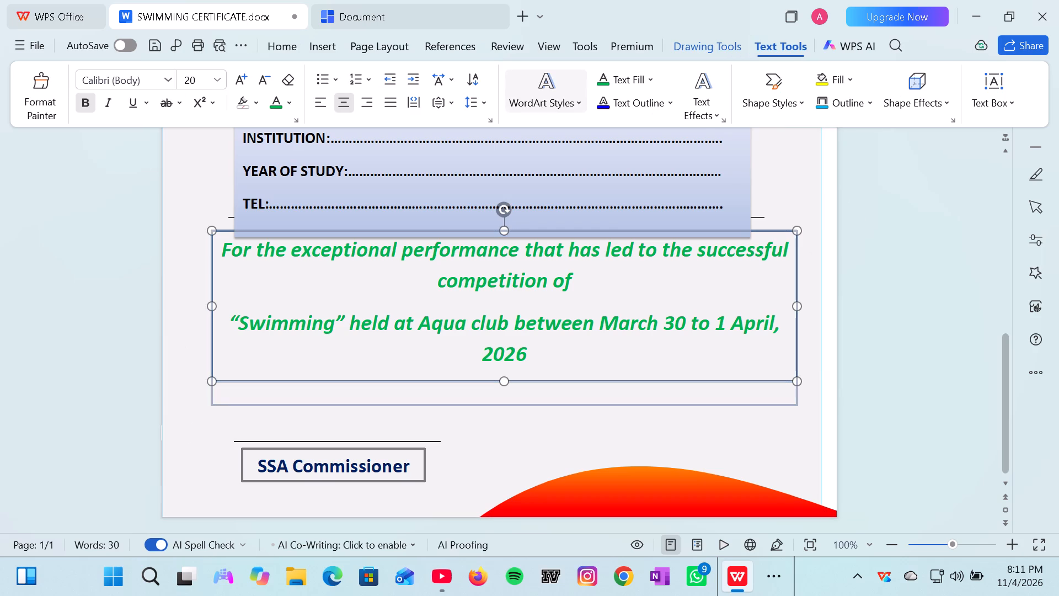
{"action": "left_click_drag", "start_coordinate": [506, 408], "coordinate": [508, 428]}
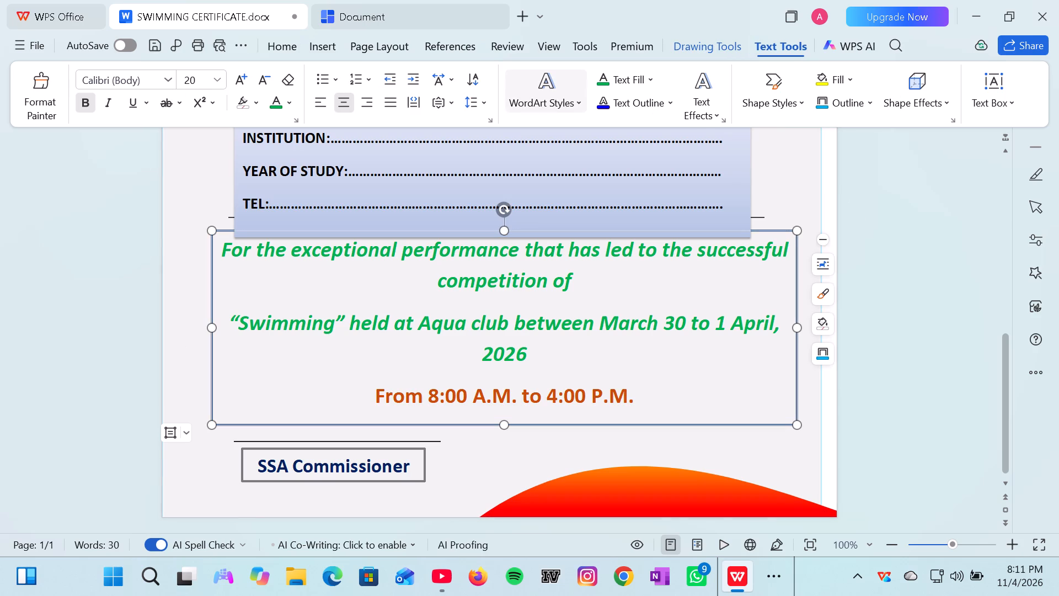
{"action": "left_click_drag", "start_coordinate": [505, 233], "coordinate": [505, 258]}
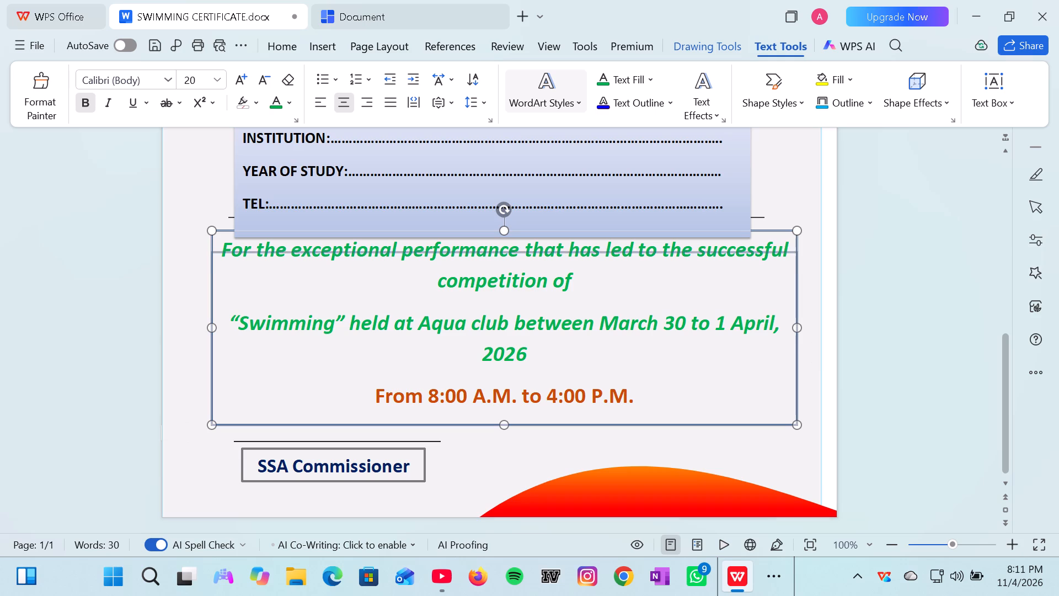
{"action": "left_click_drag", "start_coordinate": [505, 258], "coordinate": [505, 264]}
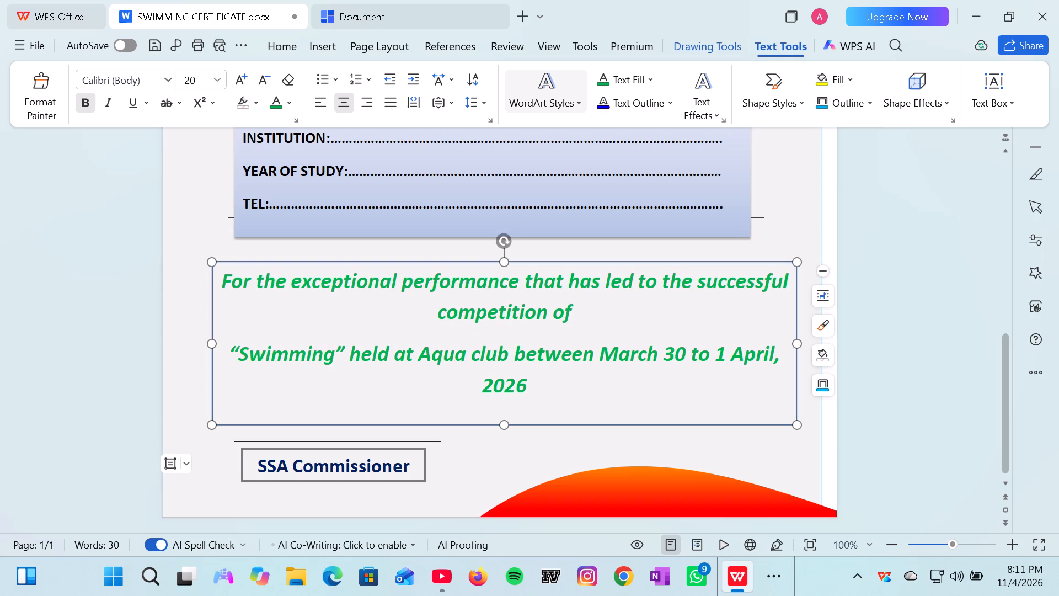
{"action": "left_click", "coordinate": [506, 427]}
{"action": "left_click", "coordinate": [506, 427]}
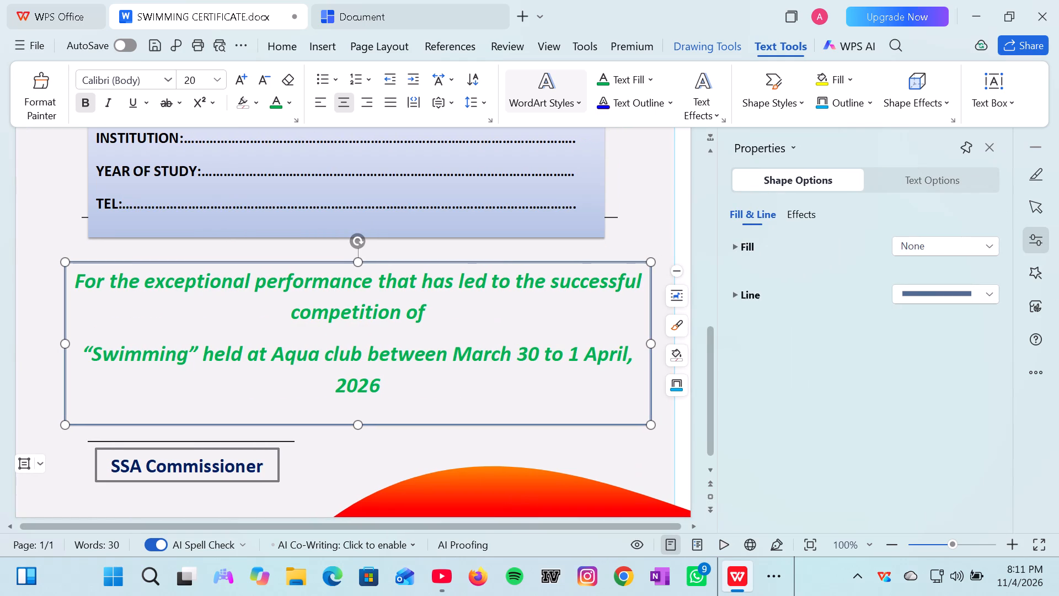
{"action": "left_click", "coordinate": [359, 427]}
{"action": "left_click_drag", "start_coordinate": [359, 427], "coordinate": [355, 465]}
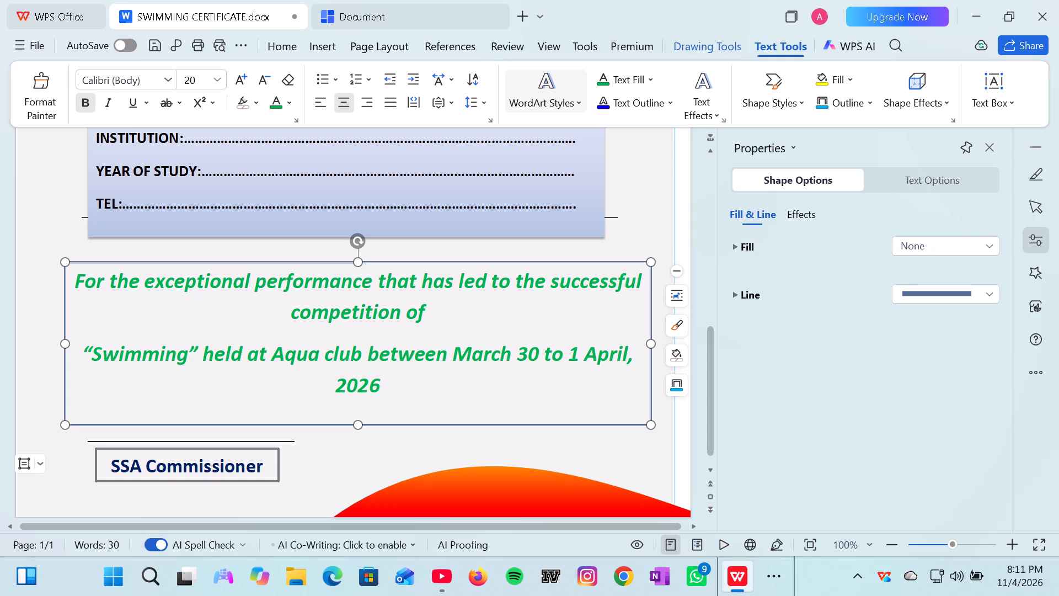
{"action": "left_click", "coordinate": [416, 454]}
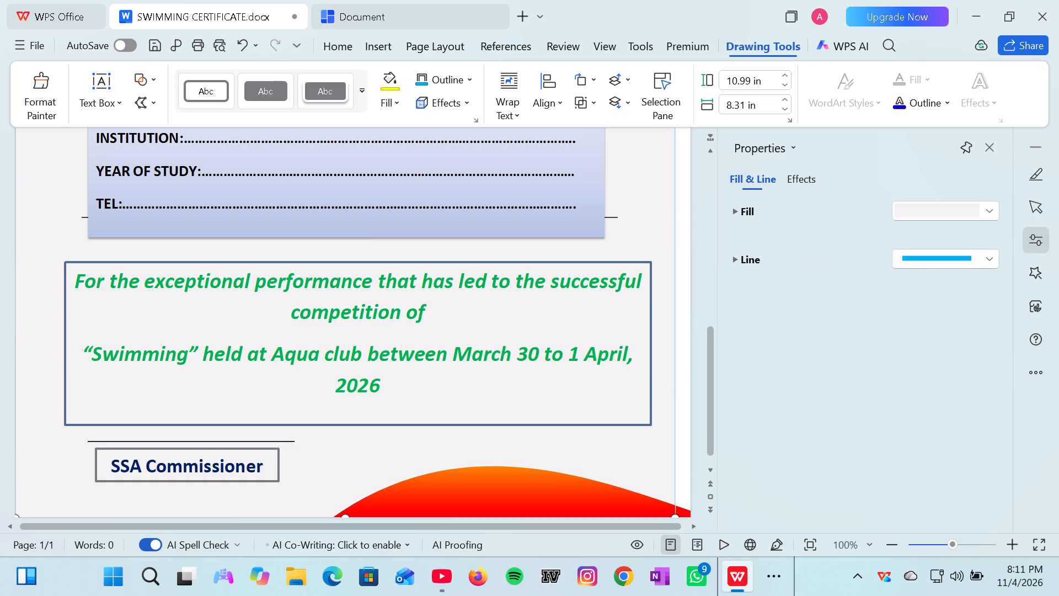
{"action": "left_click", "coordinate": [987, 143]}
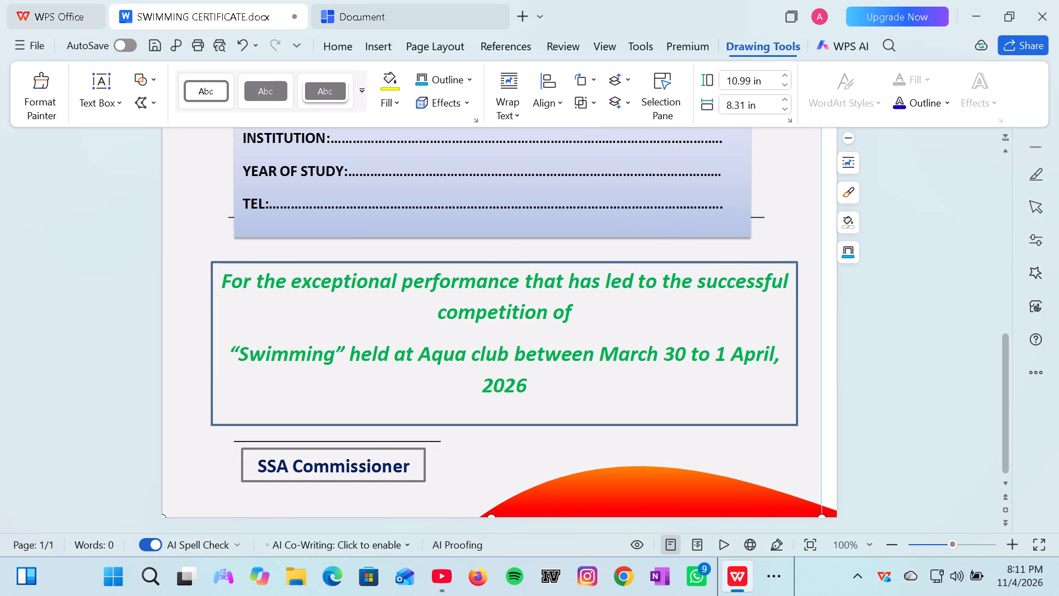
Extend the exceptional-performance text box's bottom edge down to the SSA Commissioner text so the "From 8:00 A.M. to 4:00 P.M." line fits.
{"action": "left_click", "coordinate": [474, 424]}
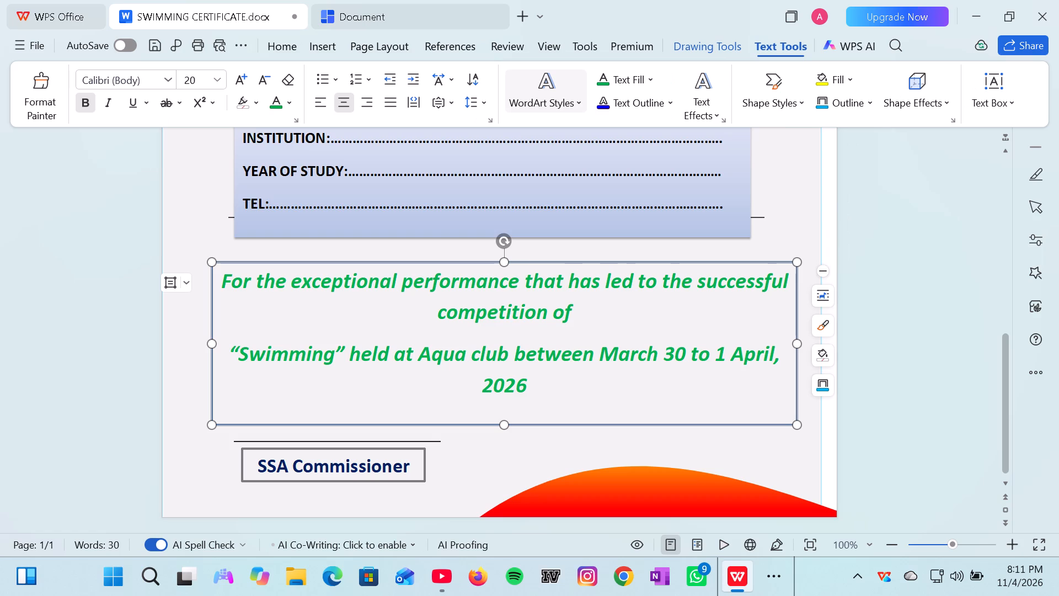
{"action": "left_click_drag", "start_coordinate": [502, 424], "coordinate": [508, 454]}
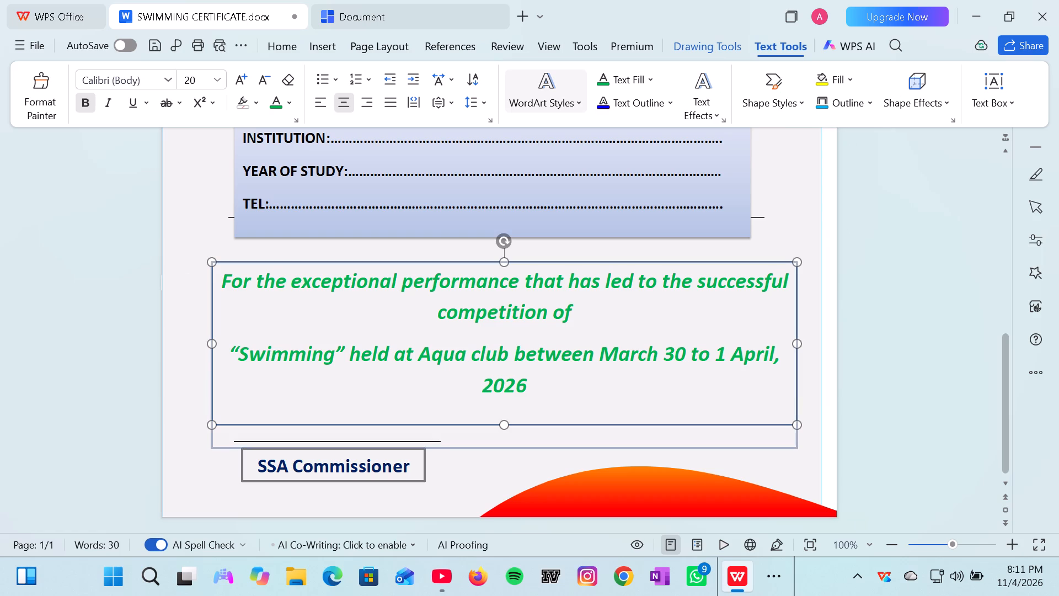
{"action": "left_click_drag", "start_coordinate": [508, 454], "coordinate": [508, 469]}
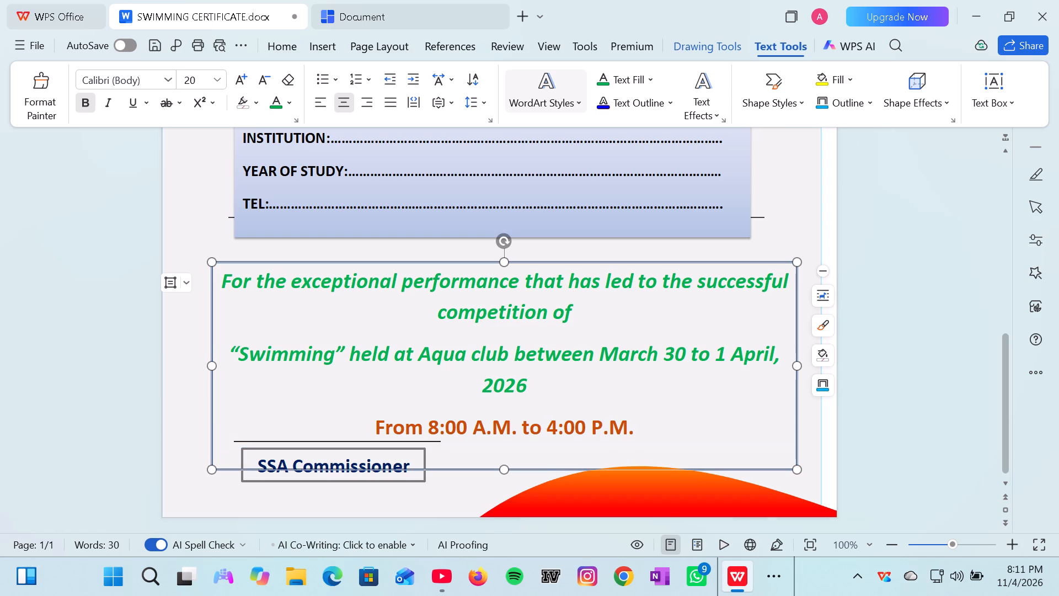
{"action": "left_click", "coordinate": [231, 502]}
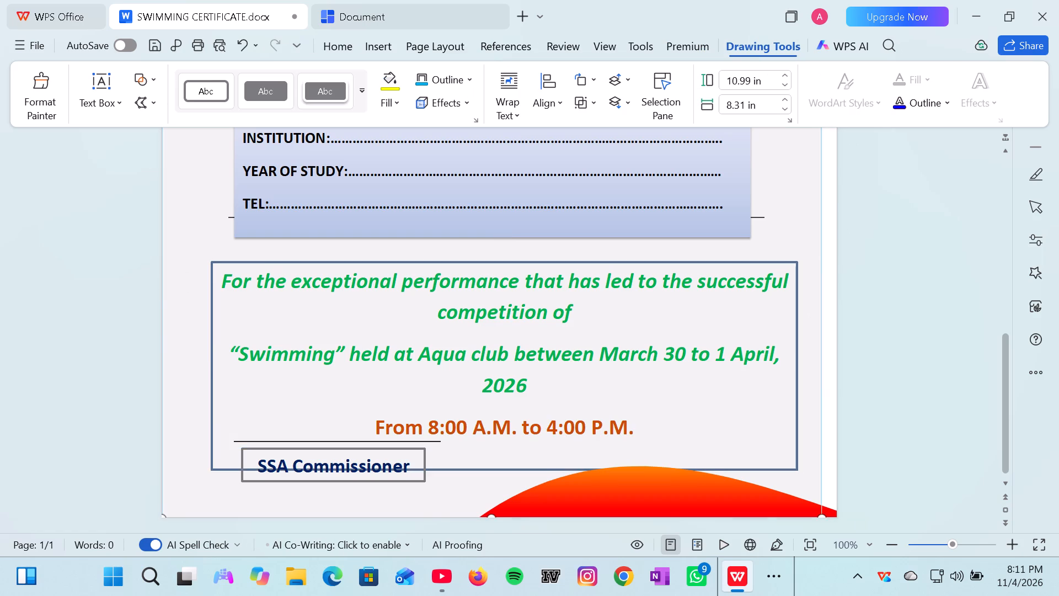
Examine the certificate from the signature area up to the logo and stars and back down.
{"action": "scroll", "coordinate": [395, 393], "scroll_direction": "up", "scroll_amount": 1}
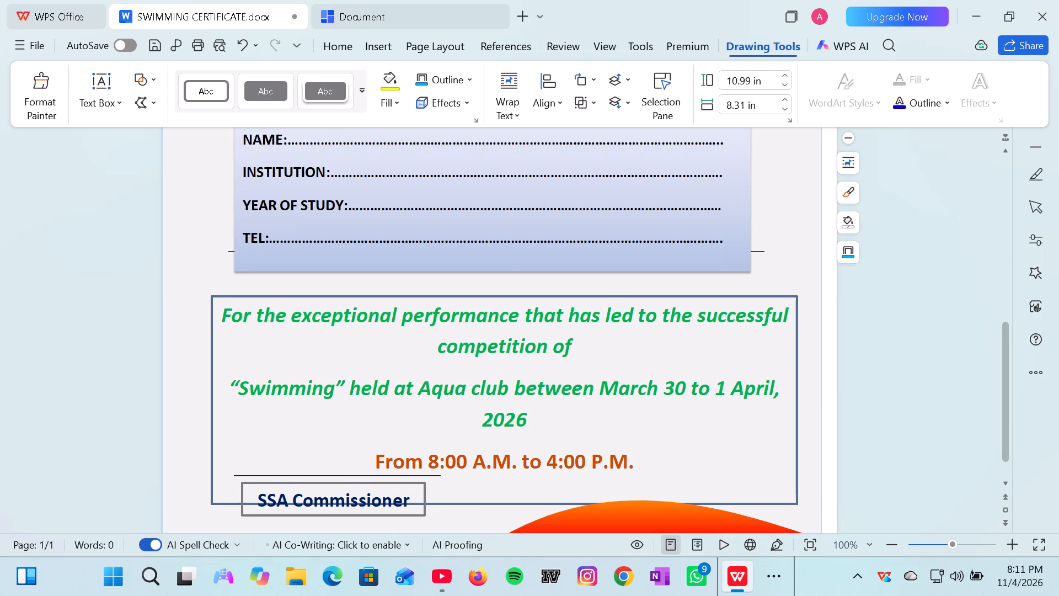
{"action": "scroll", "coordinate": [395, 393], "scroll_direction": "up", "scroll_amount": 5}
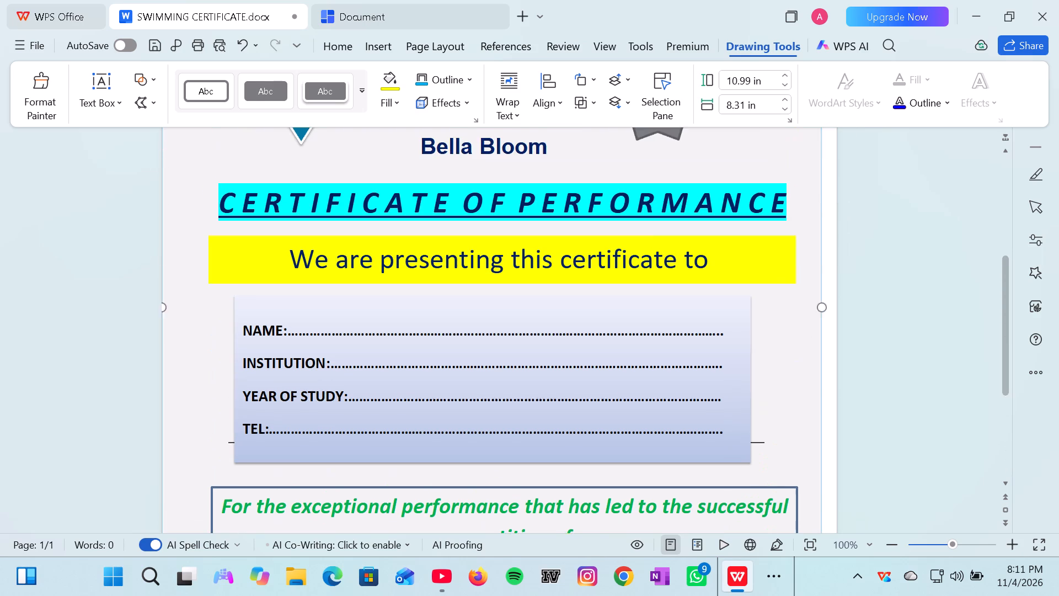
{"action": "scroll", "coordinate": [395, 393], "scroll_direction": "up", "scroll_amount": 7}
{"action": "scroll", "coordinate": [395, 393], "scroll_direction": "down", "scroll_amount": 4}
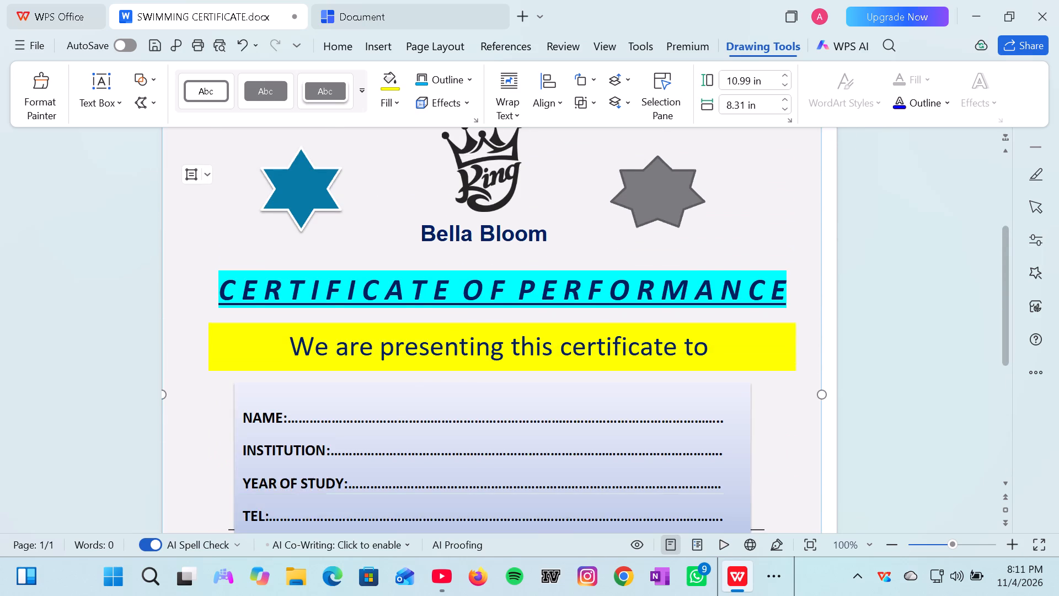
{"action": "scroll", "coordinate": [395, 393], "scroll_direction": "down", "scroll_amount": 14}
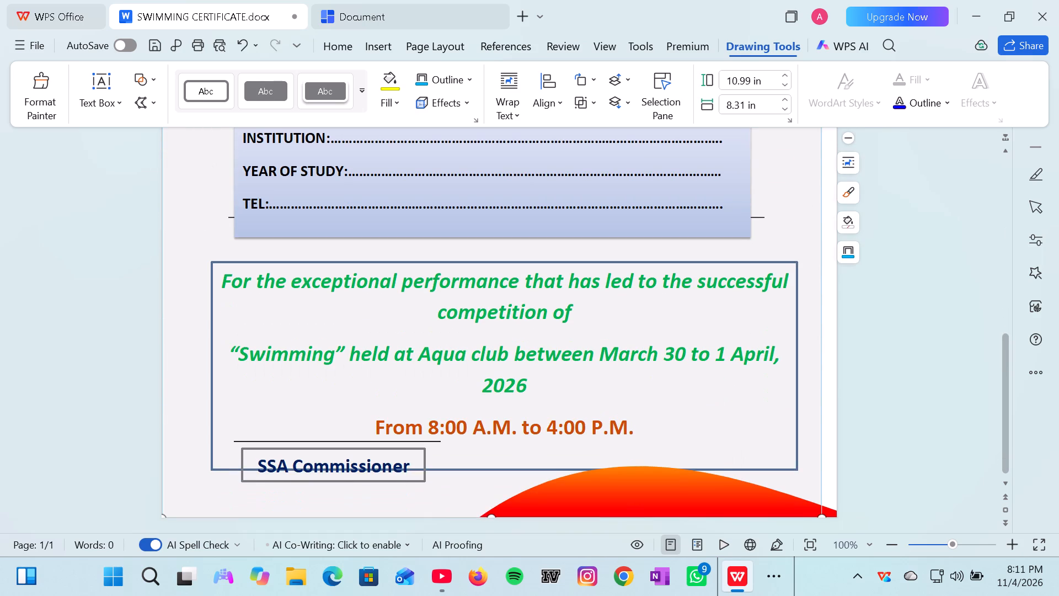
{"action": "scroll", "coordinate": [395, 393], "scroll_direction": "down", "scroll_amount": 1}
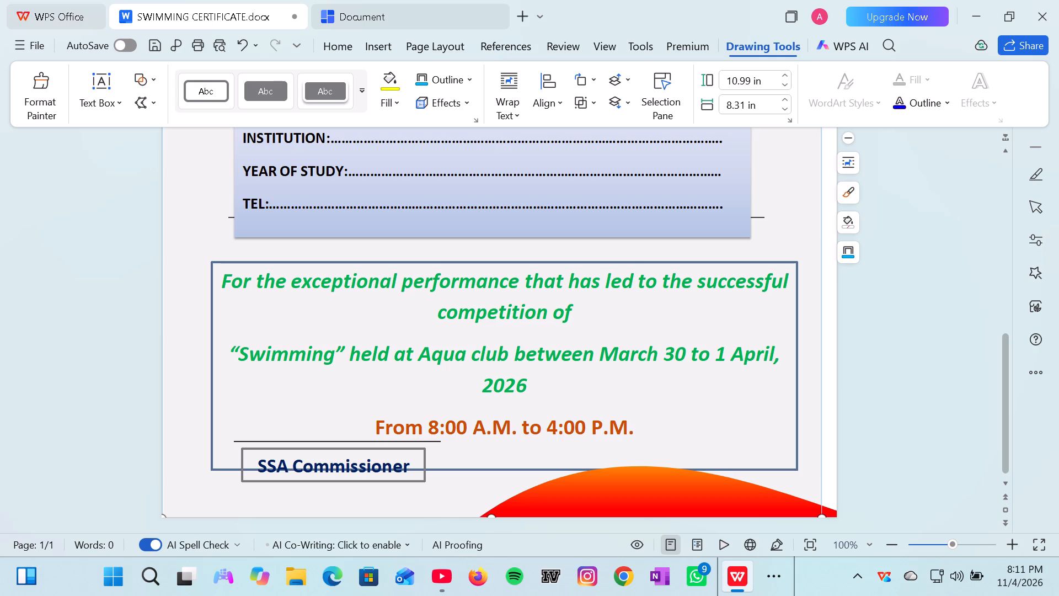
Save the certificate document.
{"action": "left_click", "coordinate": [152, 47]}
{"action": "left_click", "coordinate": [165, 355]}
Resize the SSA Commissioner box, lowering its bottom edge to near the page bottom and its top edge to just below the exceptional-performance box.
{"action": "left_click", "coordinate": [385, 454]}
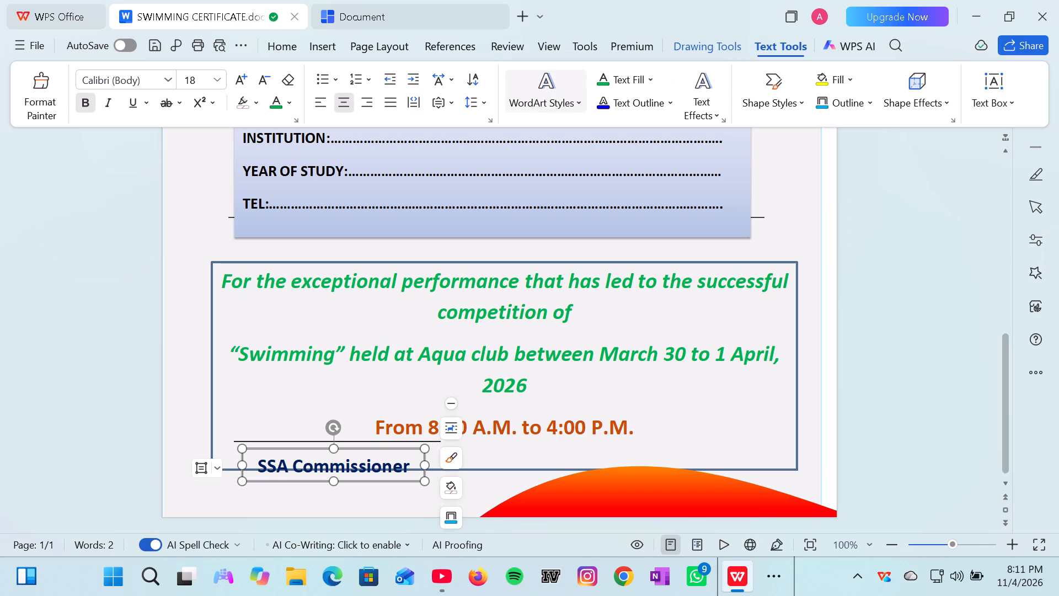
{"action": "left_click_drag", "start_coordinate": [324, 465], "coordinate": [336, 497]}
{"action": "left_click", "coordinate": [334, 483]}
{"action": "left_click_drag", "start_coordinate": [334, 483], "coordinate": [337, 524]}
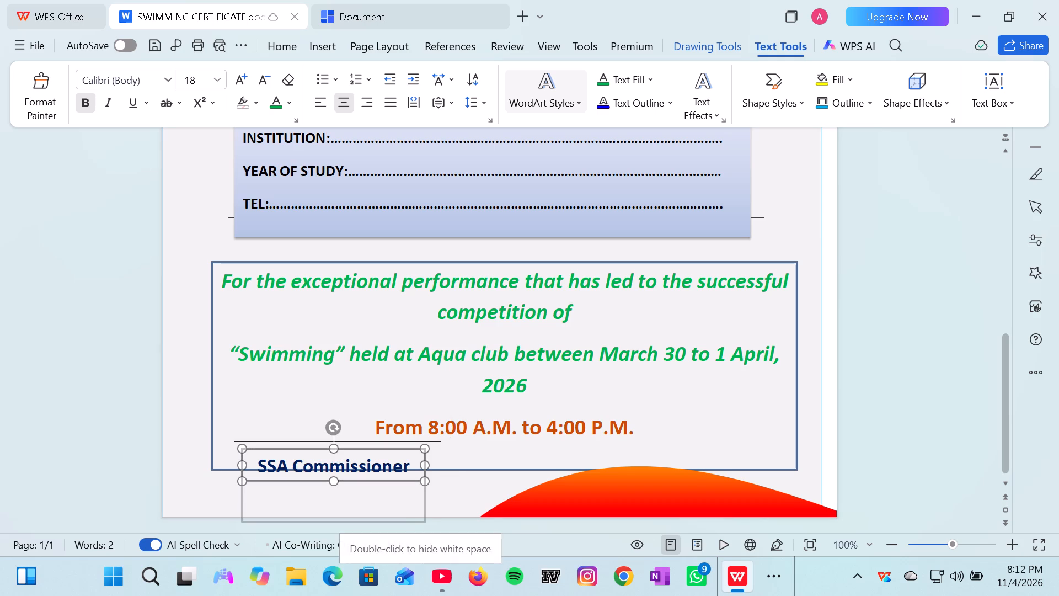
{"action": "left_click_drag", "start_coordinate": [337, 524], "coordinate": [334, 515]}
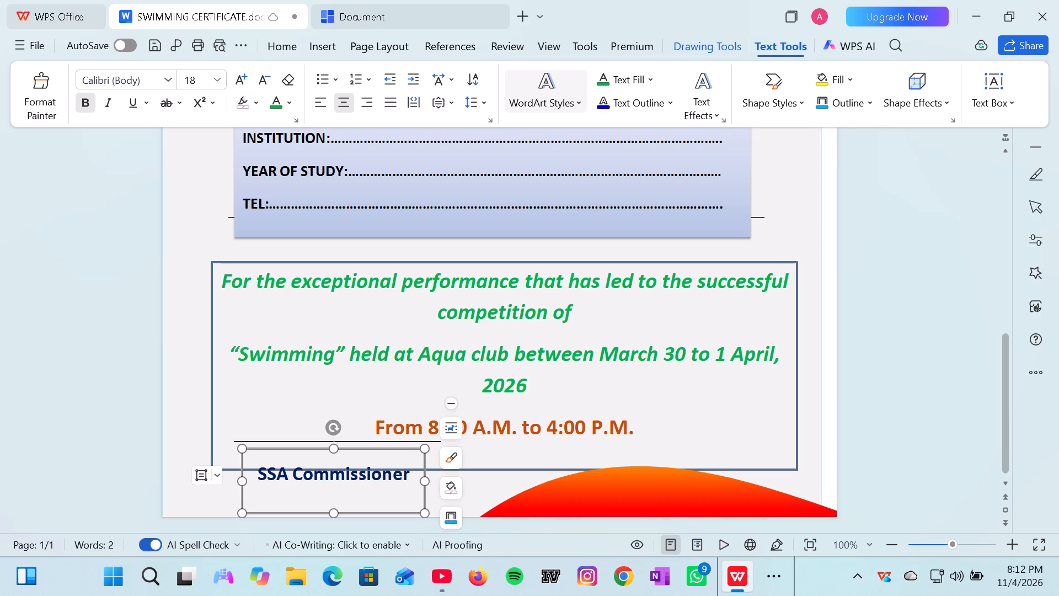
{"action": "left_click_drag", "start_coordinate": [334, 449], "coordinate": [341, 488]}
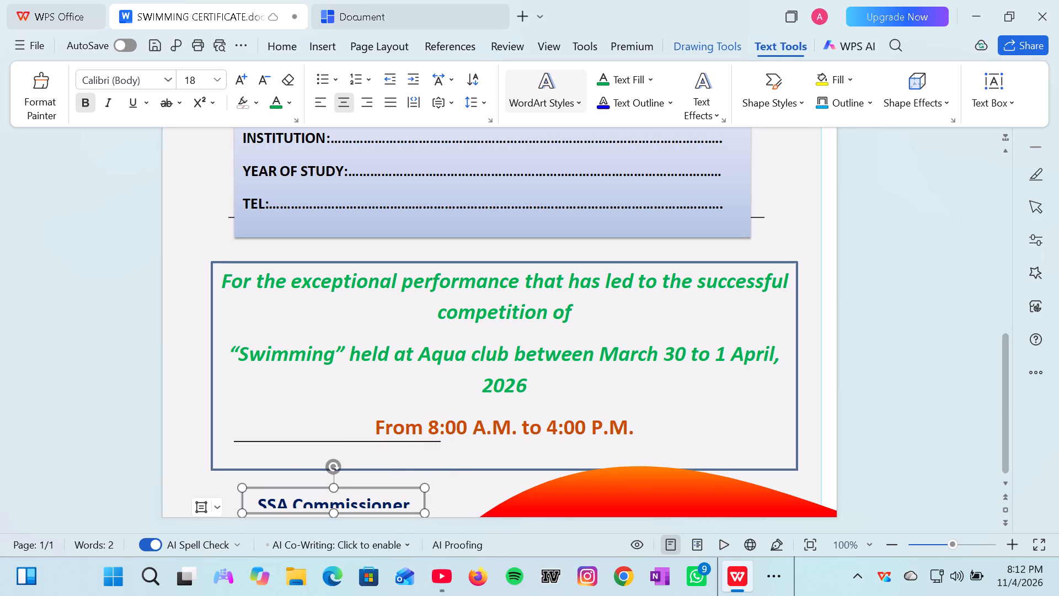
{"action": "left_click_drag", "start_coordinate": [333, 490], "coordinate": [333, 476]}
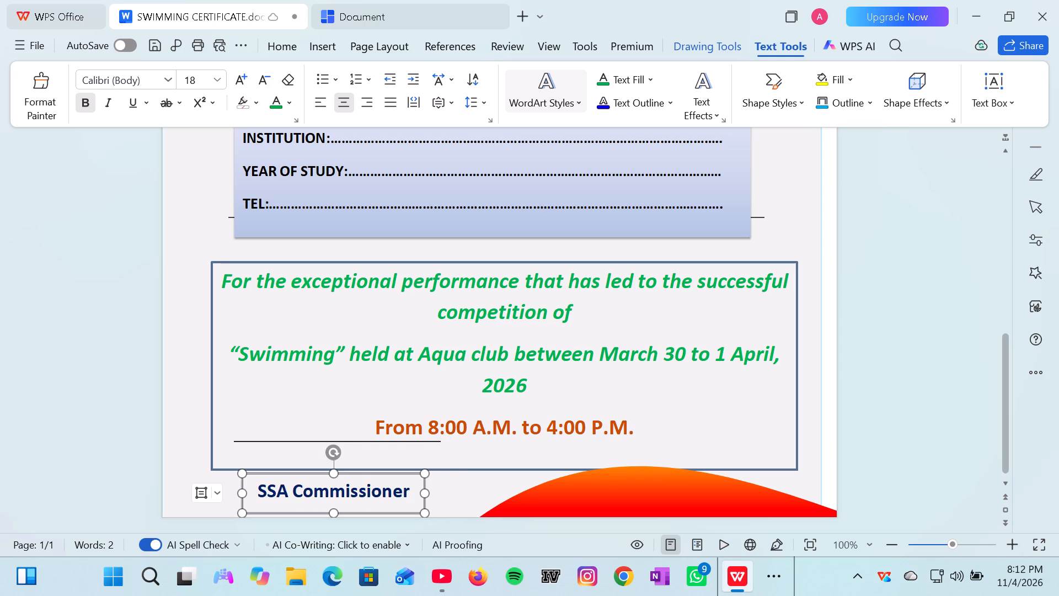
{"action": "left_click", "coordinate": [479, 490]}
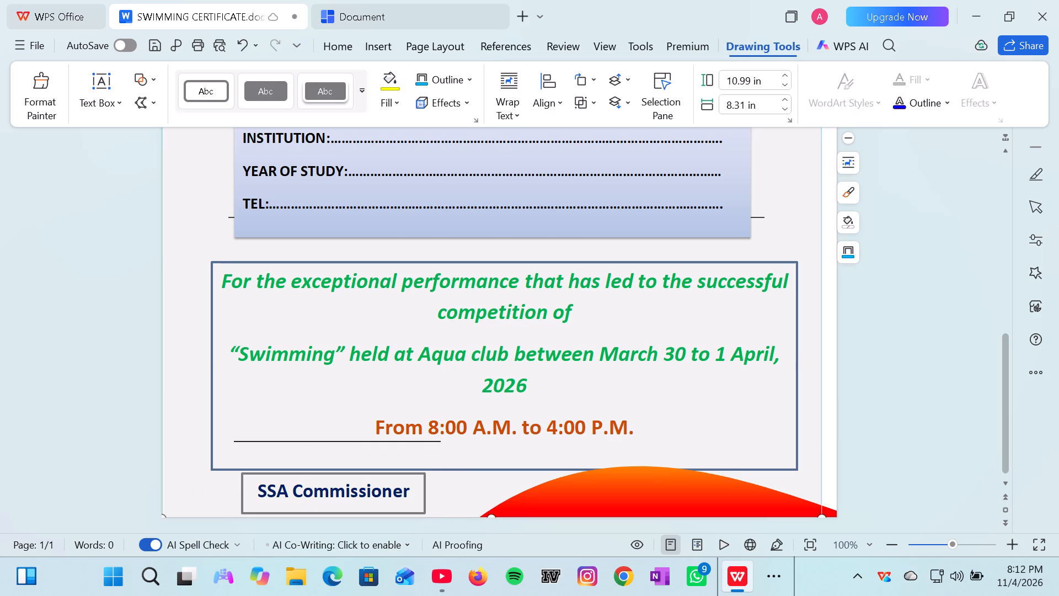
Examine the whole certificate, from the SSA Commissioner area up to the wave header.
{"action": "scroll", "coordinate": [485, 384], "scroll_direction": "up", "scroll_amount": 13}
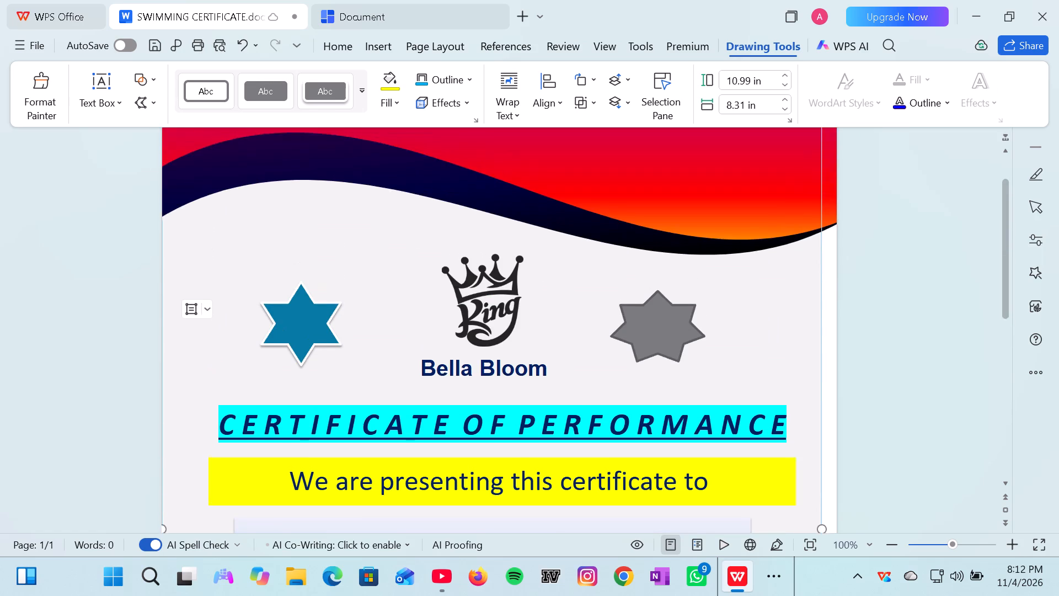
{"action": "scroll", "coordinate": [485, 384], "scroll_direction": "up", "scroll_amount": 3}
{"action": "scroll", "coordinate": [485, 384], "scroll_direction": "down", "scroll_amount": 5}
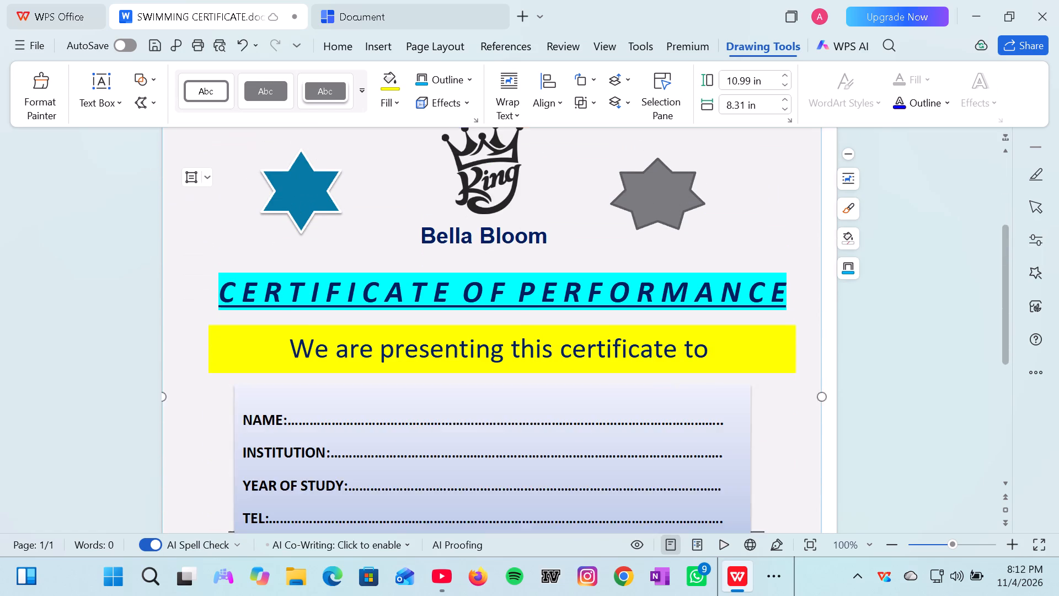
{"action": "scroll", "coordinate": [485, 384], "scroll_direction": "down", "scroll_amount": 11}
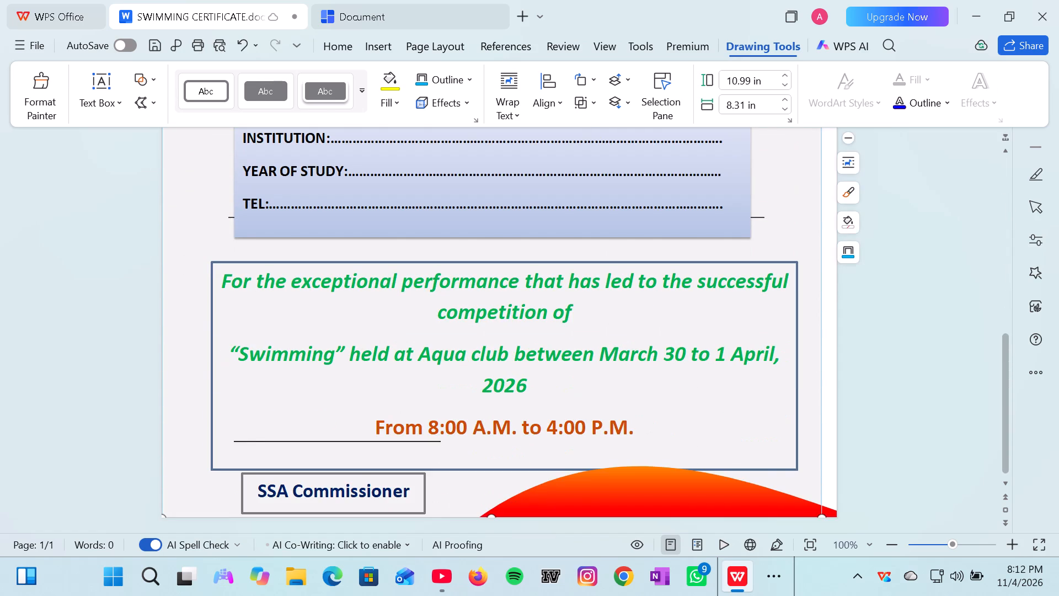
{"action": "scroll", "coordinate": [485, 384], "scroll_direction": "up", "scroll_amount": 11}
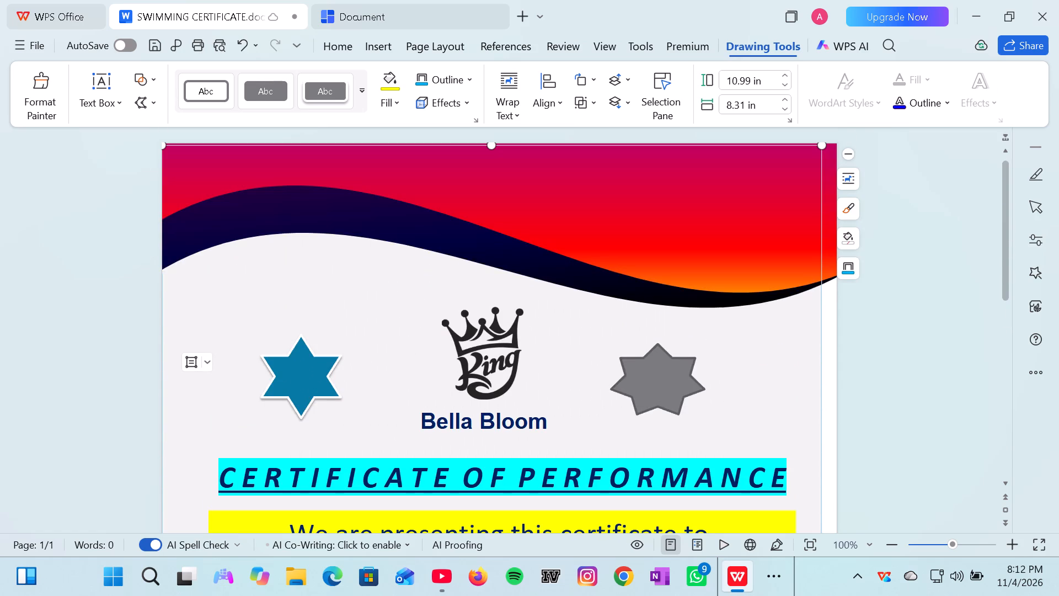